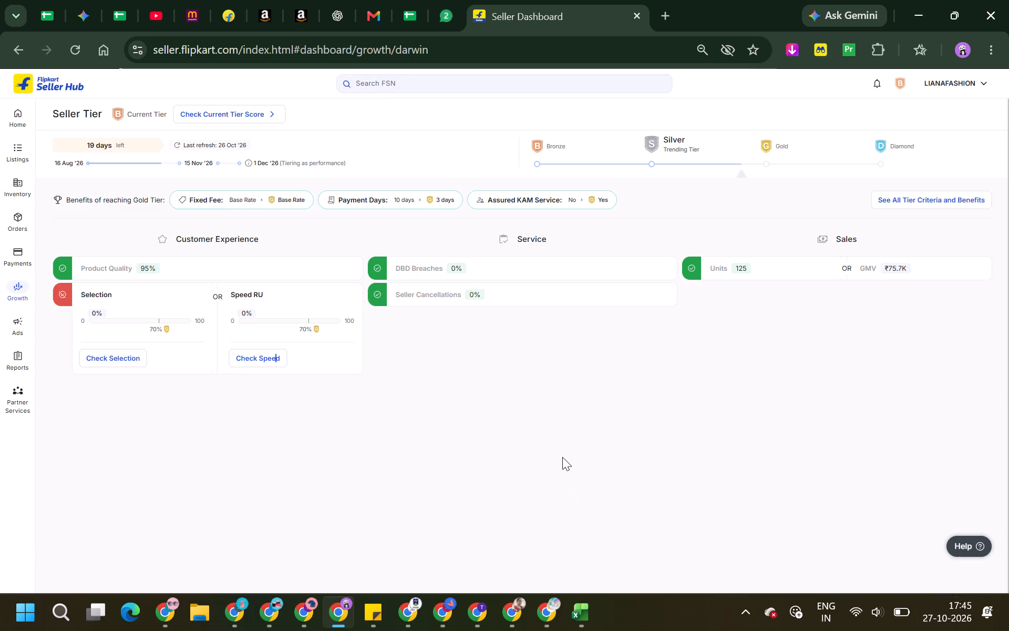
Review the Selection score calculation, including the achieved vertical benchmarks, and close the details.
click(120, 363)
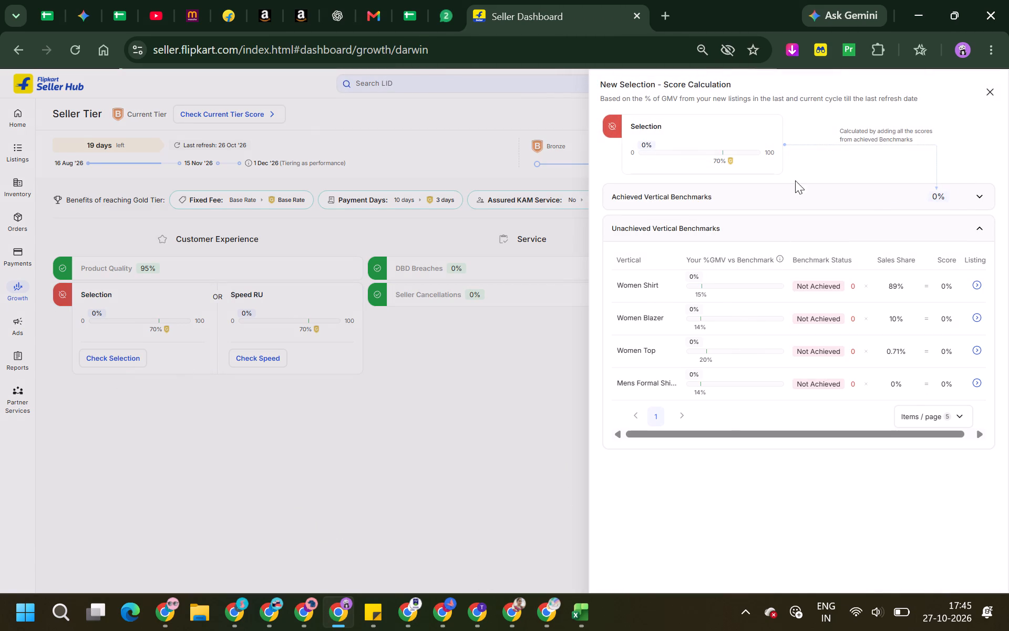
click(820, 199)
click(996, 94)
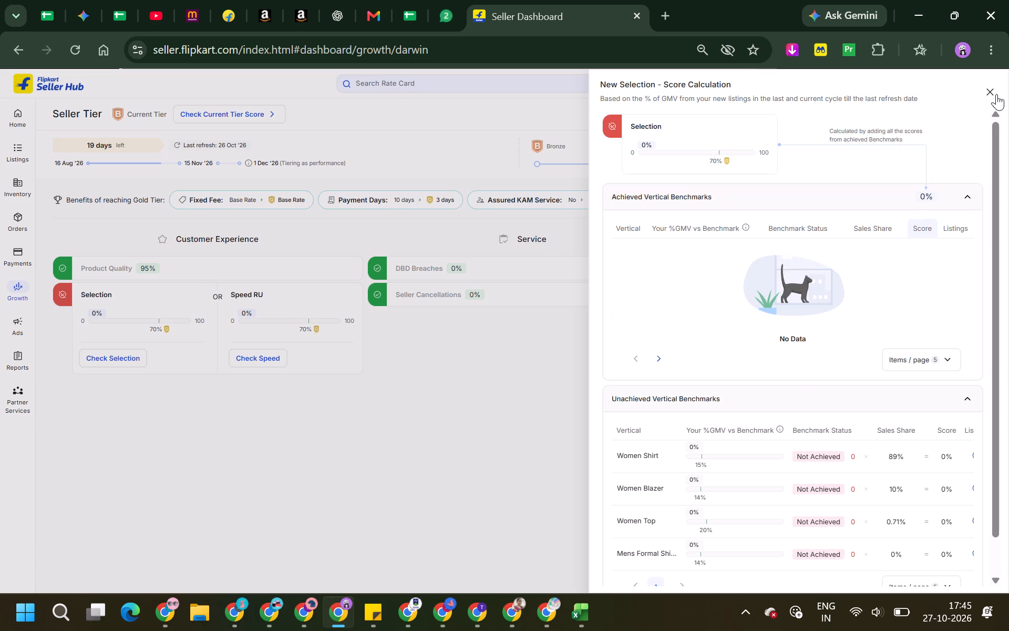
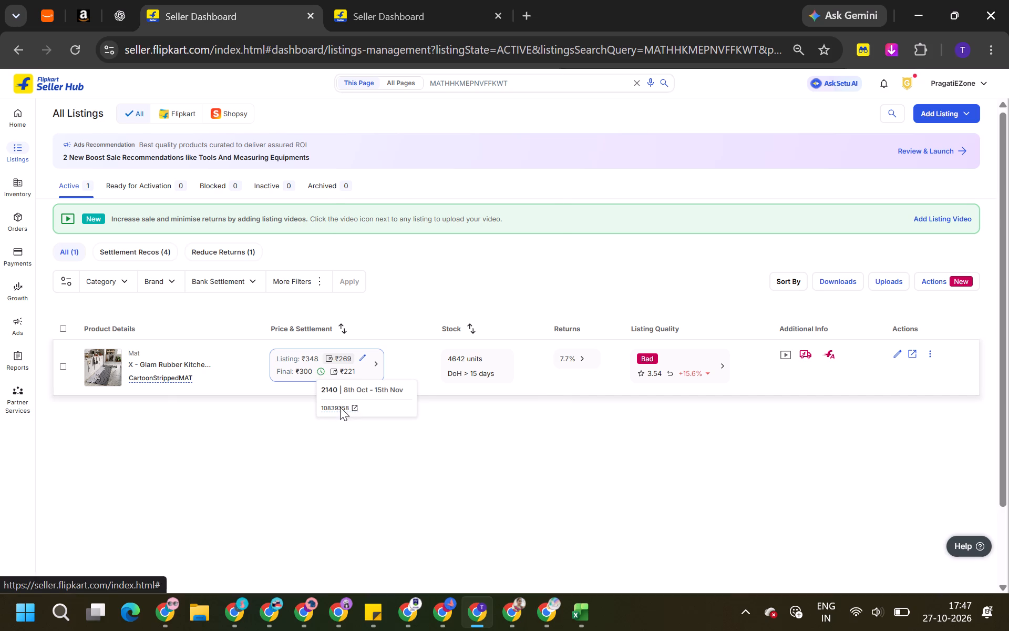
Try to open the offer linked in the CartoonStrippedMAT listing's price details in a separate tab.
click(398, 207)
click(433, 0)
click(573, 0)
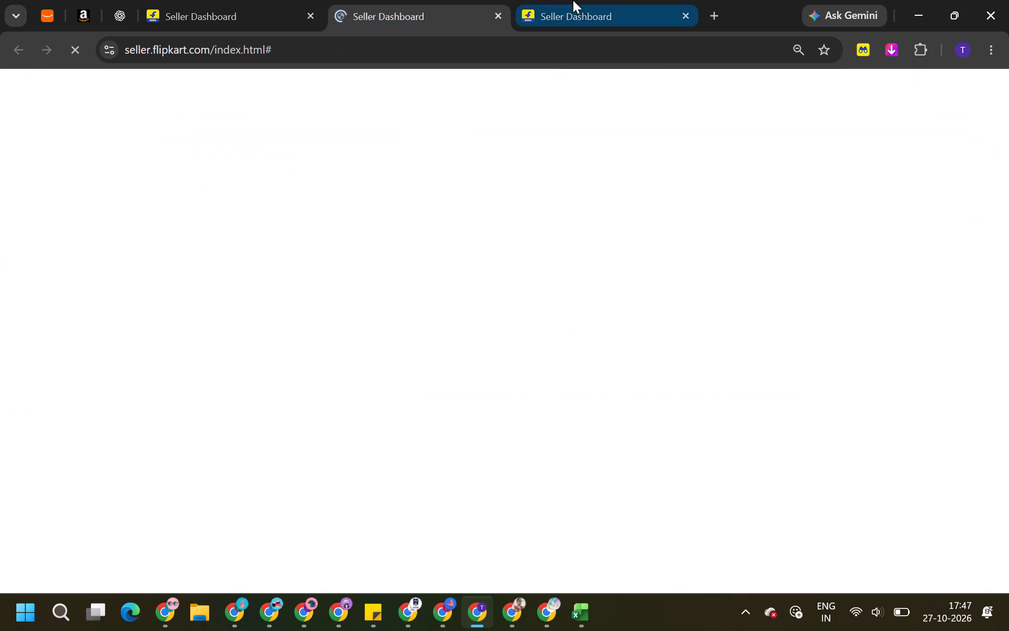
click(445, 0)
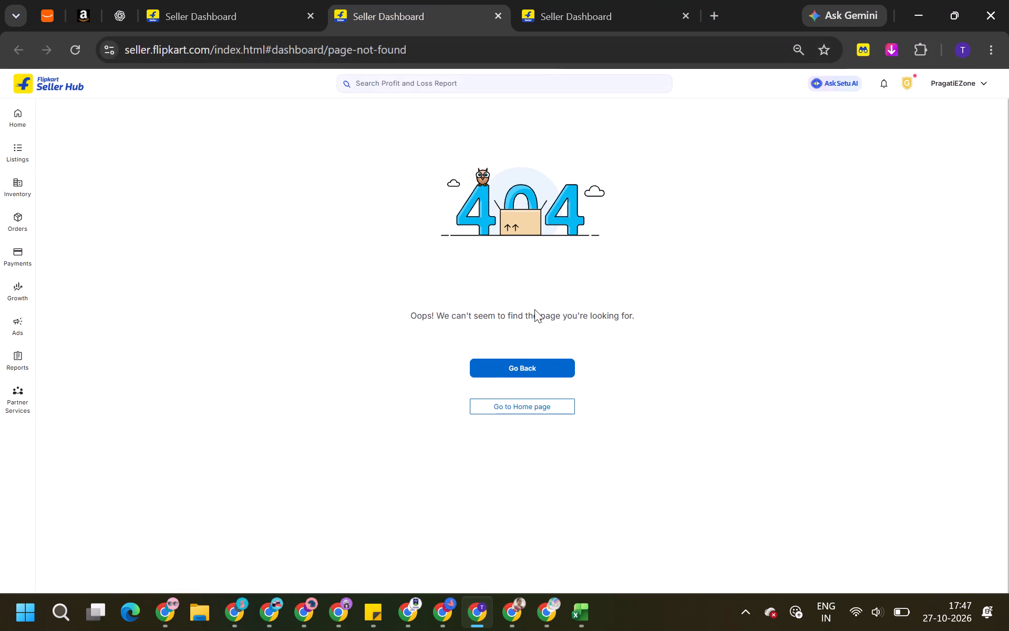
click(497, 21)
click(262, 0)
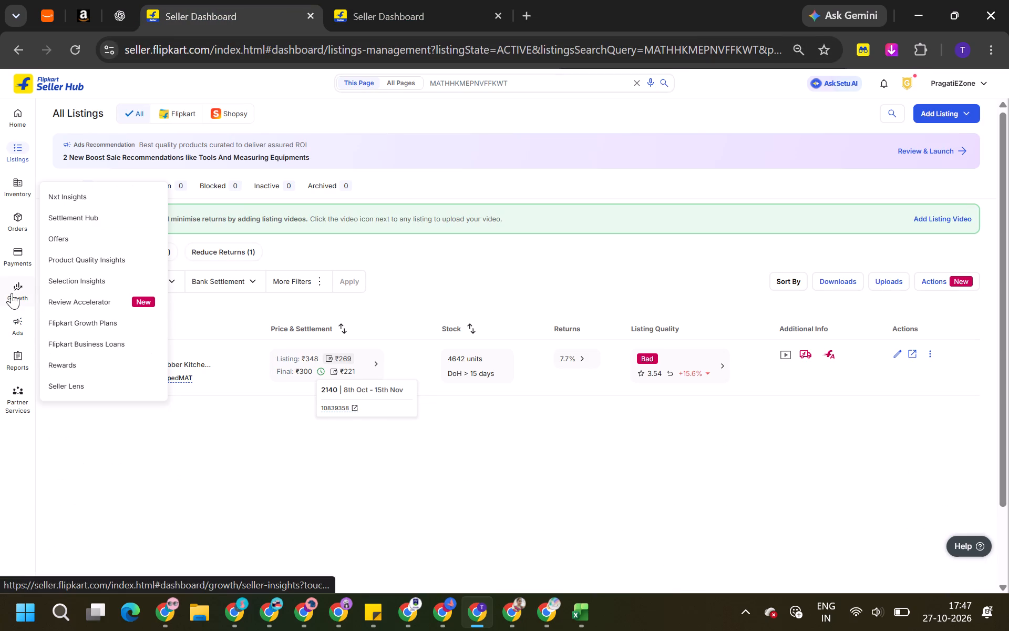
Open the Growth section's Settlement Hub in a new tab and switch to it.
right_click(93, 220)
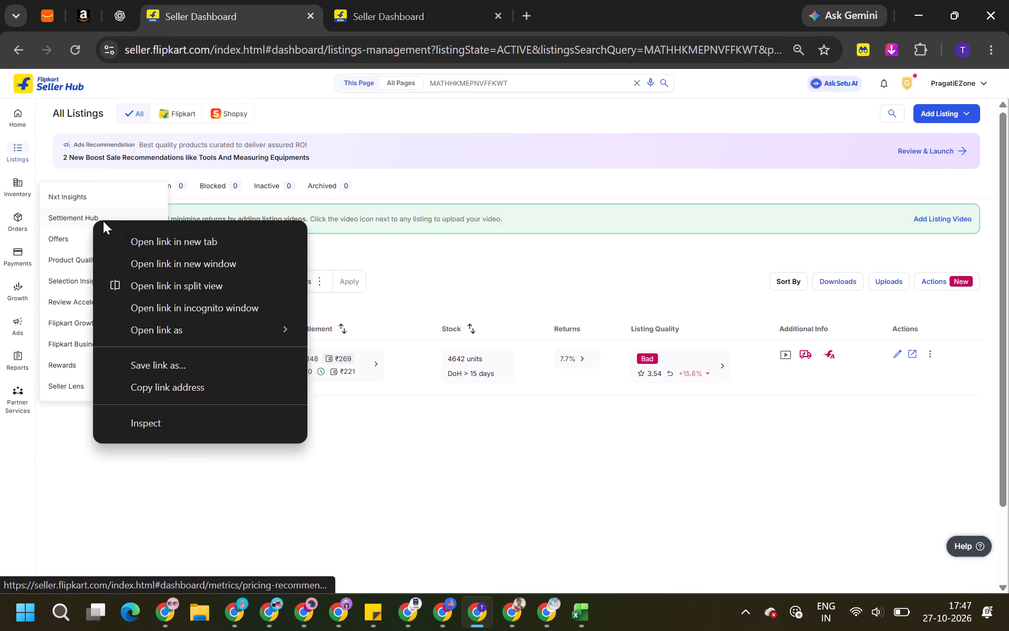
click(137, 233)
click(381, 0)
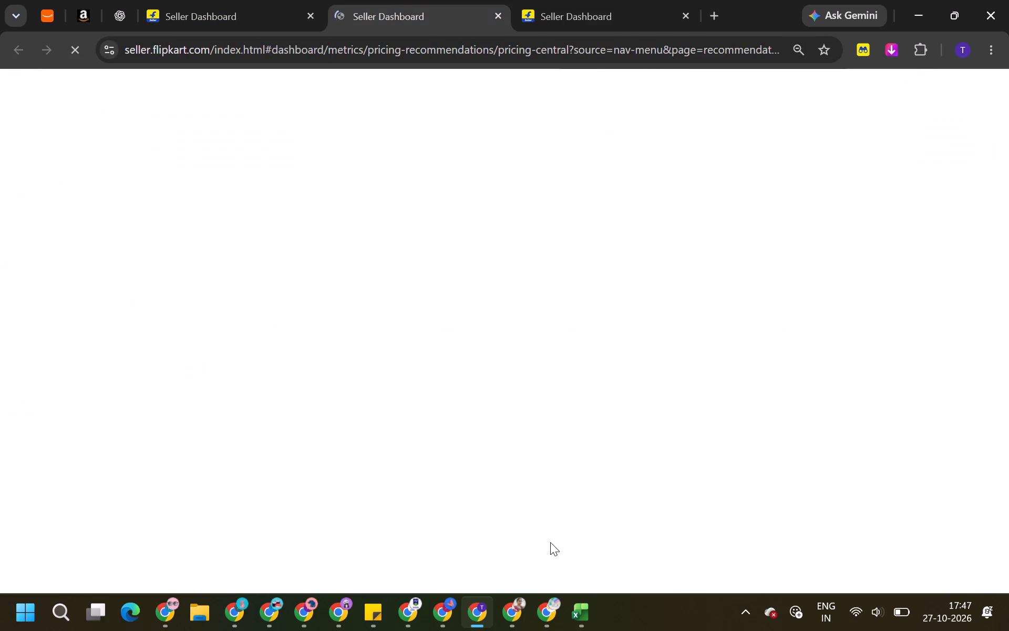
Switch to the MEETONLINEZONE seller account's window, reload its All Listings page and show the inactive listings.
click(435, 614)
click(276, 0)
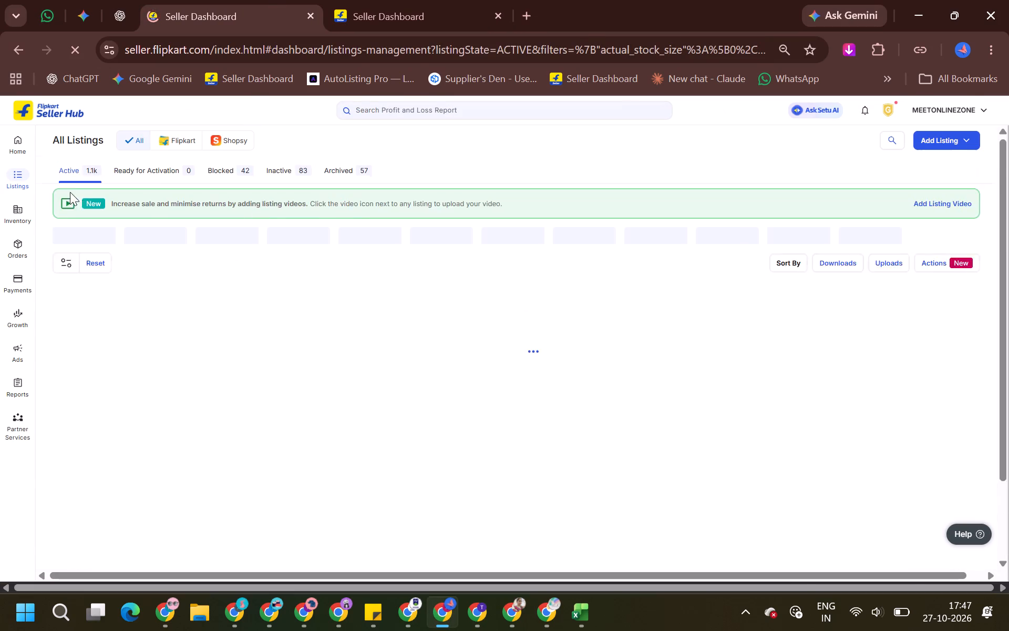
click(83, 50)
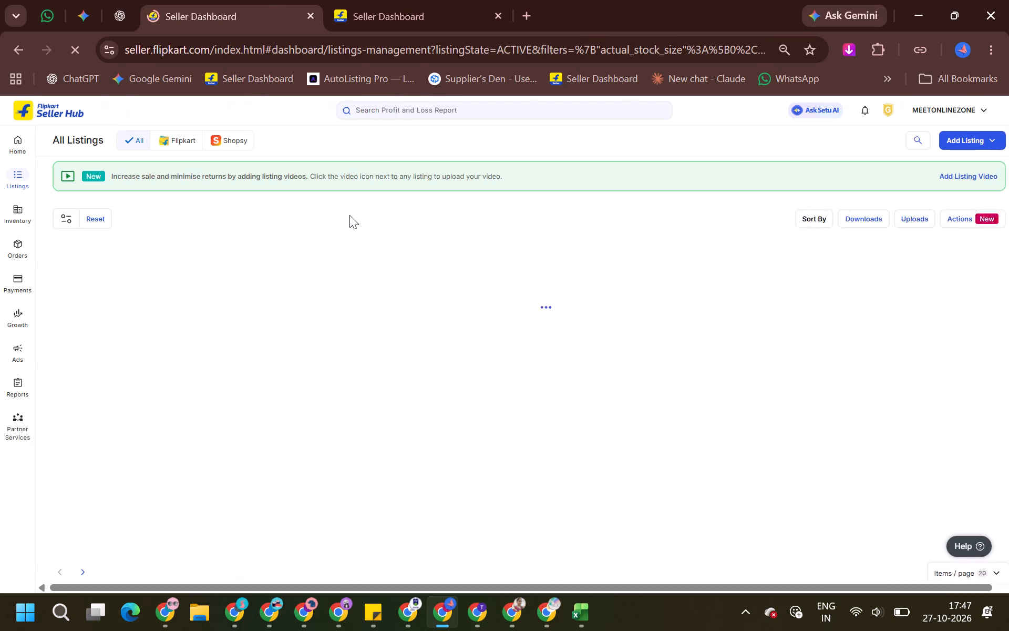
click(284, 166)
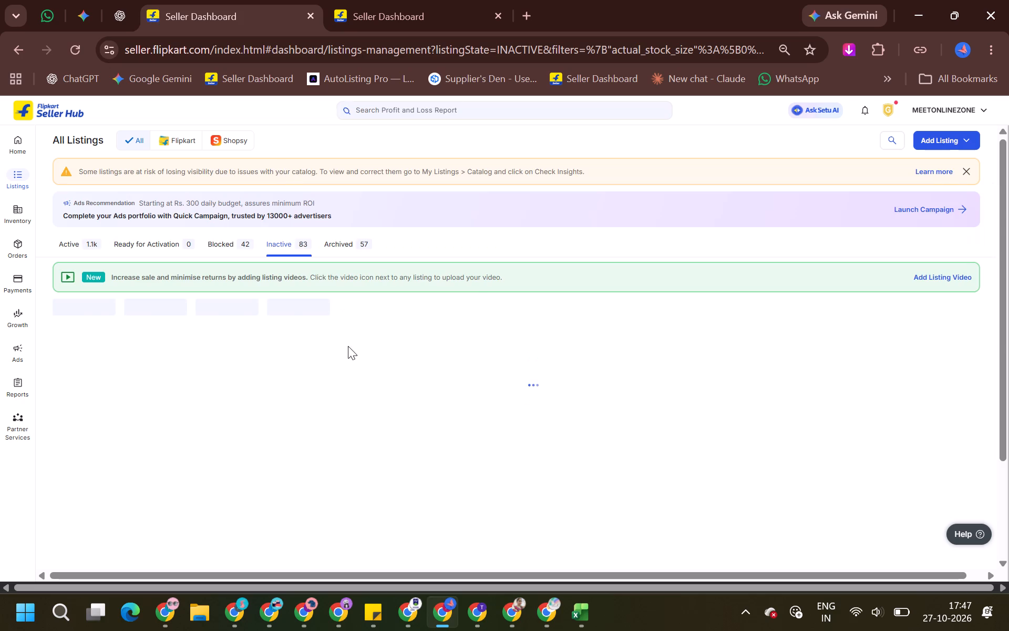
Increase the number of inactive listings shown per page so the whole list fits on one page.
scroll(323, 382, down, 2)
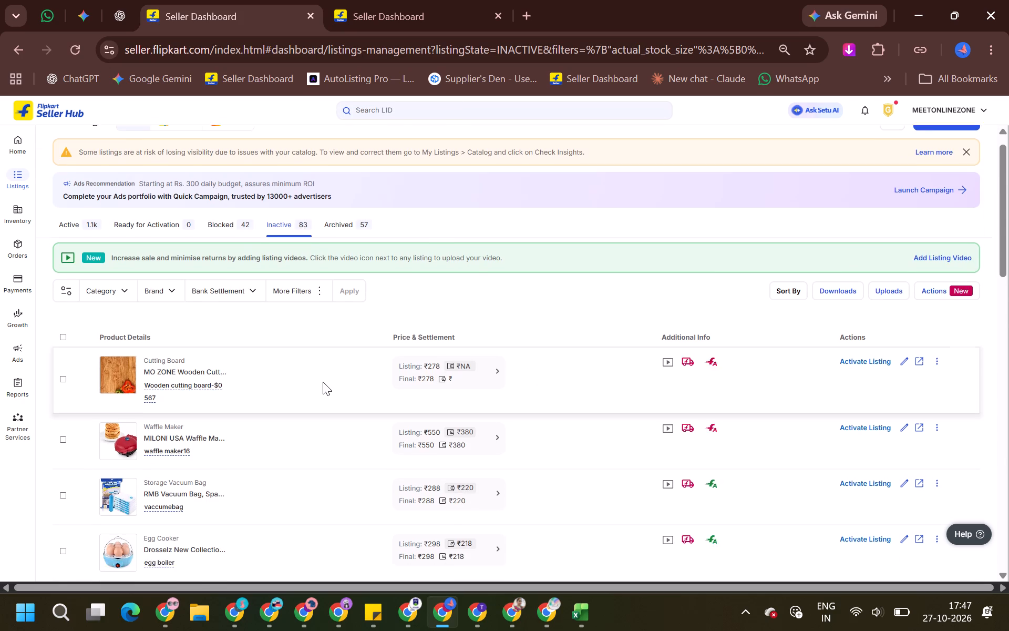
scroll(328, 373, down, 6)
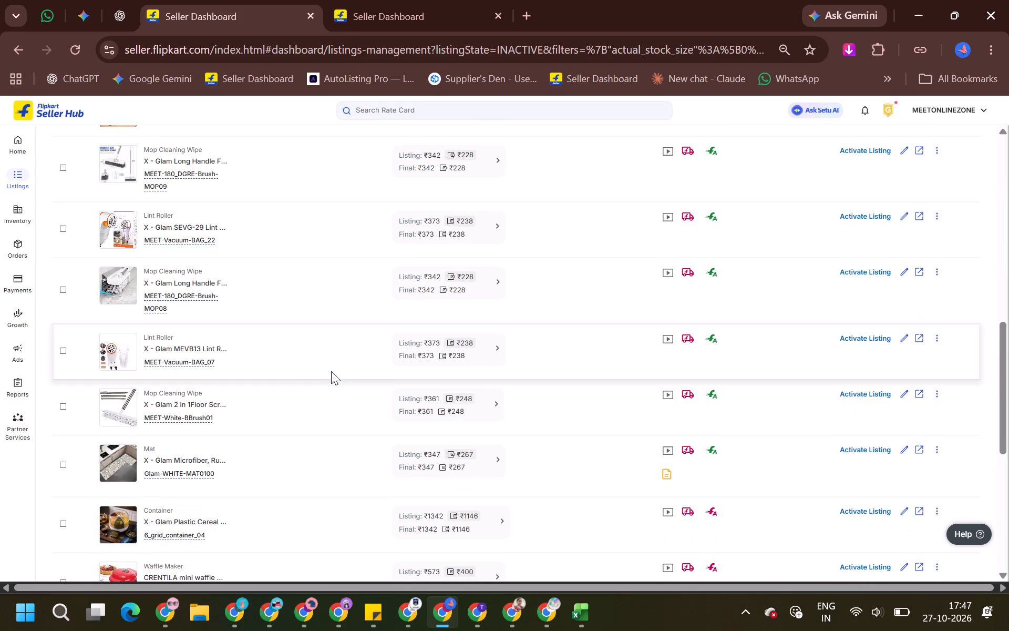
scroll(331, 371, down, 10)
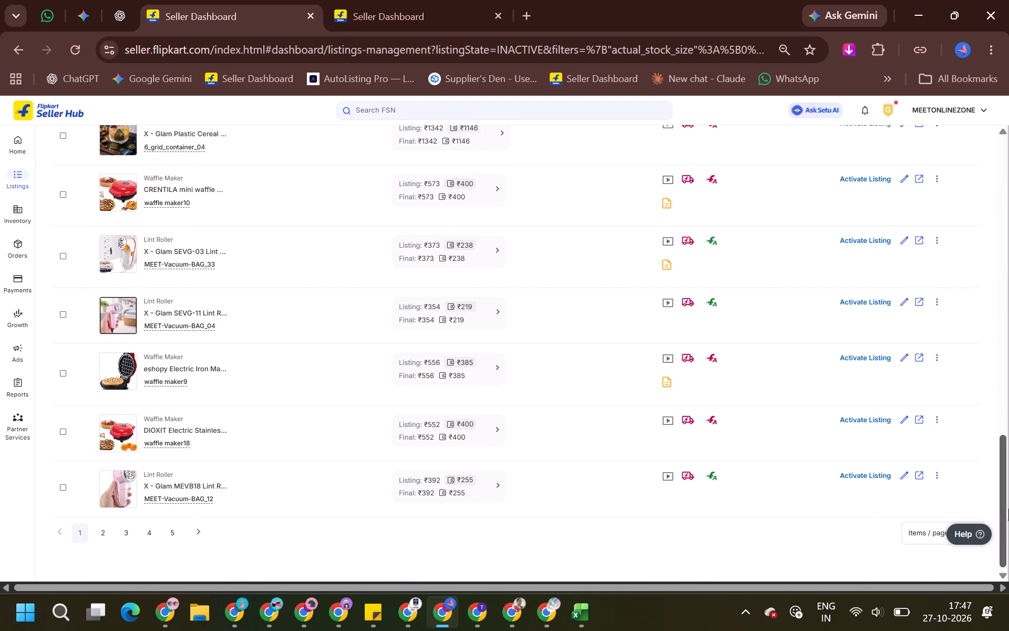
click(913, 530)
click(914, 504)
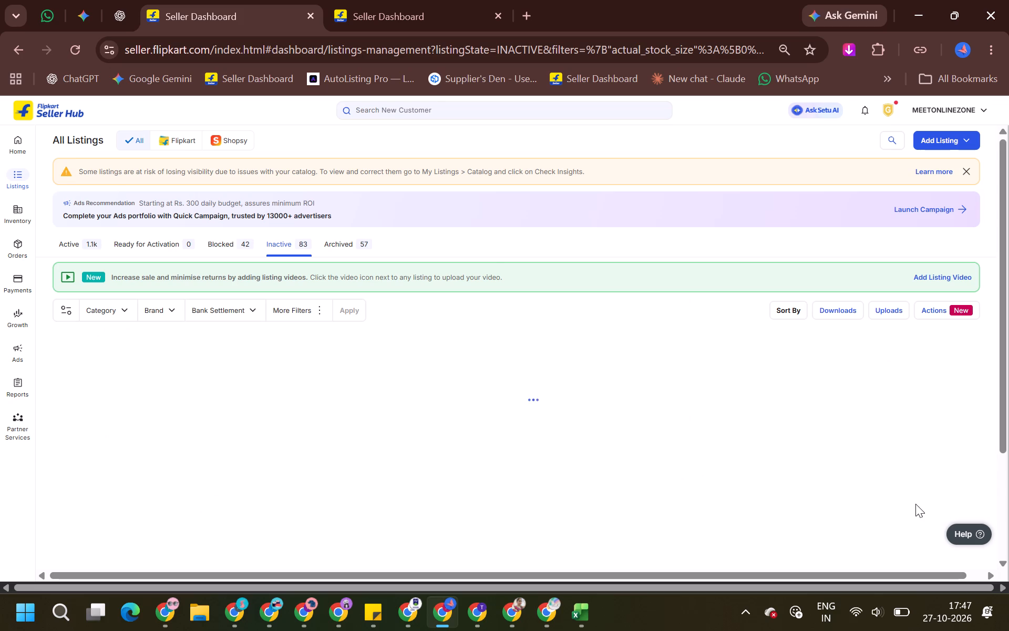
Look through the full list of inactive listings, checking products, SKUs and settlement prices for one worth editing.
scroll(483, 261, down, 4)
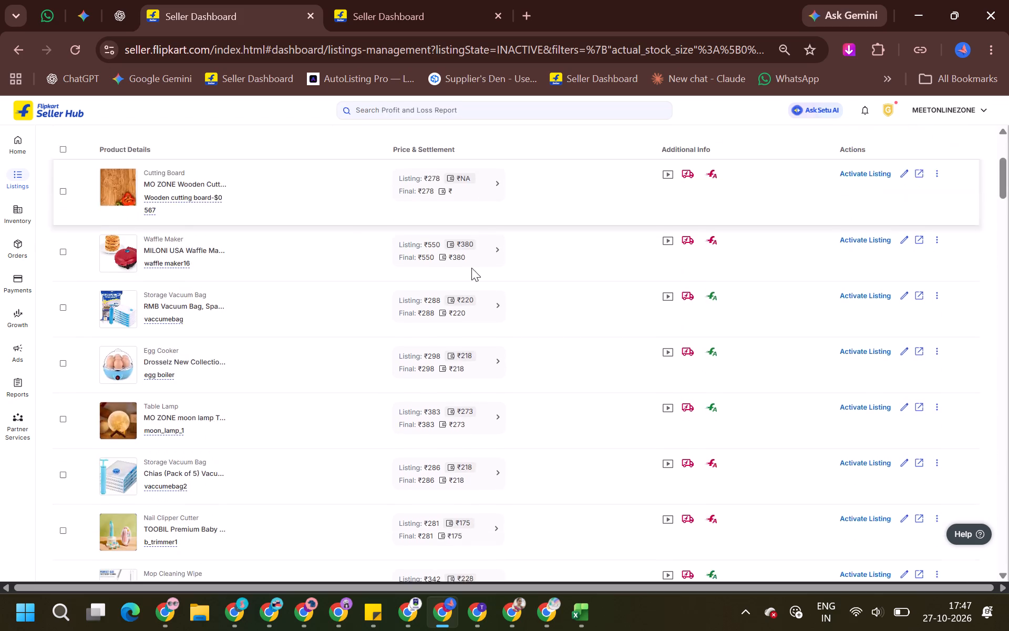
scroll(416, 293, down, 8)
scroll(416, 293, up, 1)
scroll(416, 293, down, 1)
scroll(416, 293, up, 3)
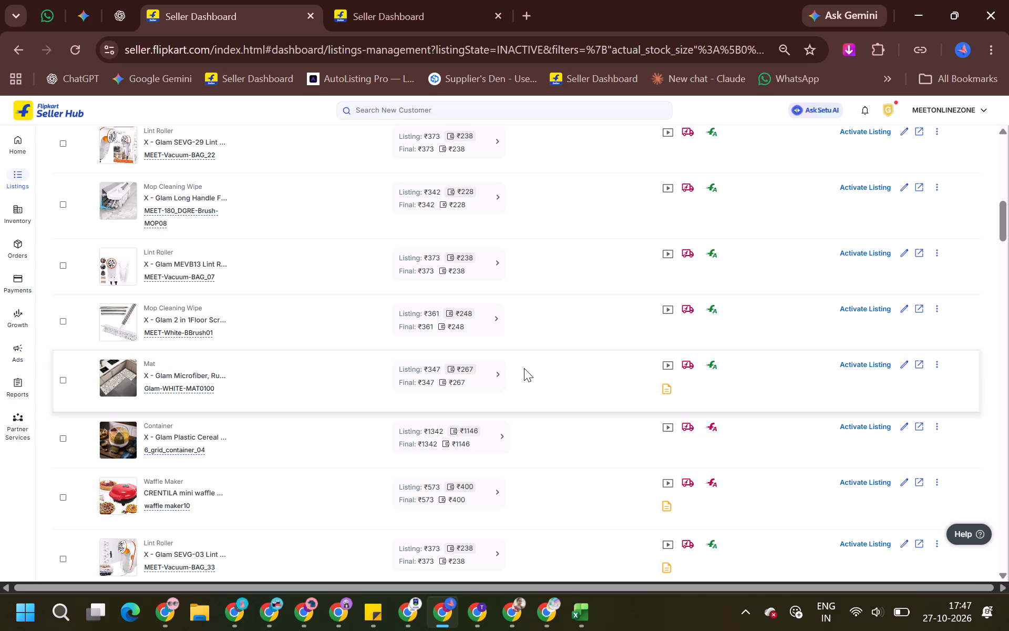
scroll(524, 368, down, 2)
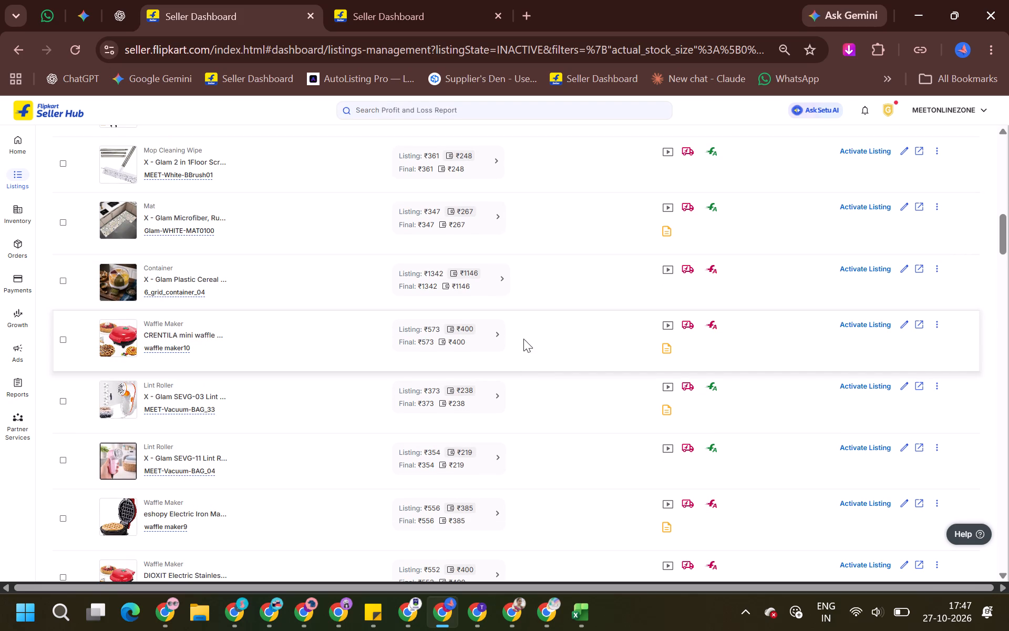
scroll(289, 293, down, 2)
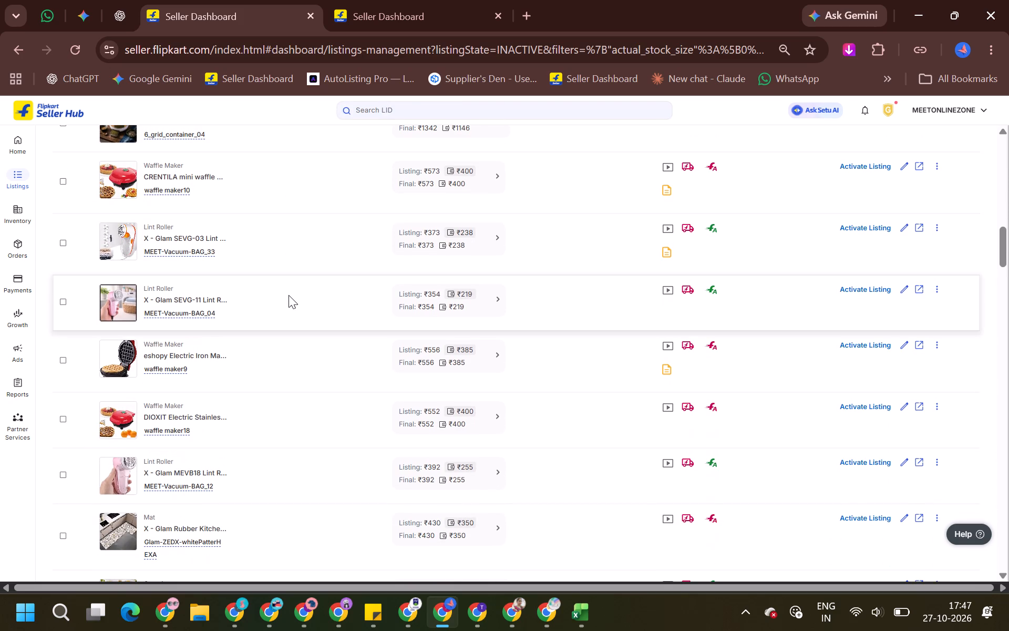
scroll(289, 295, down, 3)
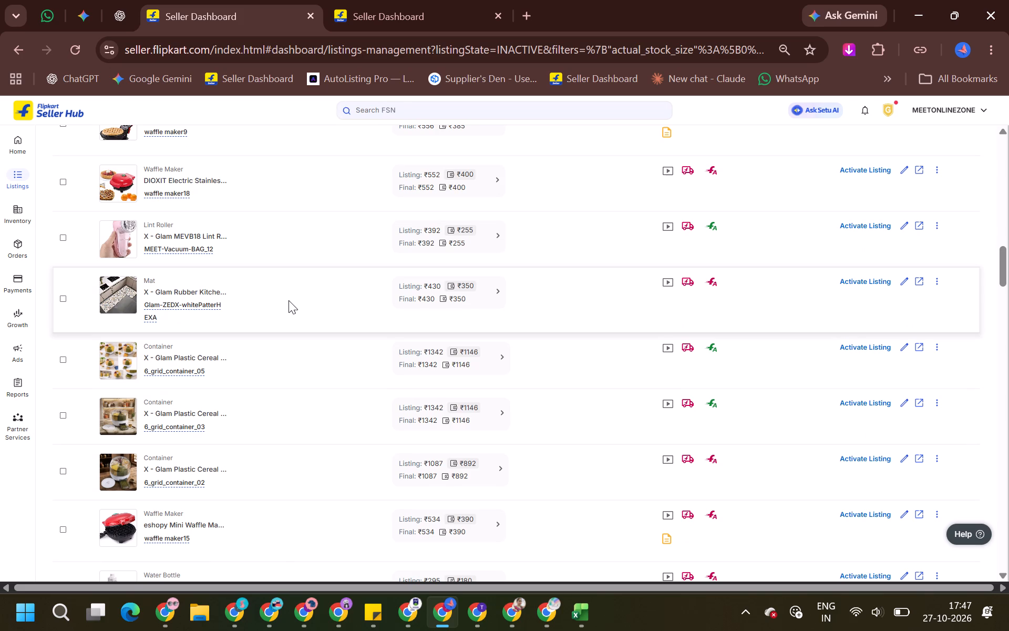
scroll(289, 300, down, 1)
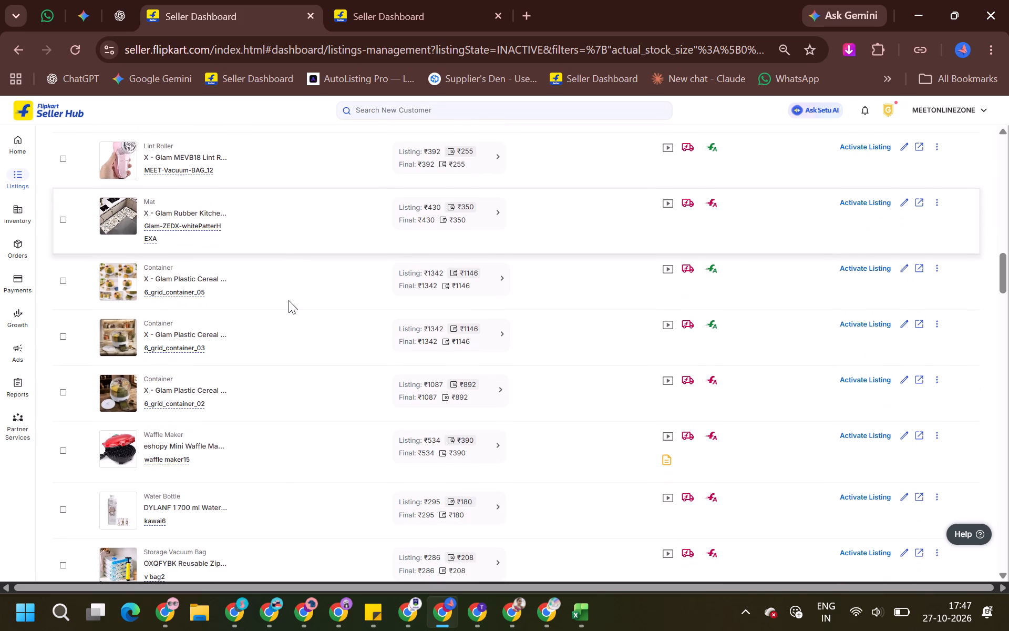
scroll(289, 300, down, 2)
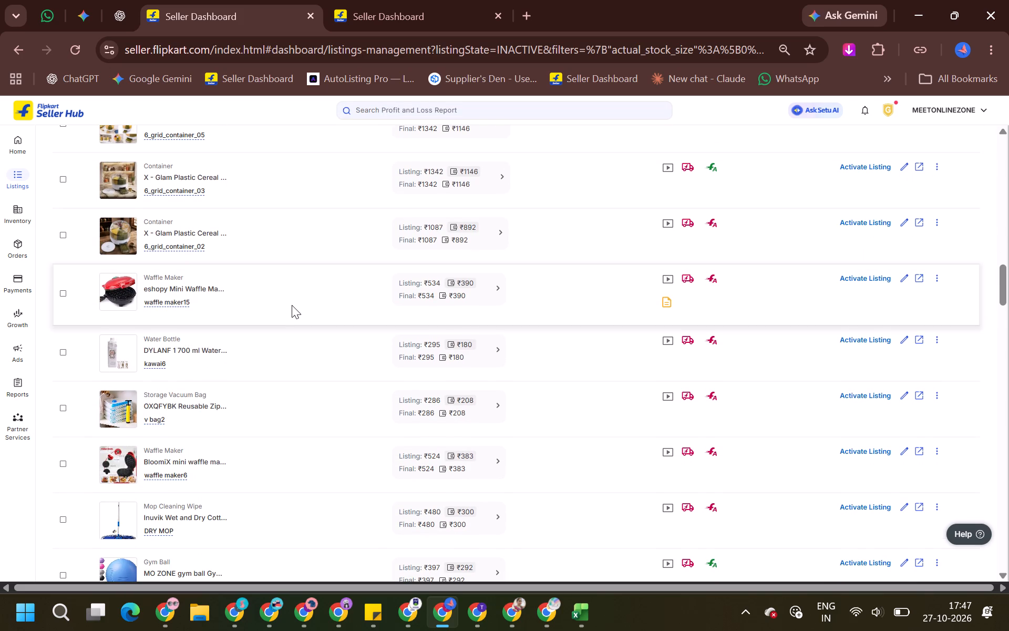
scroll(292, 305, down, 8)
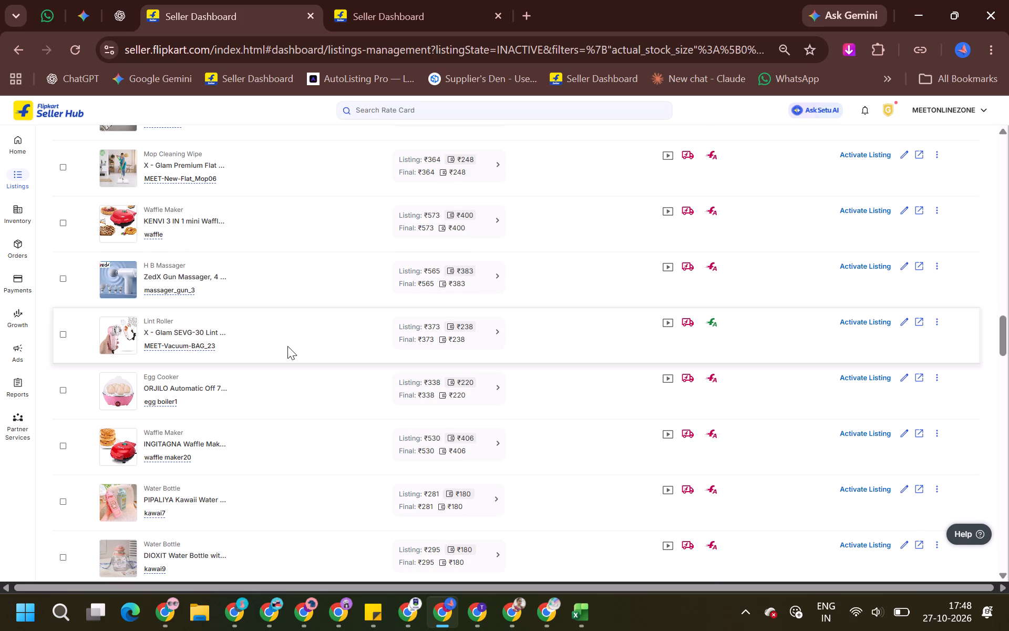
scroll(287, 346, down, 5)
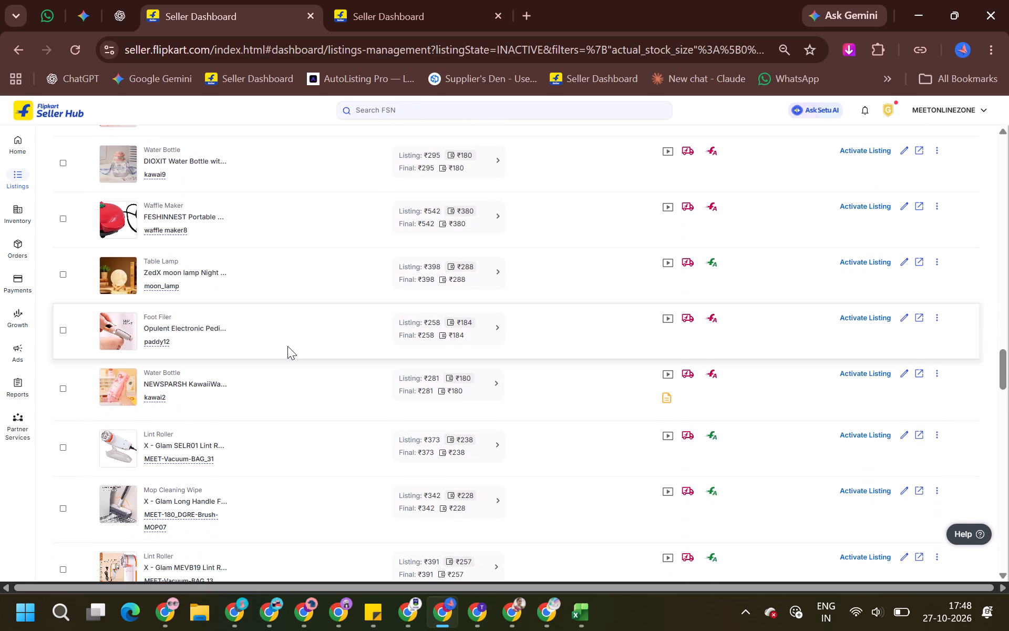
scroll(289, 346, down, 3)
scroll(289, 346, up, 1)
scroll(289, 346, down, 2)
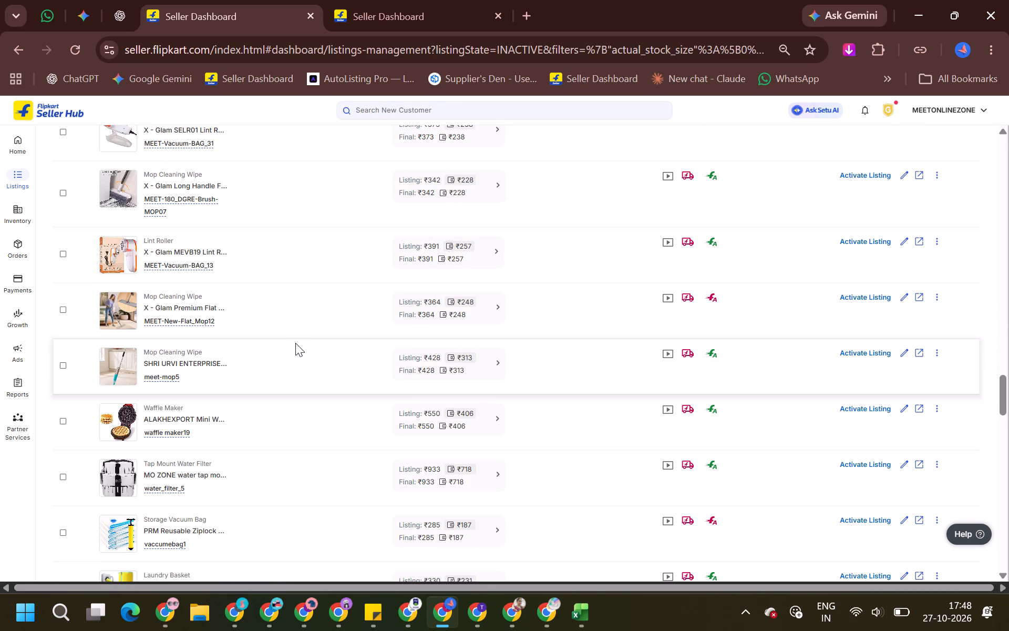
scroll(293, 343, down, 2)
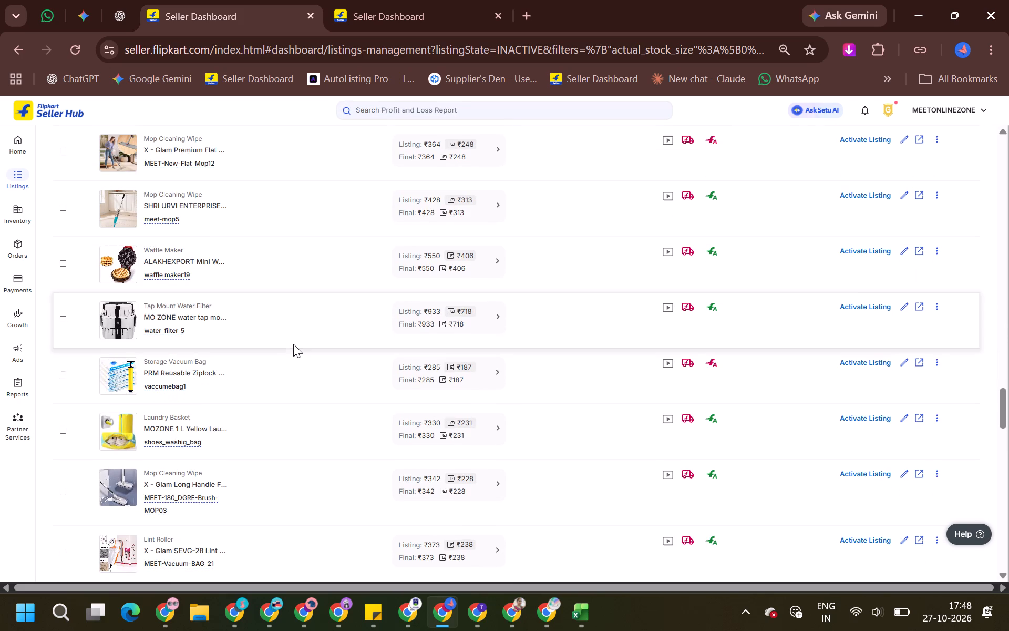
scroll(293, 344, down, 3)
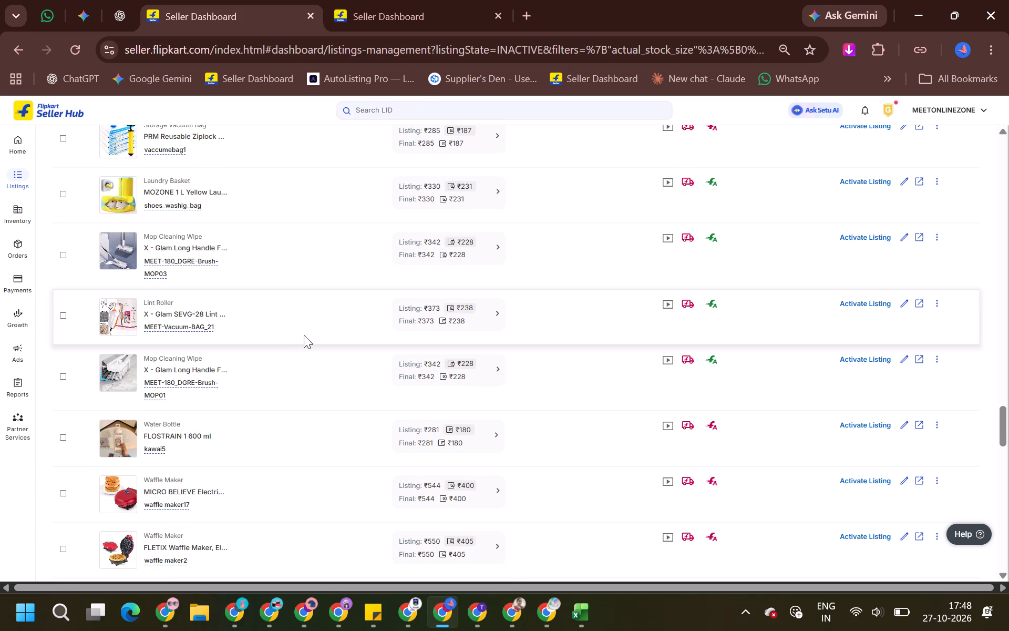
scroll(304, 335, down, 6)
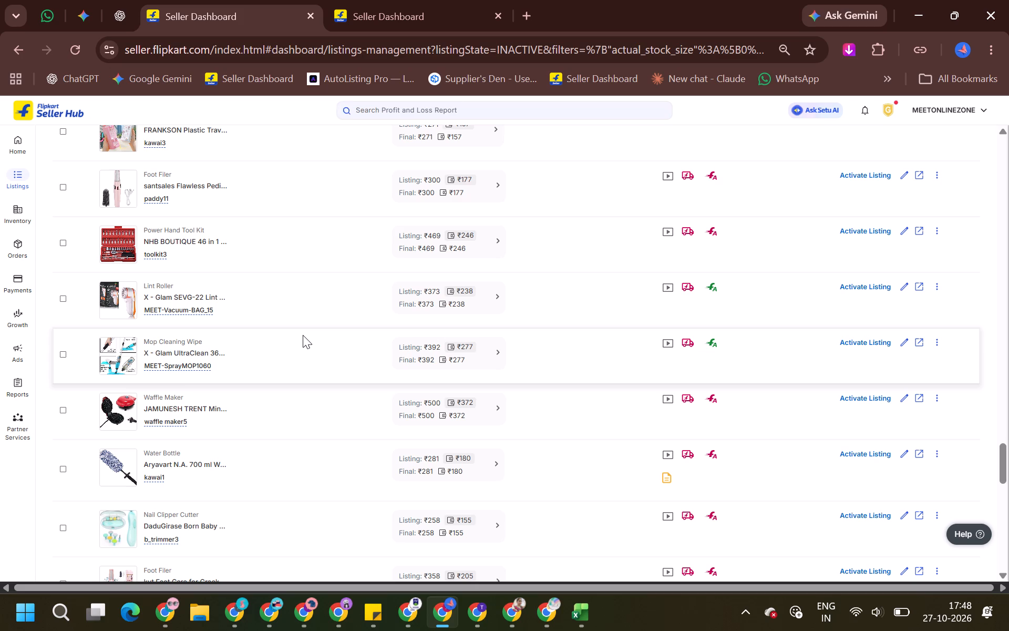
scroll(435, 283, down, 5)
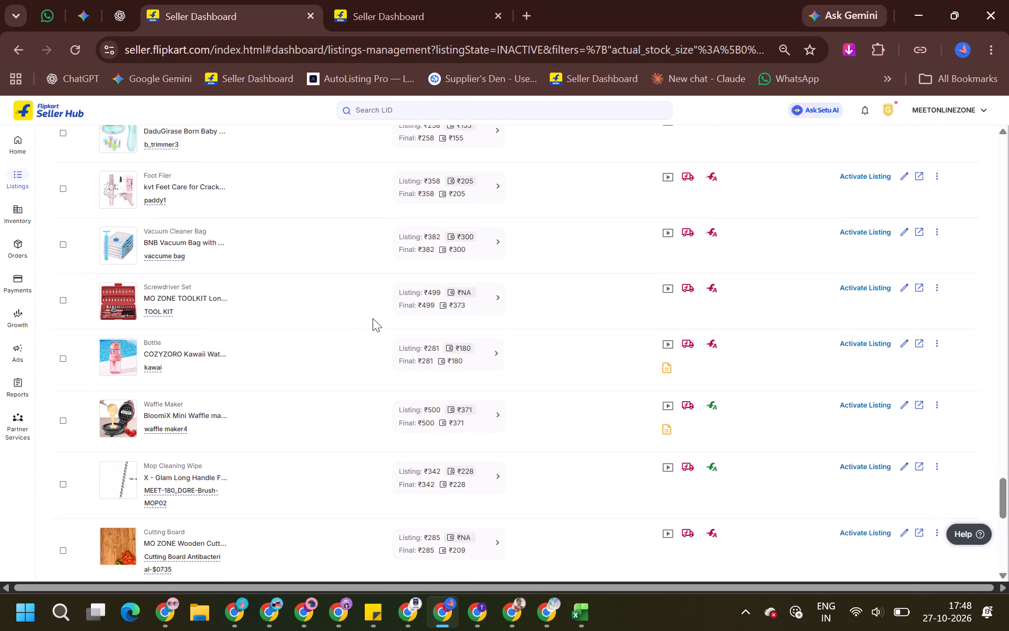
scroll(279, 319, down, 7)
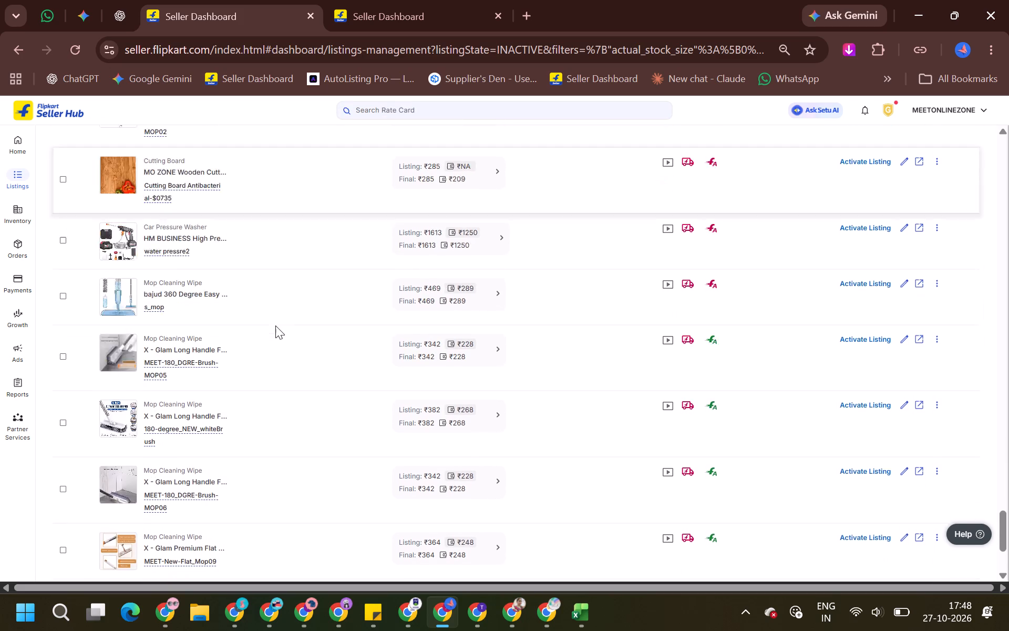
scroll(275, 325, down, 1)
scroll(239, 195, up, 2)
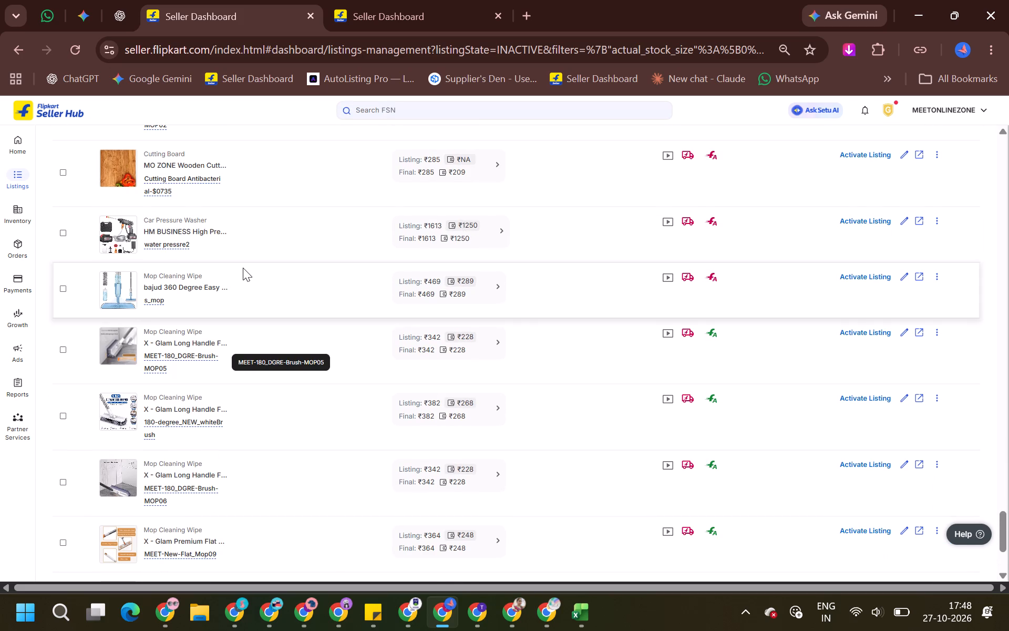
scroll(240, 355, up, 1)
scroll(240, 357, down, 2)
scroll(240, 357, up, 1)
scroll(210, 486, down, 4)
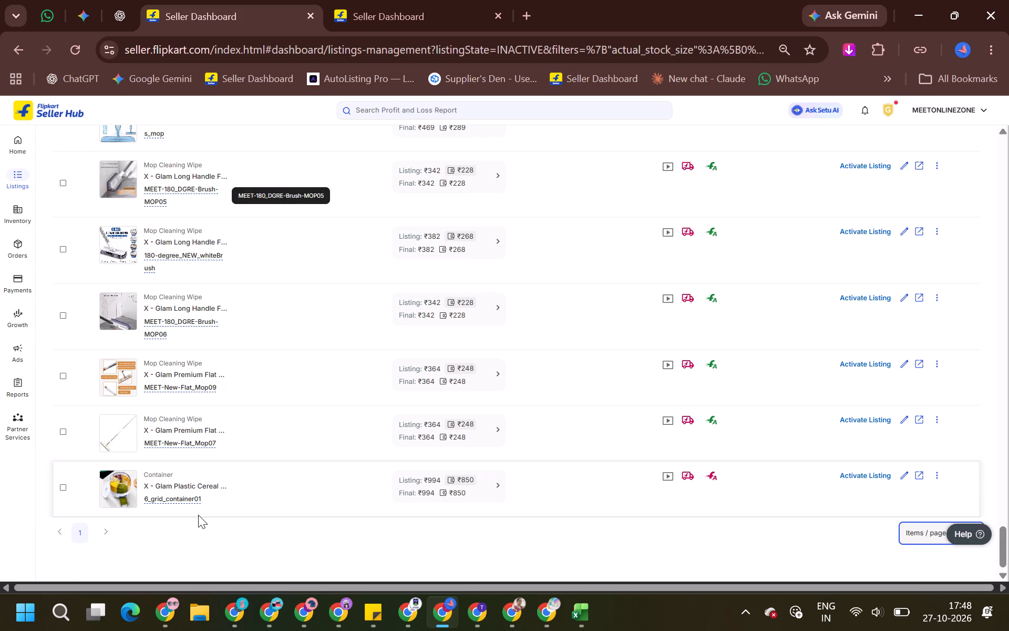
Try to set the bank settlement of the inactive MEET-SprayMOP1060 floor mop listing to 309 INR and submit the change.
scroll(252, 440, up, 3)
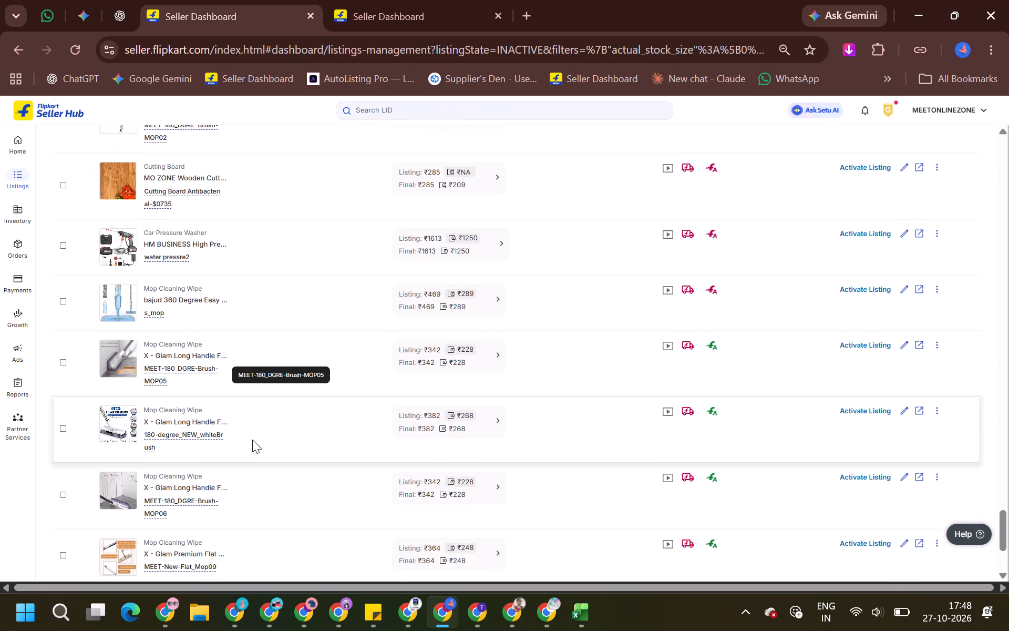
scroll(252, 440, up, 5)
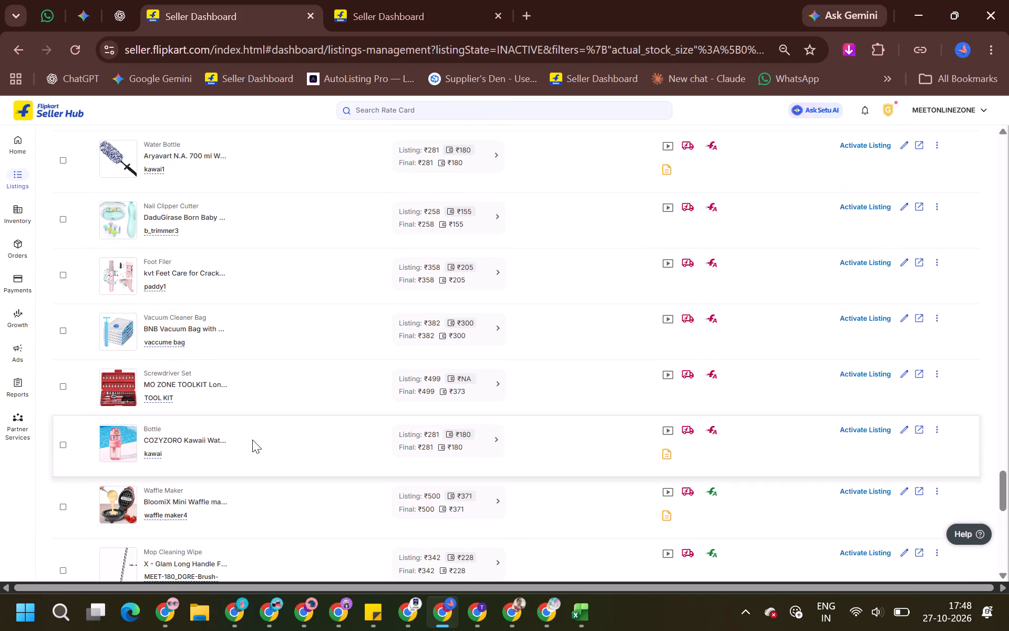
scroll(255, 400, up, 4)
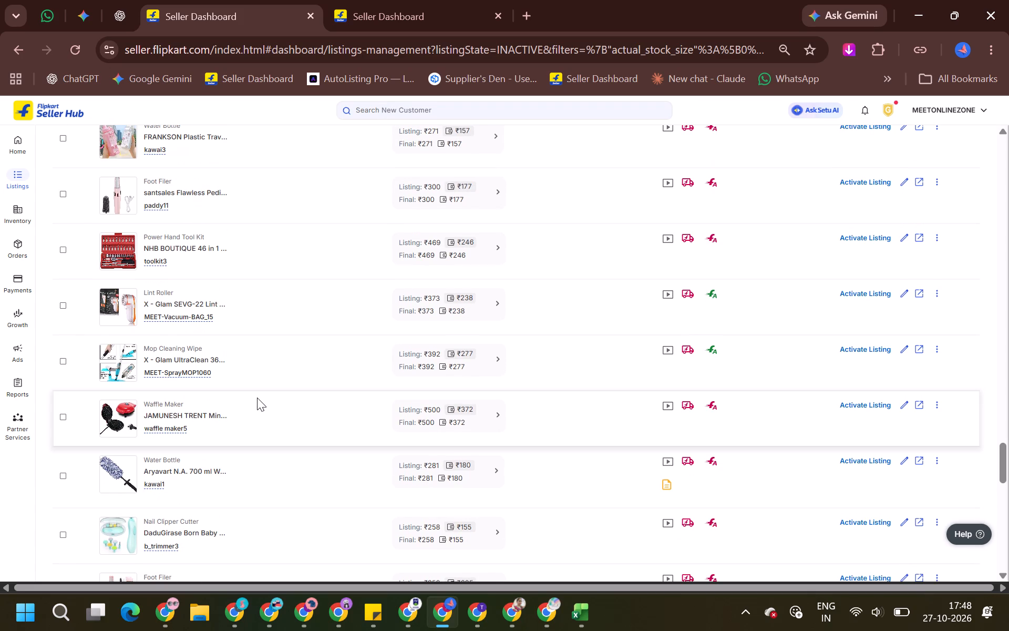
click(906, 351)
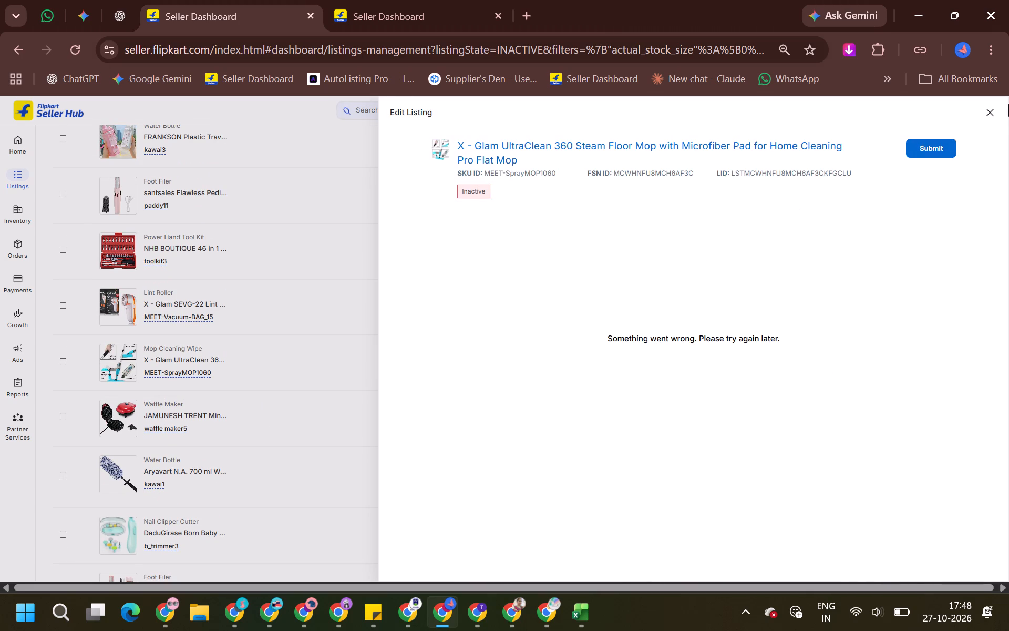
click(996, 110)
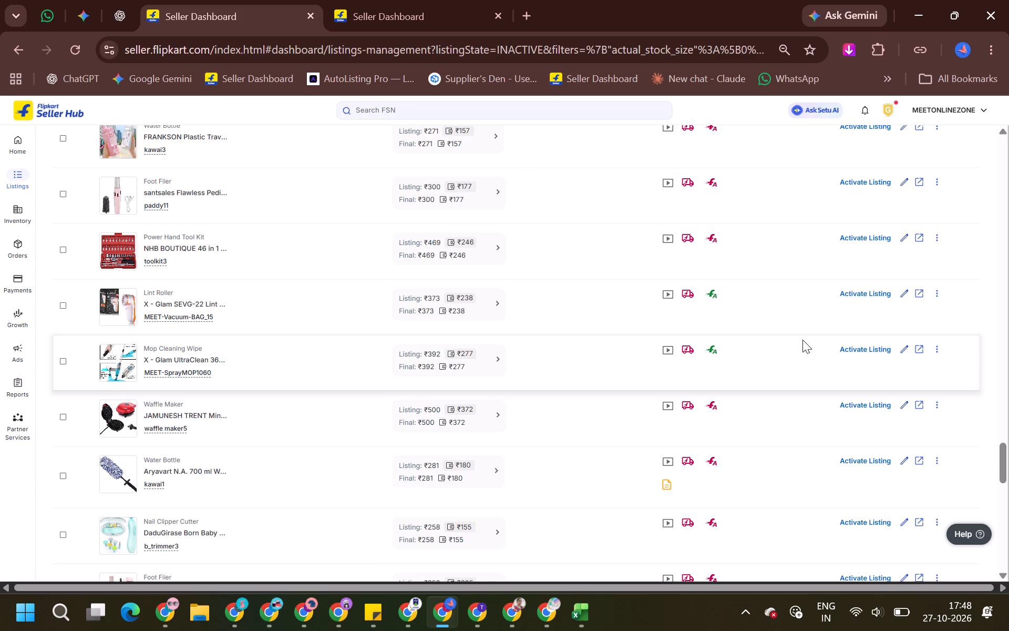
click(901, 348)
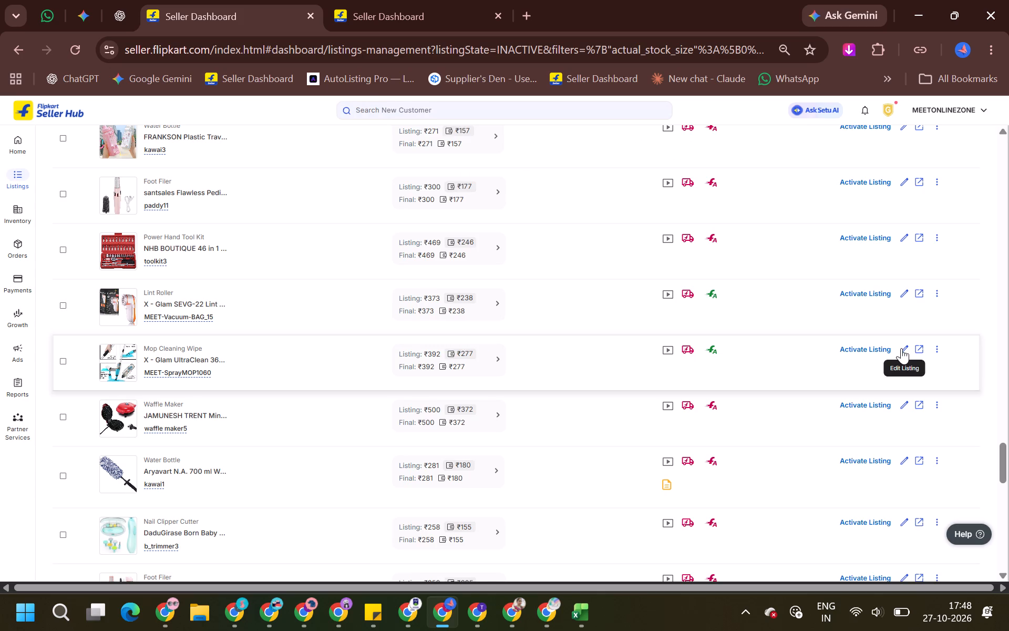
click(621, 378)
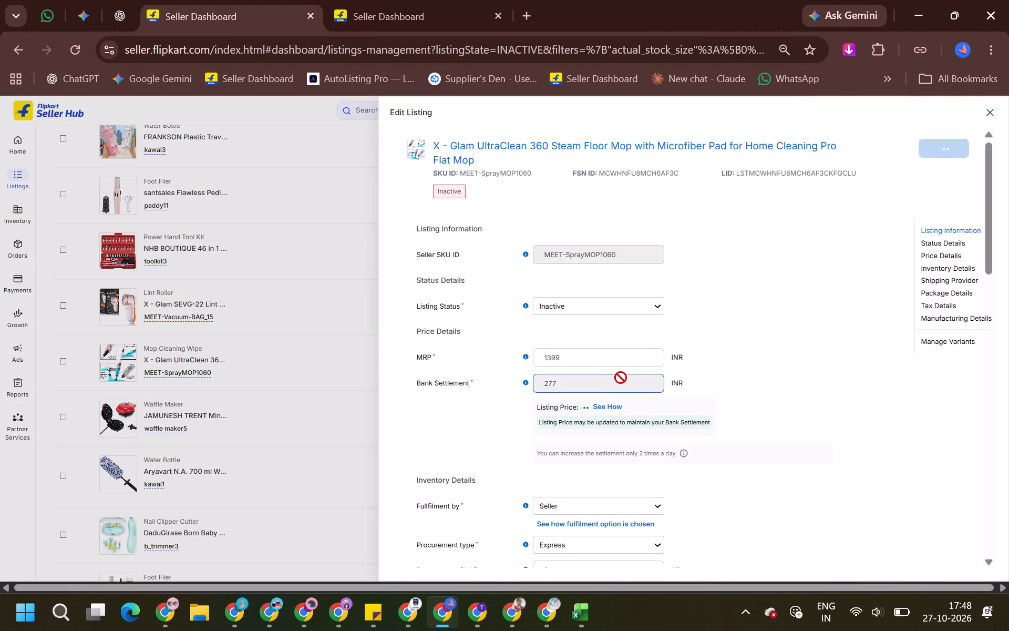
triple_click(621, 378)
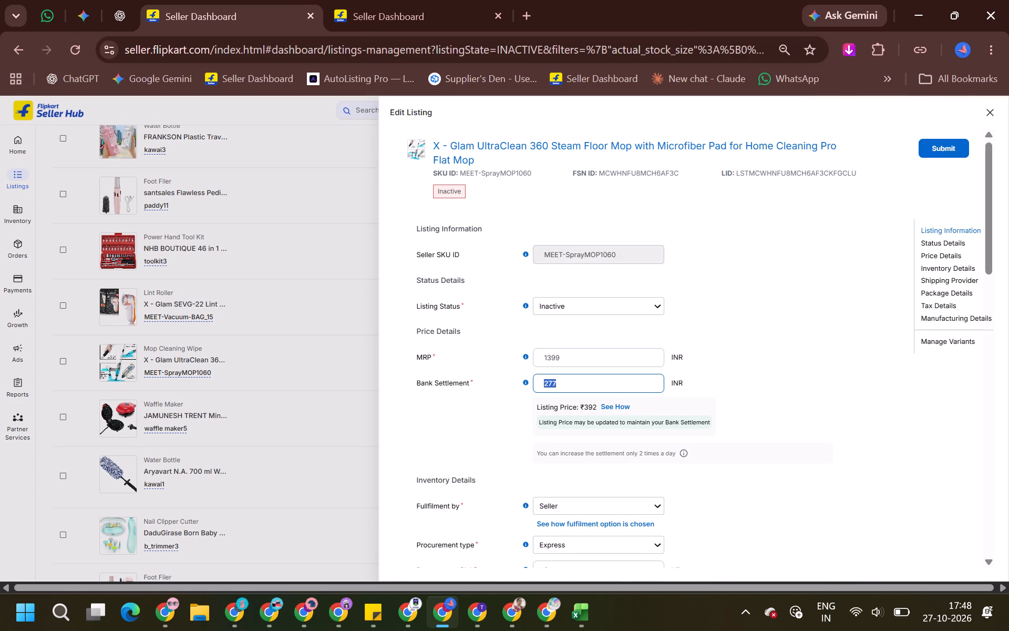
text(309)
key(Return)
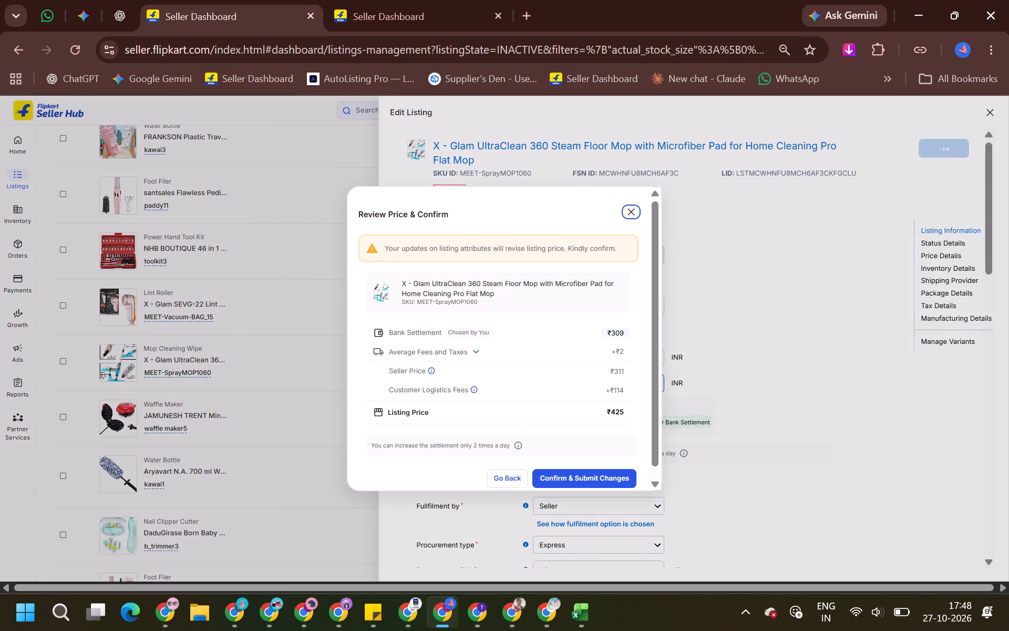
click(611, 475)
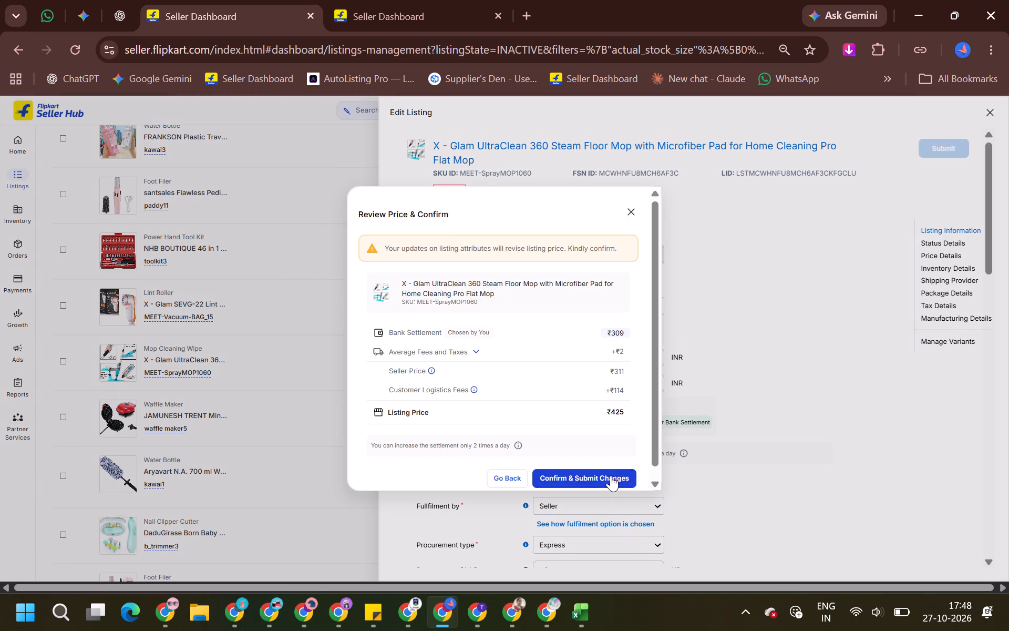
scroll(673, 398, down, 3)
scroll(673, 398, up, 4)
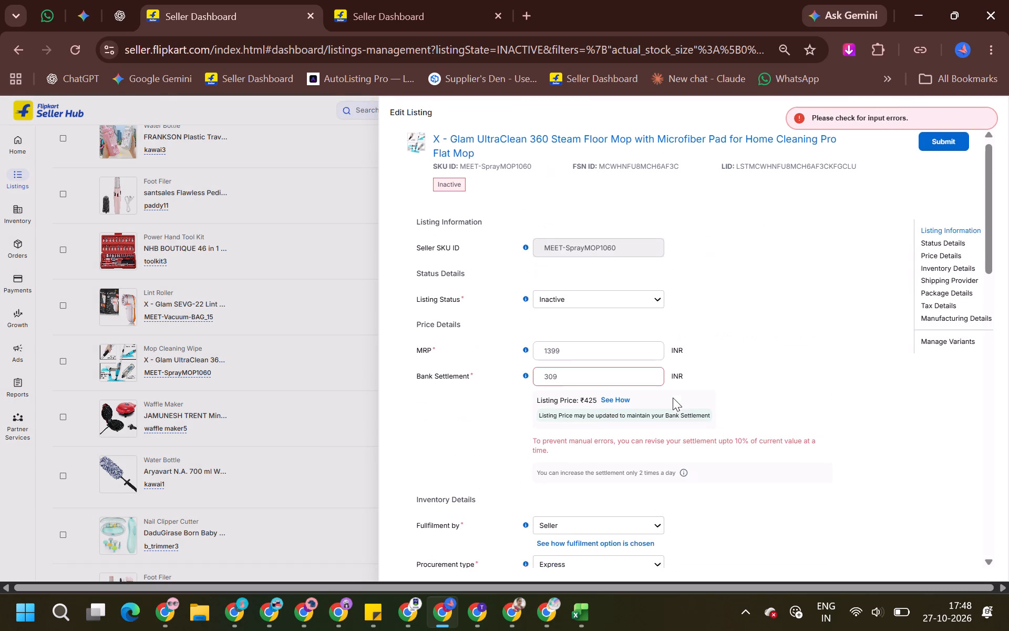
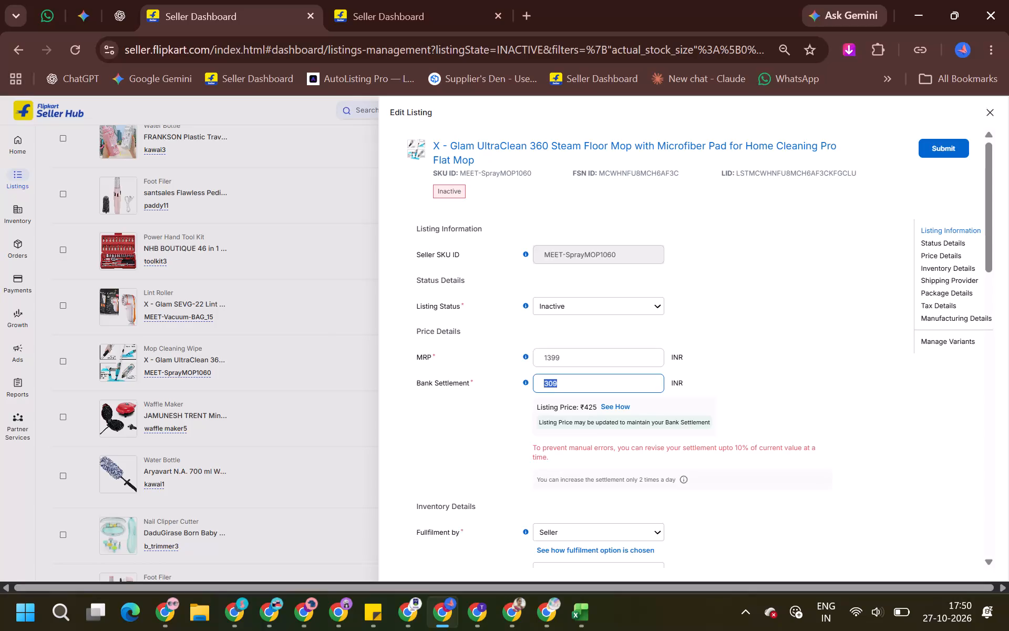
Set the MEET-SprayMOP1060 floor mop listing's bank settlement to 299 INR, then submit and confirm the price change.
key(3)
key(BackSpace)
text(299)
key(Return)
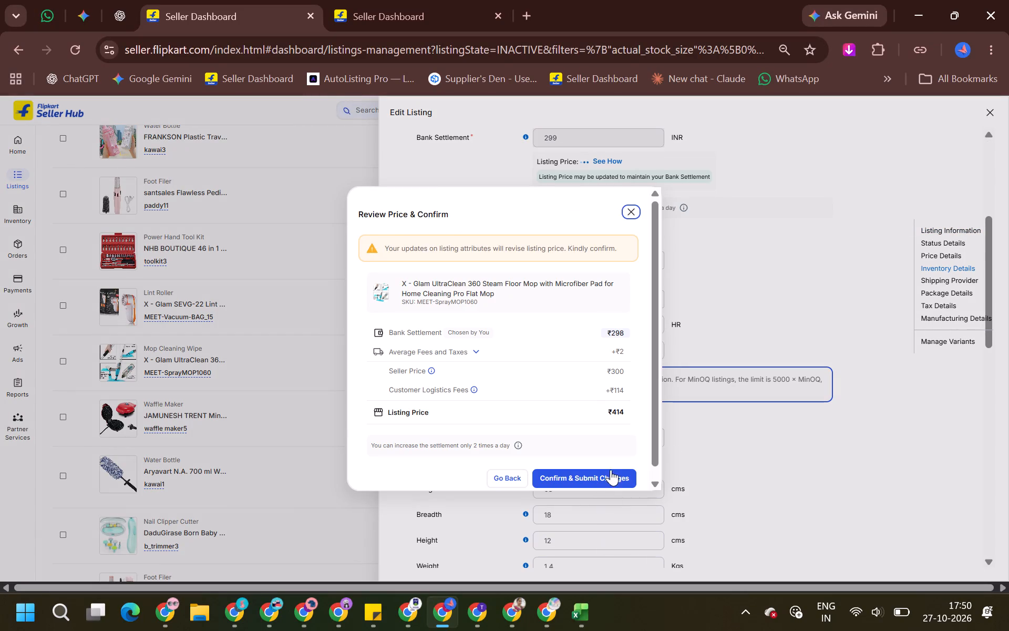
click(610, 466)
click(610, 471)
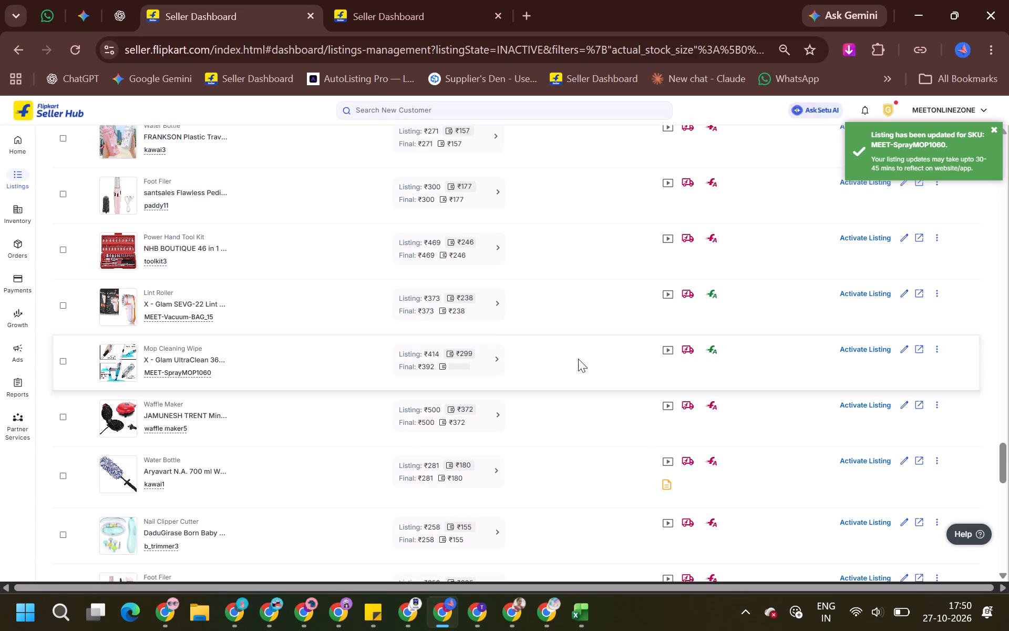
Raise the MEET-SprayMOP1060 listing's bank settlement to 309 INR directly from its row in the listings table.
click(483, 351)
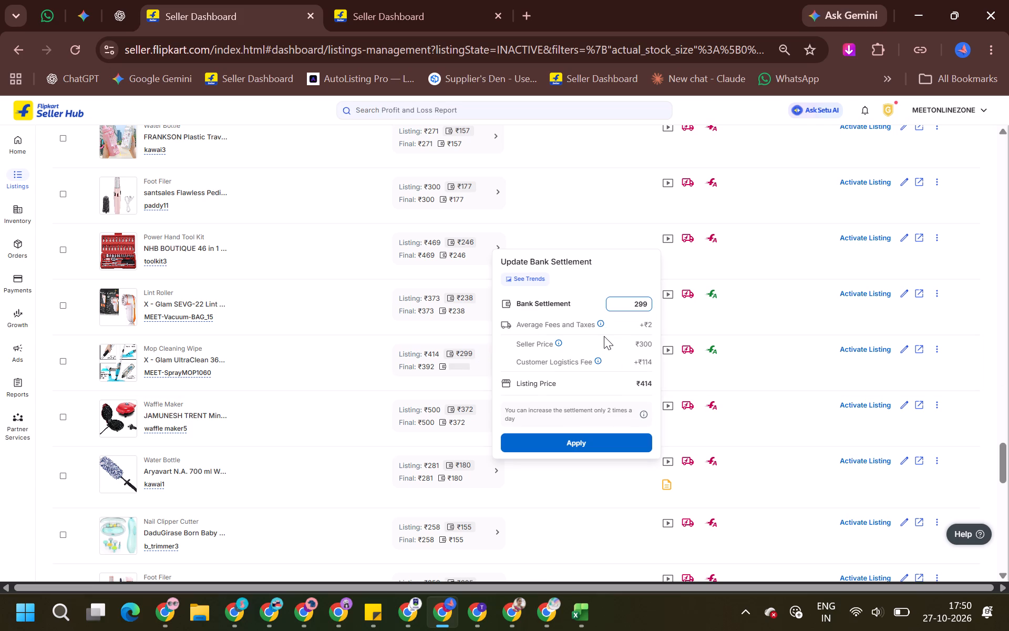
key(ctrl+a)
text(309)
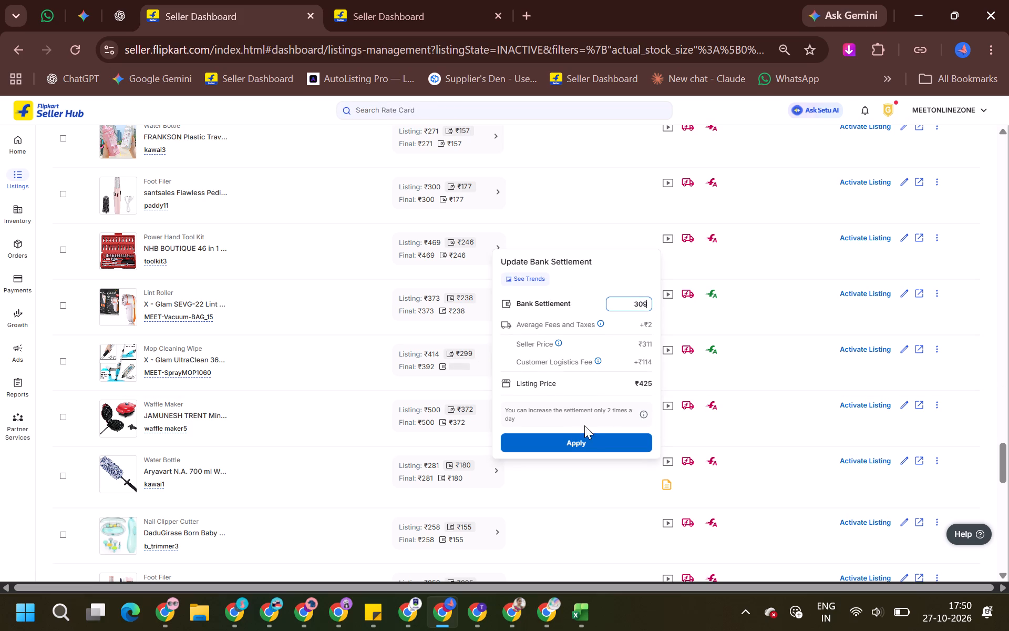
click(589, 435)
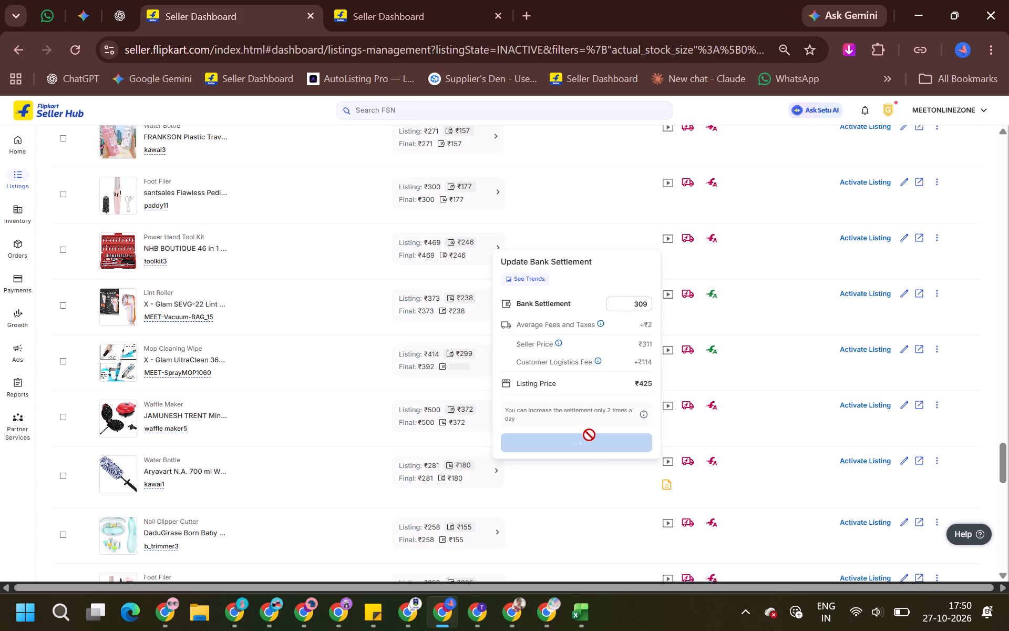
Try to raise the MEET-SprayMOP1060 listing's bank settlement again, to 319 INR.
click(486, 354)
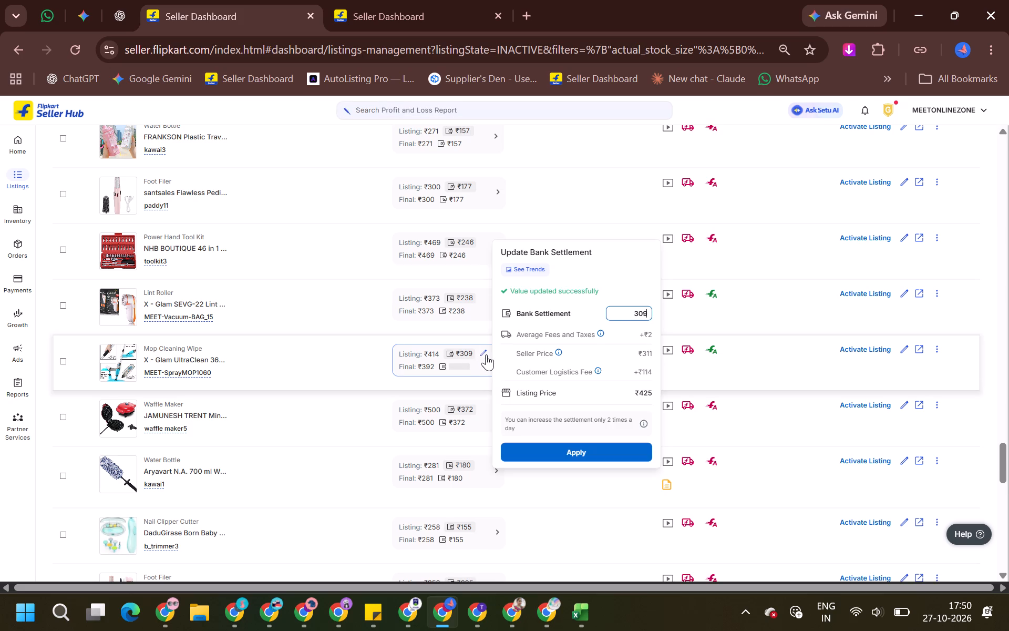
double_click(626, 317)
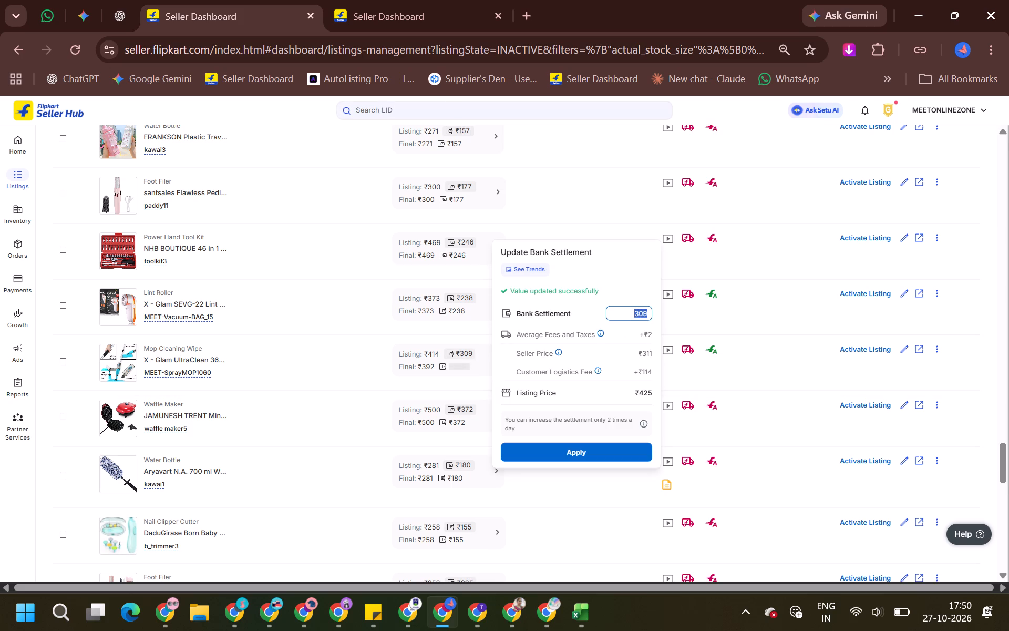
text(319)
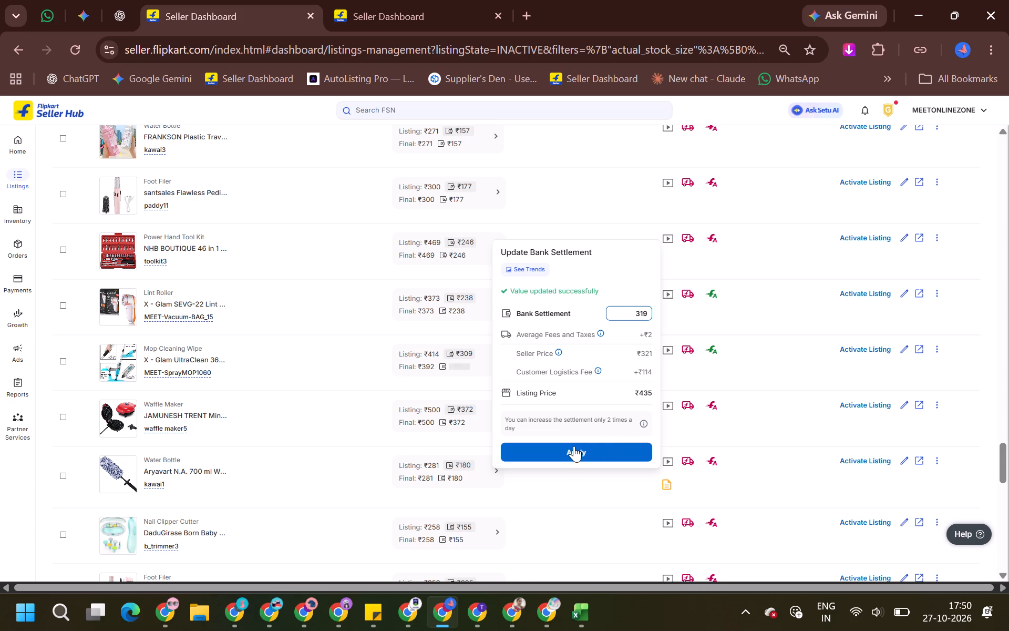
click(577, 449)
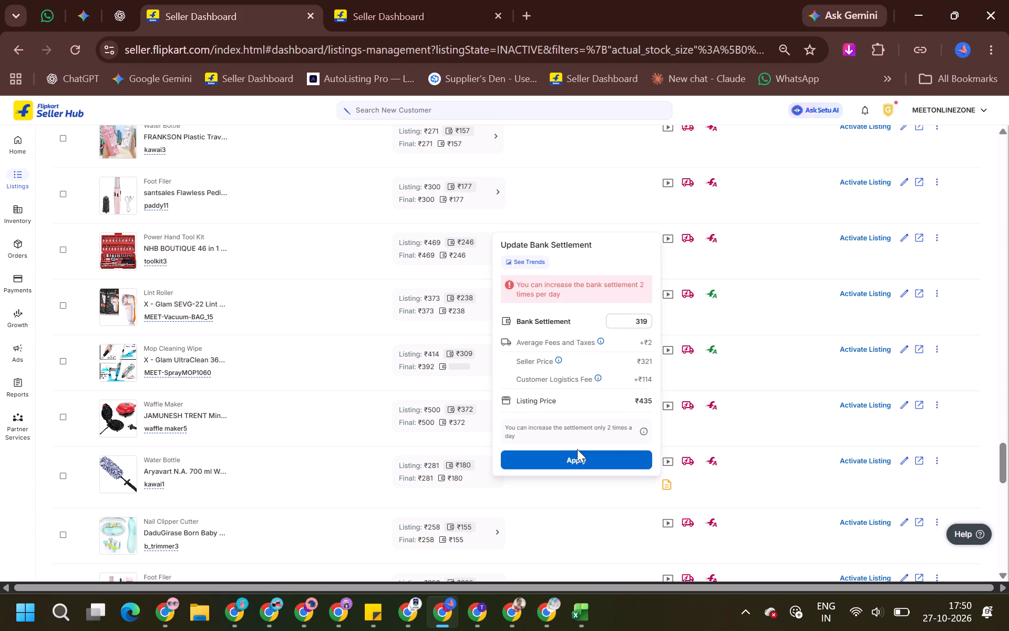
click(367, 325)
Look back through the inactive listings above the floor mop, checking products, SKUs and settlement prices for one to activate.
scroll(370, 324, up, 4)
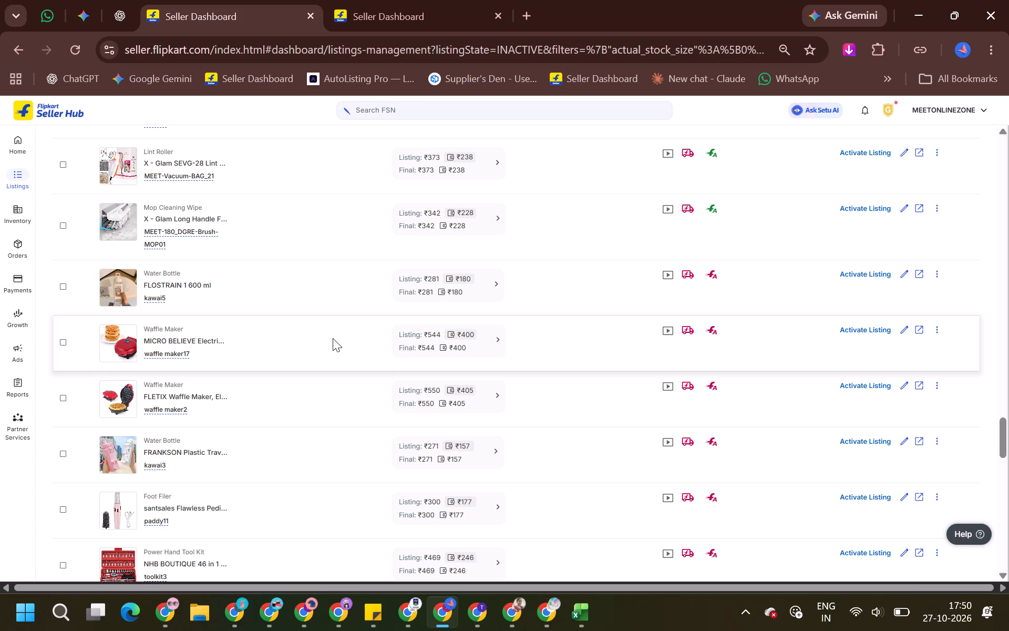
scroll(333, 338, up, 3)
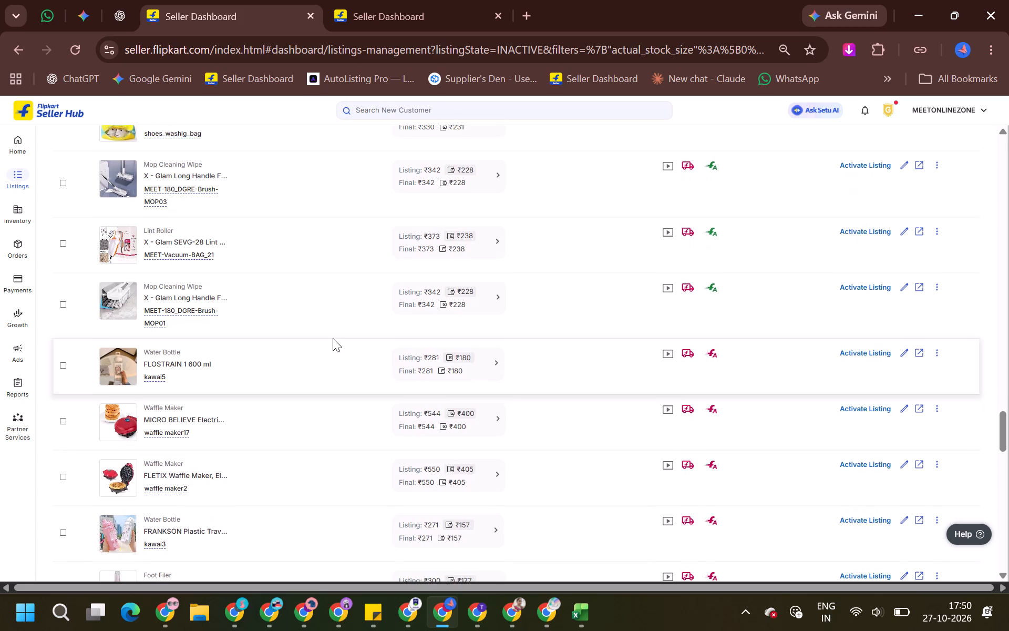
scroll(333, 338, up, 2)
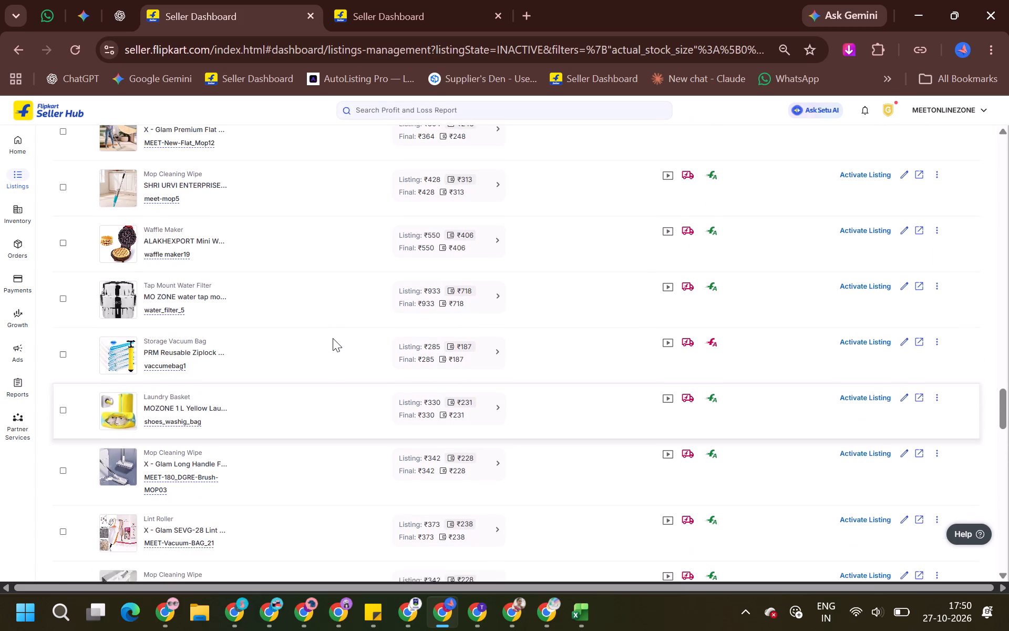
scroll(333, 338, up, 1)
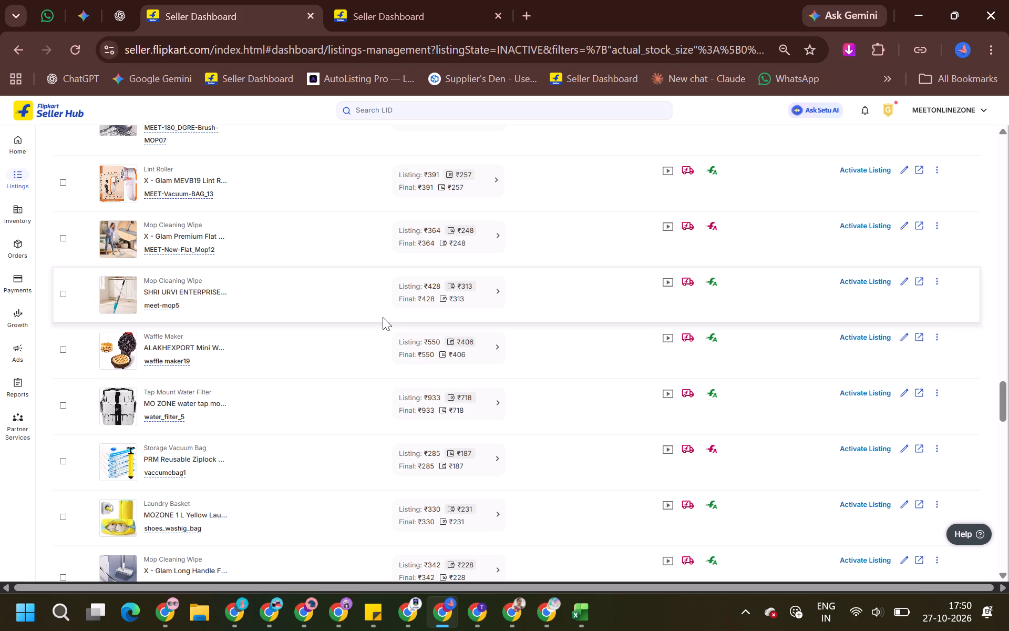
scroll(383, 317, up, 1)
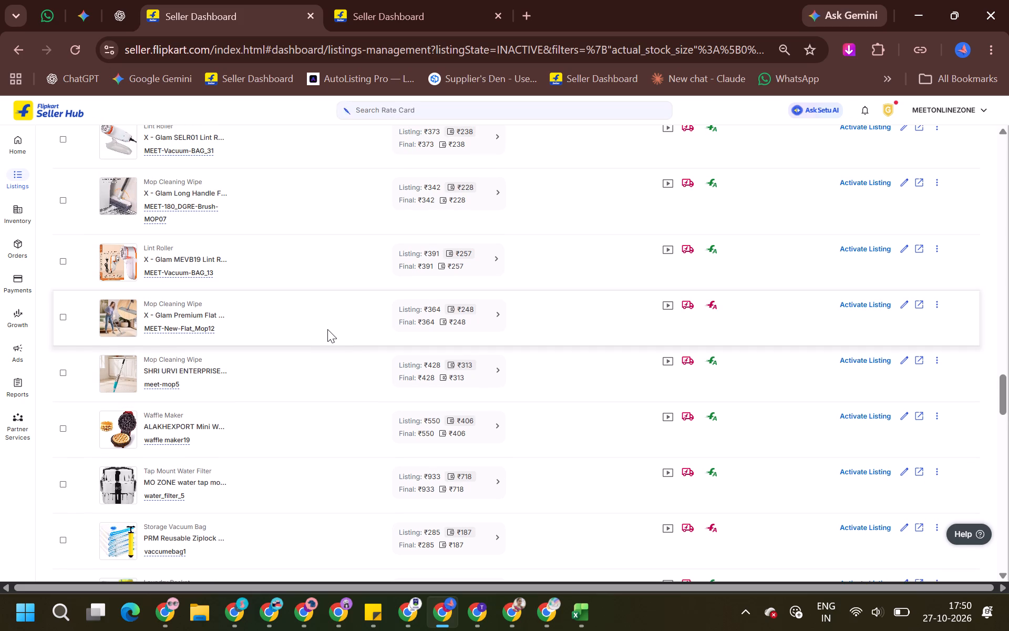
scroll(327, 329, up, 2)
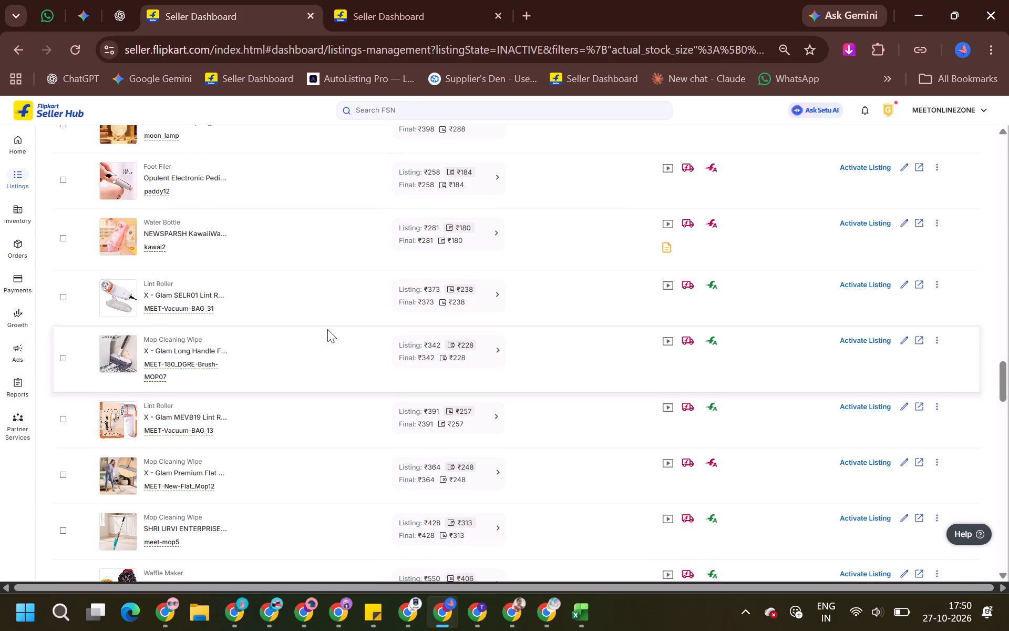
scroll(327, 329, up, 3)
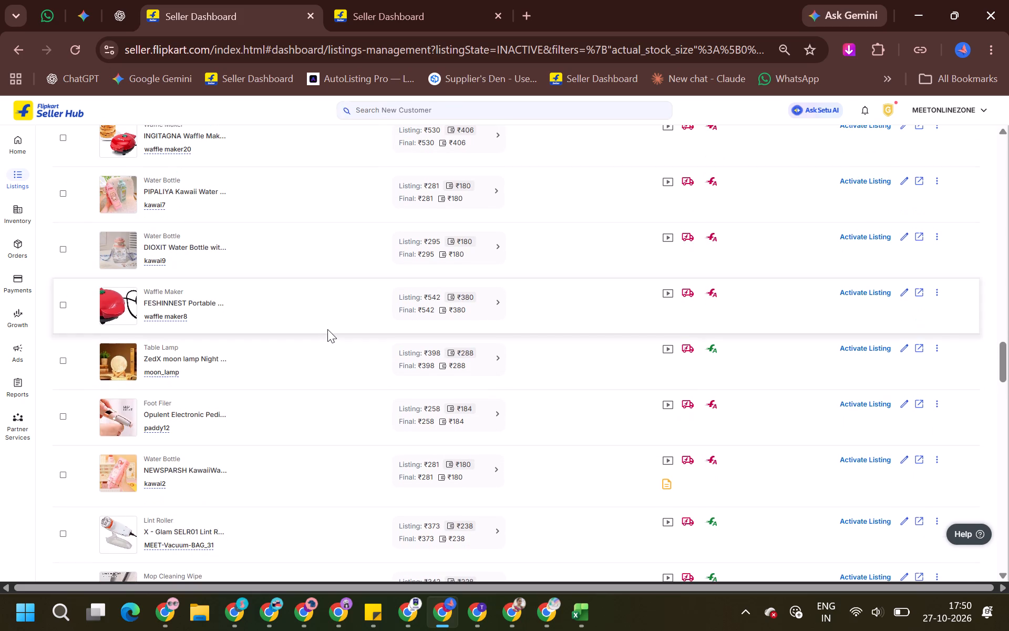
scroll(327, 329, up, 3)
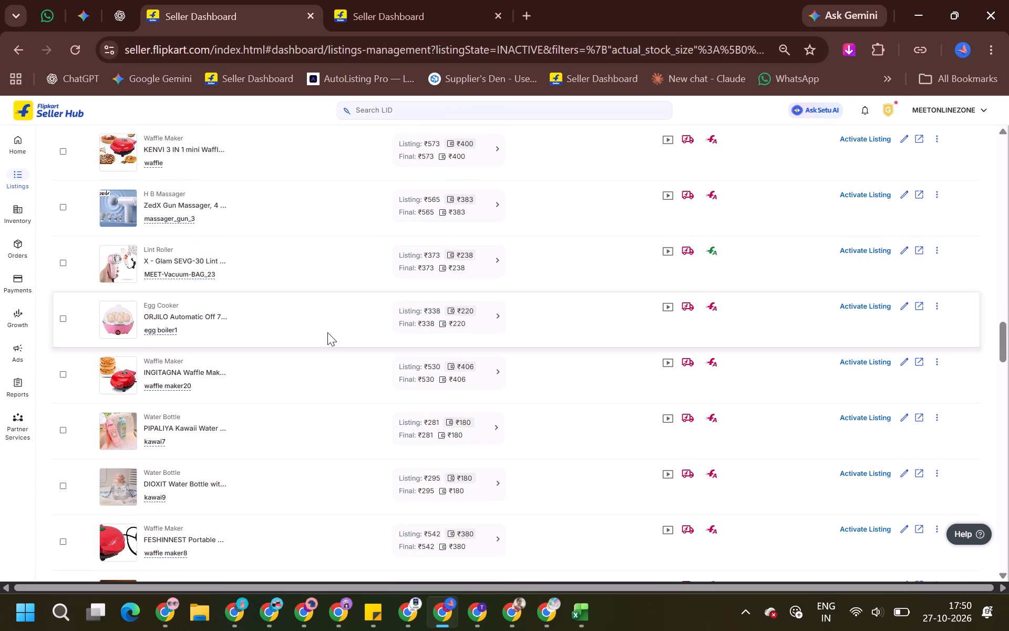
scroll(327, 291, up, 2)
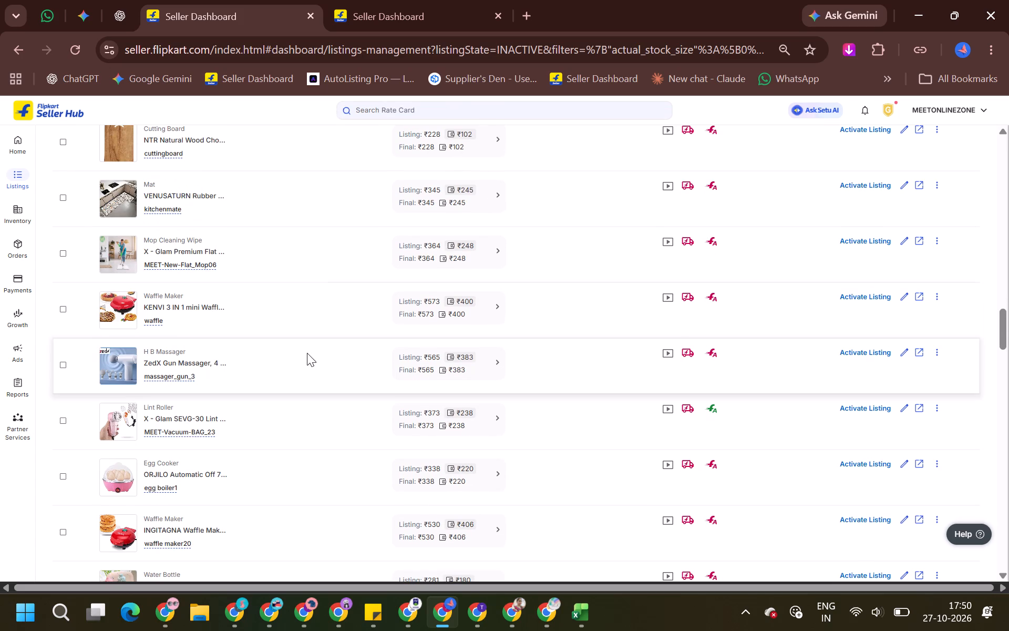
scroll(304, 359, up, 1)
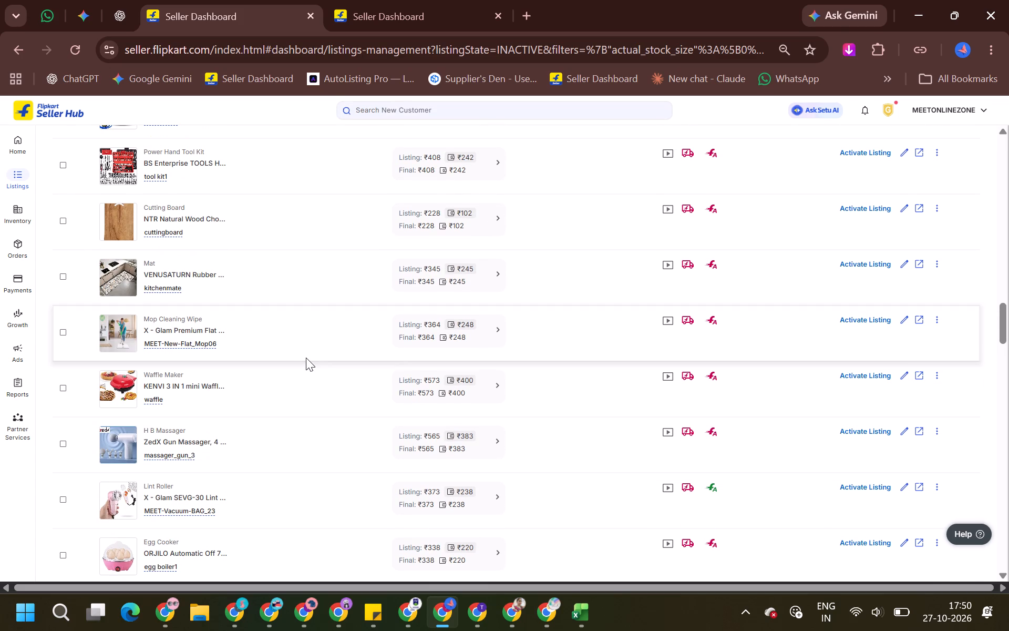
scroll(306, 358, up, 2)
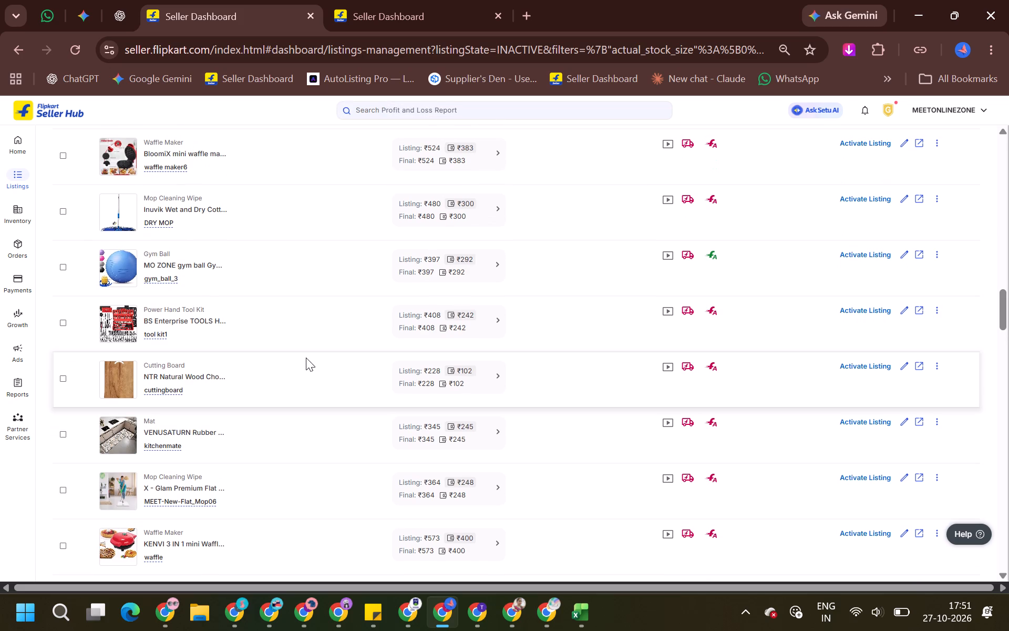
scroll(306, 358, up, 1)
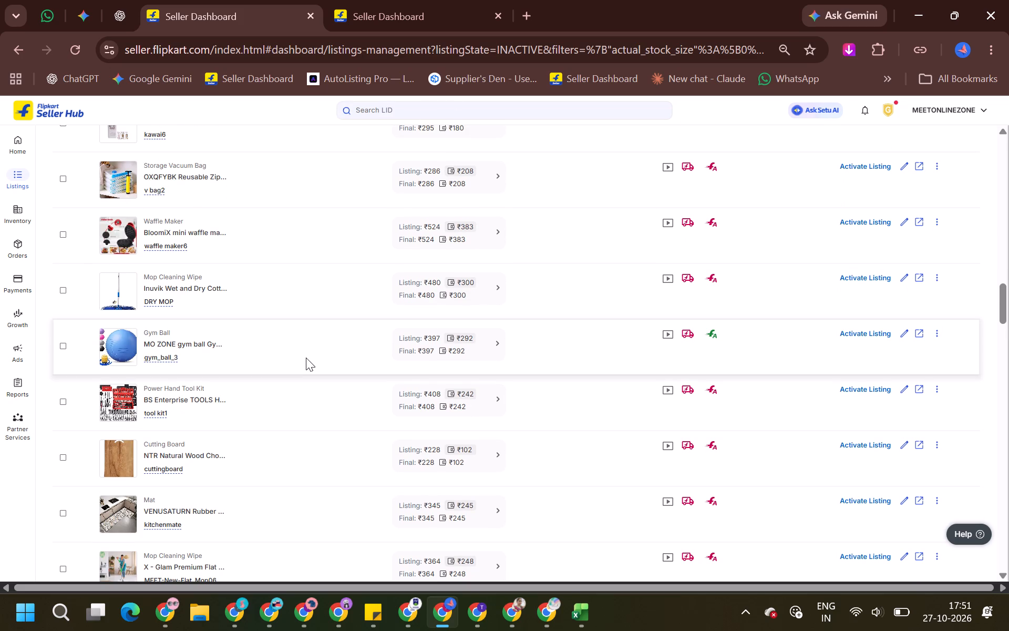
scroll(306, 358, up, 3)
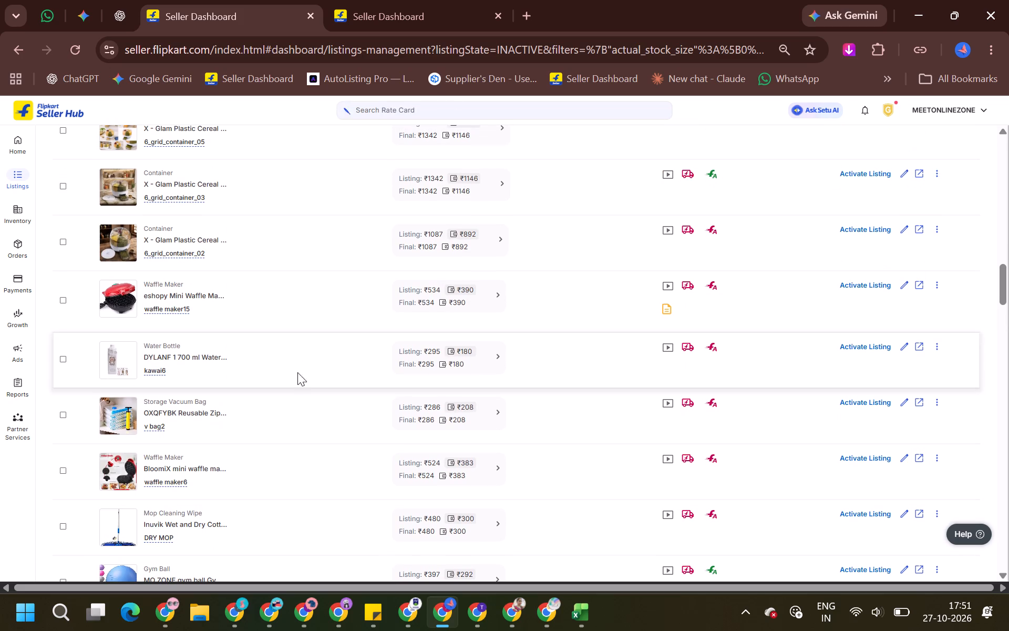
scroll(306, 368, up, 1)
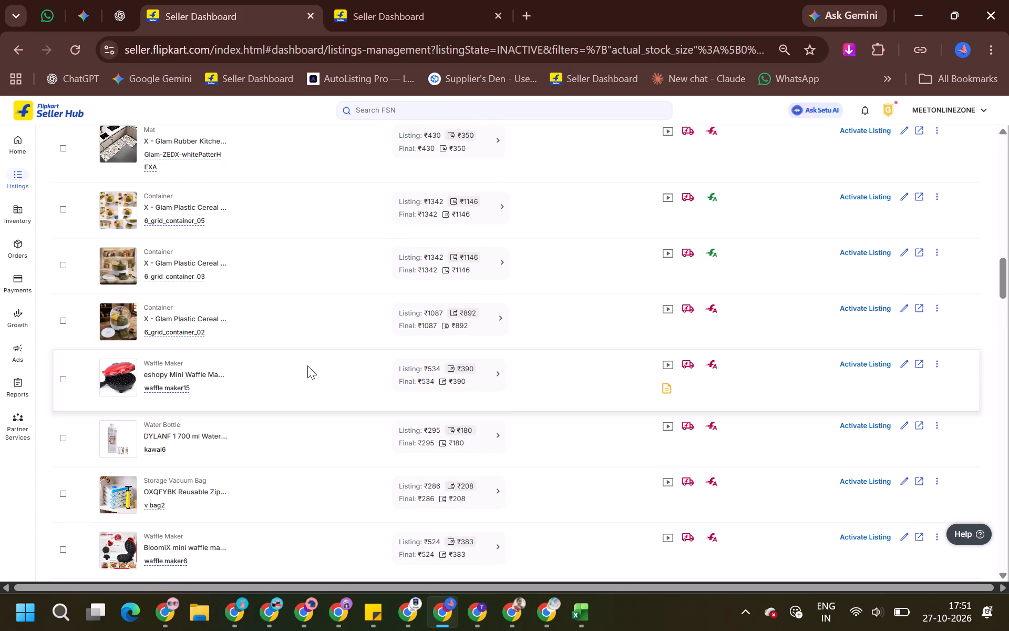
scroll(307, 365, up, 1)
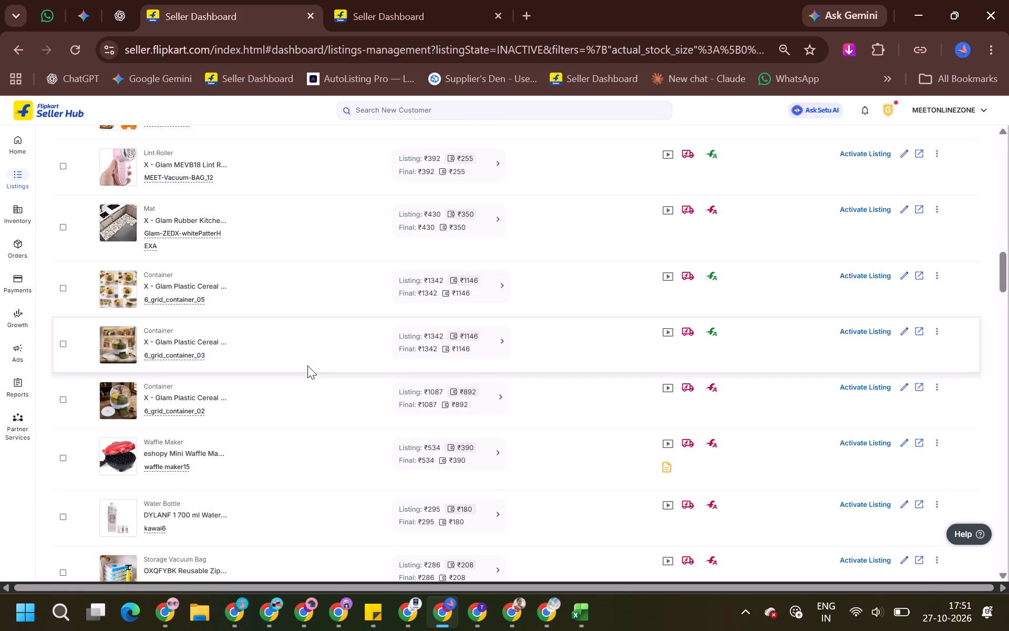
scroll(307, 365, up, 1)
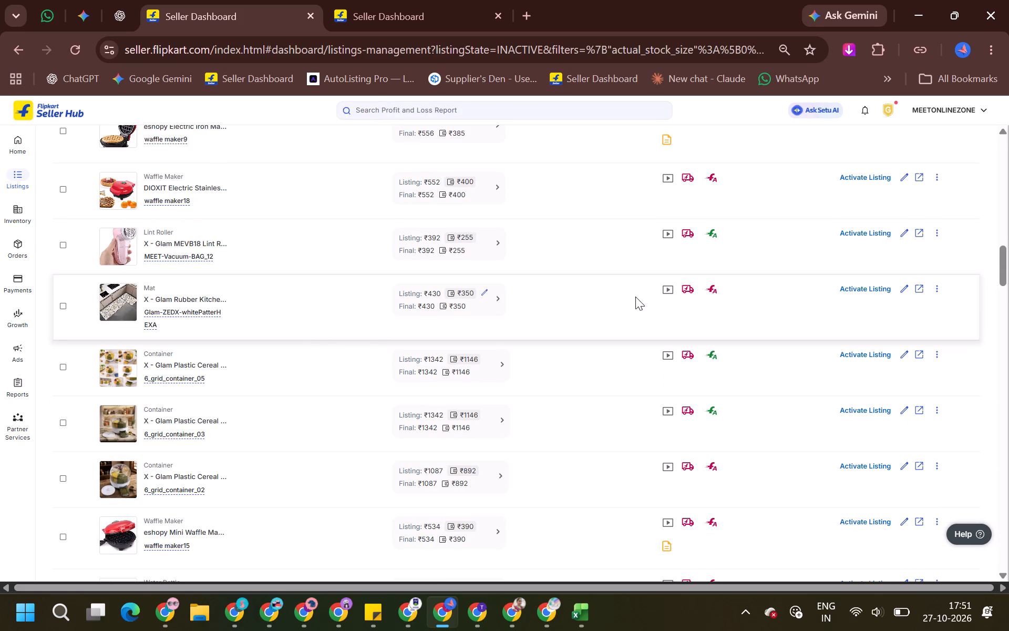
Set the listing status of the inactive X - Glam Rubber Kitchen Mat (Glam-ZEDX-whitePatterHEXA) to Active and try to submit it.
click(880, 288)
click(541, 301)
click(550, 292)
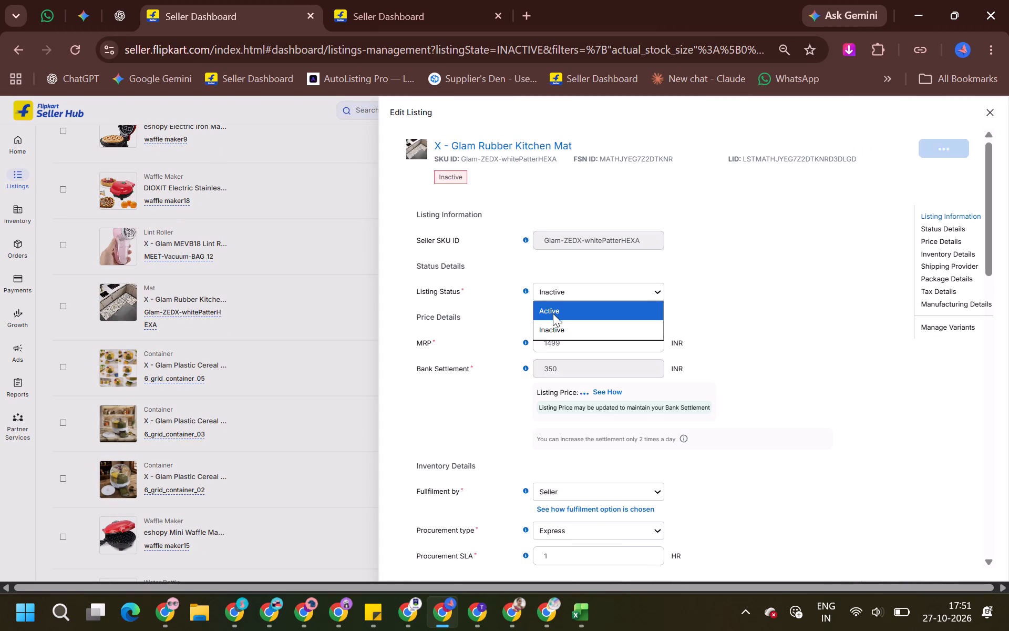
click(553, 313)
click(940, 133)
click(943, 159)
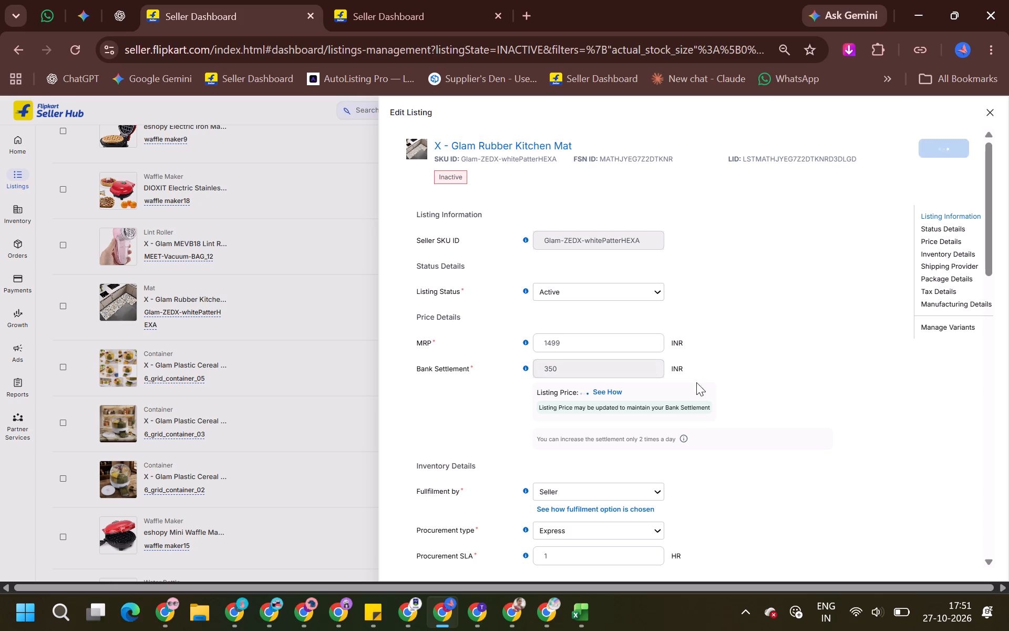
click(946, 147)
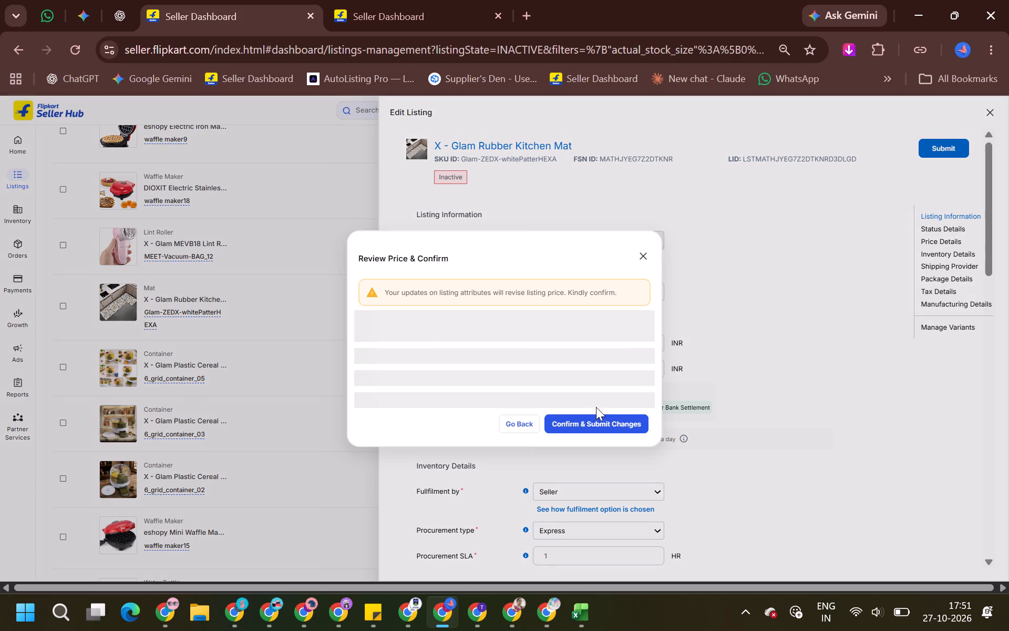
click(619, 468)
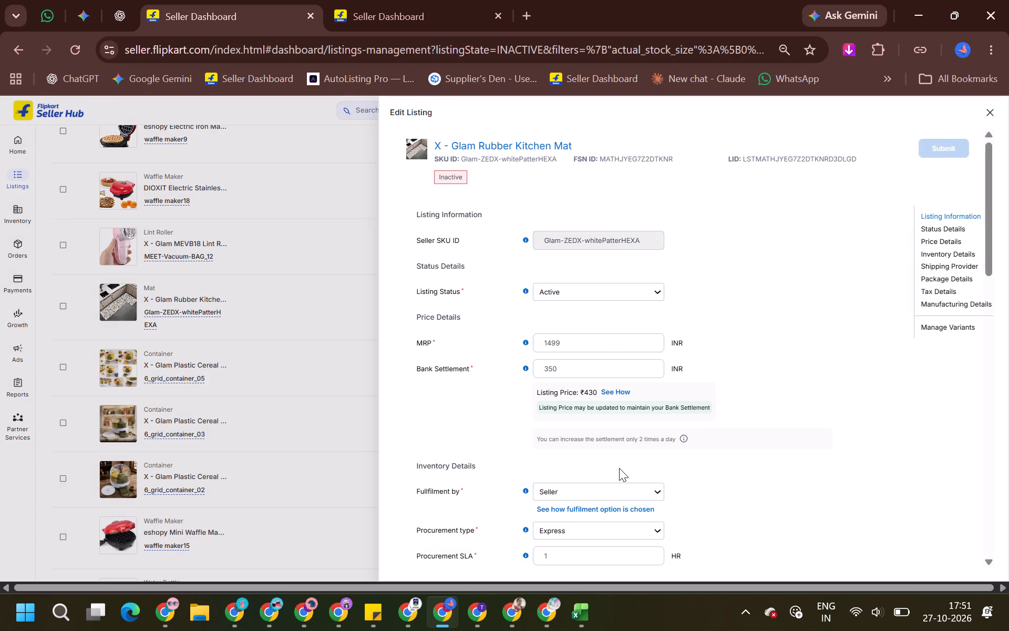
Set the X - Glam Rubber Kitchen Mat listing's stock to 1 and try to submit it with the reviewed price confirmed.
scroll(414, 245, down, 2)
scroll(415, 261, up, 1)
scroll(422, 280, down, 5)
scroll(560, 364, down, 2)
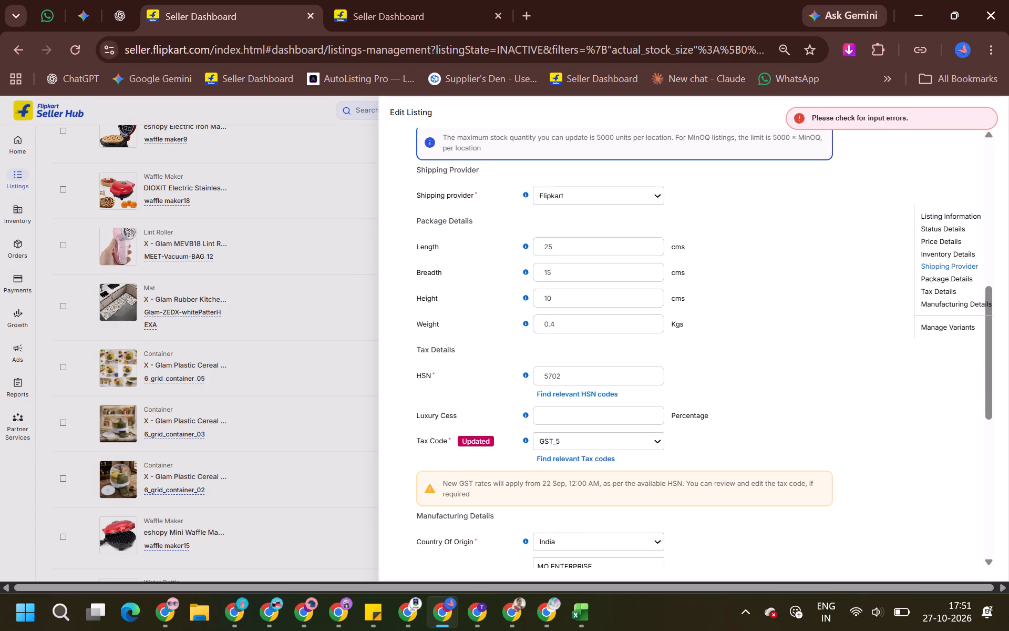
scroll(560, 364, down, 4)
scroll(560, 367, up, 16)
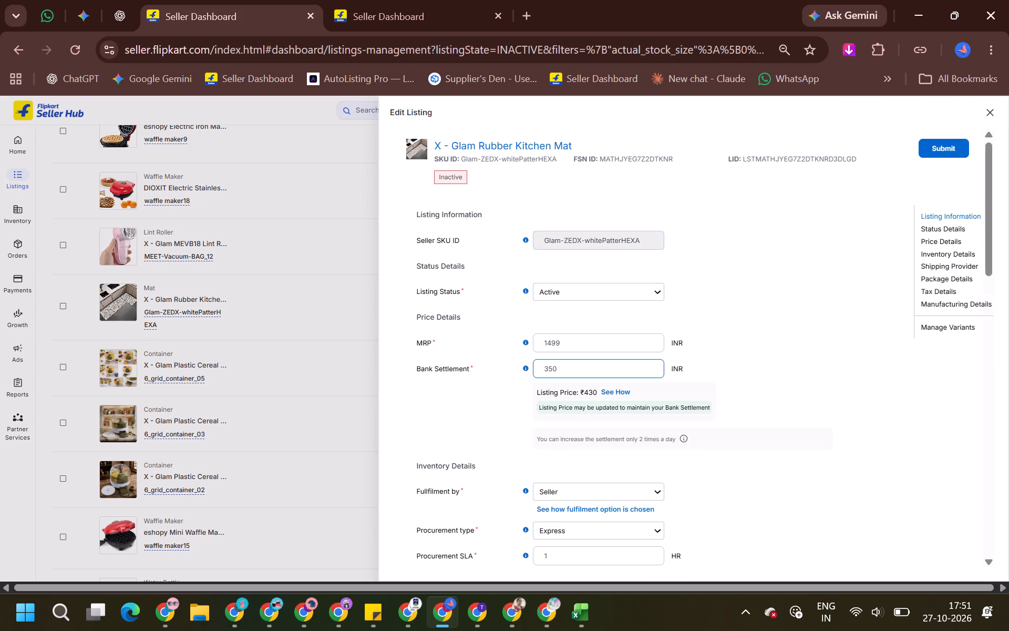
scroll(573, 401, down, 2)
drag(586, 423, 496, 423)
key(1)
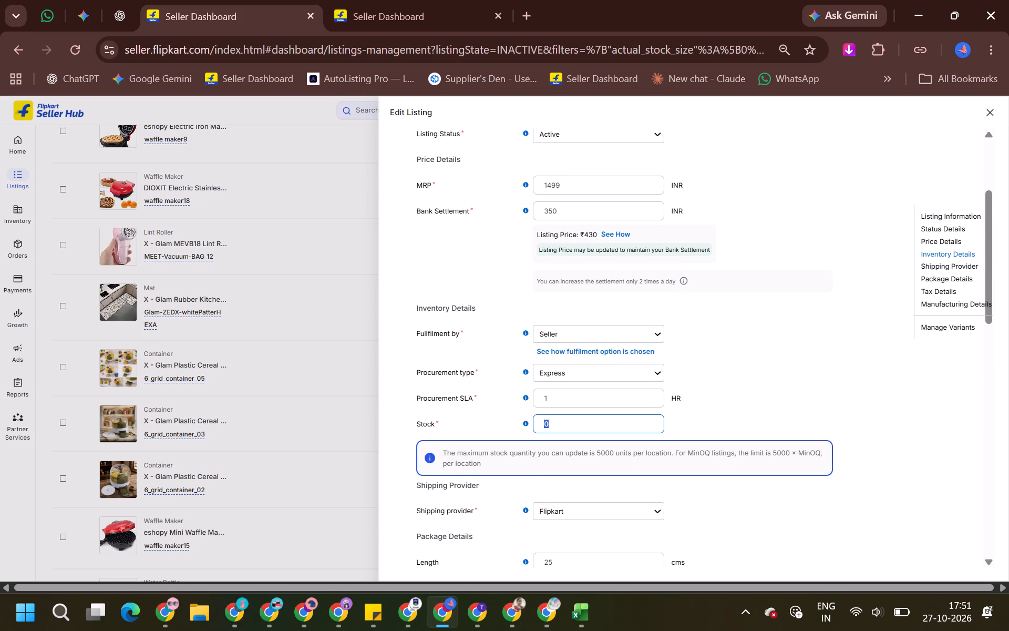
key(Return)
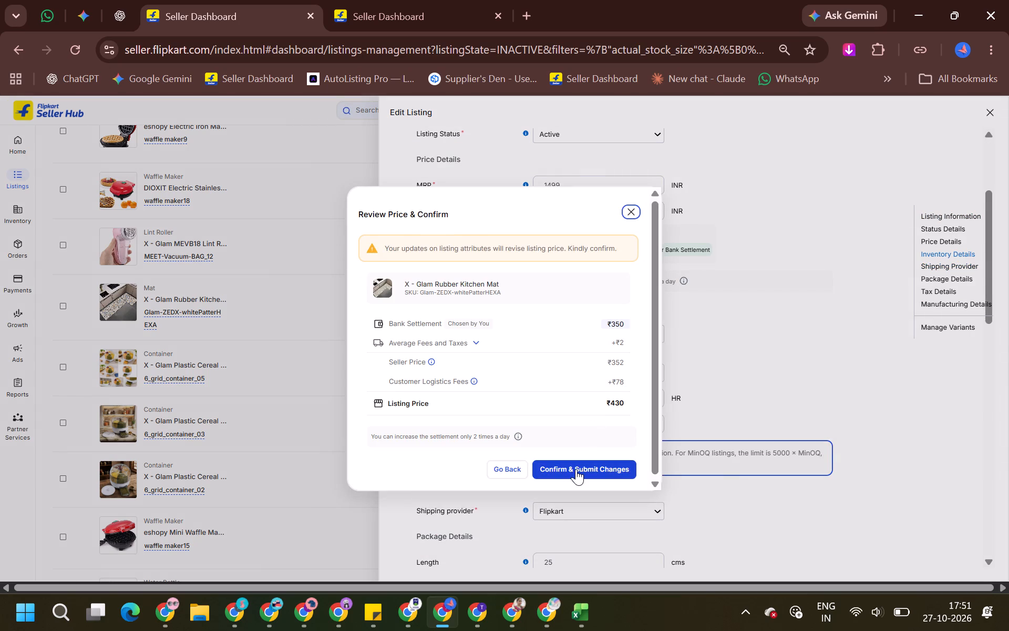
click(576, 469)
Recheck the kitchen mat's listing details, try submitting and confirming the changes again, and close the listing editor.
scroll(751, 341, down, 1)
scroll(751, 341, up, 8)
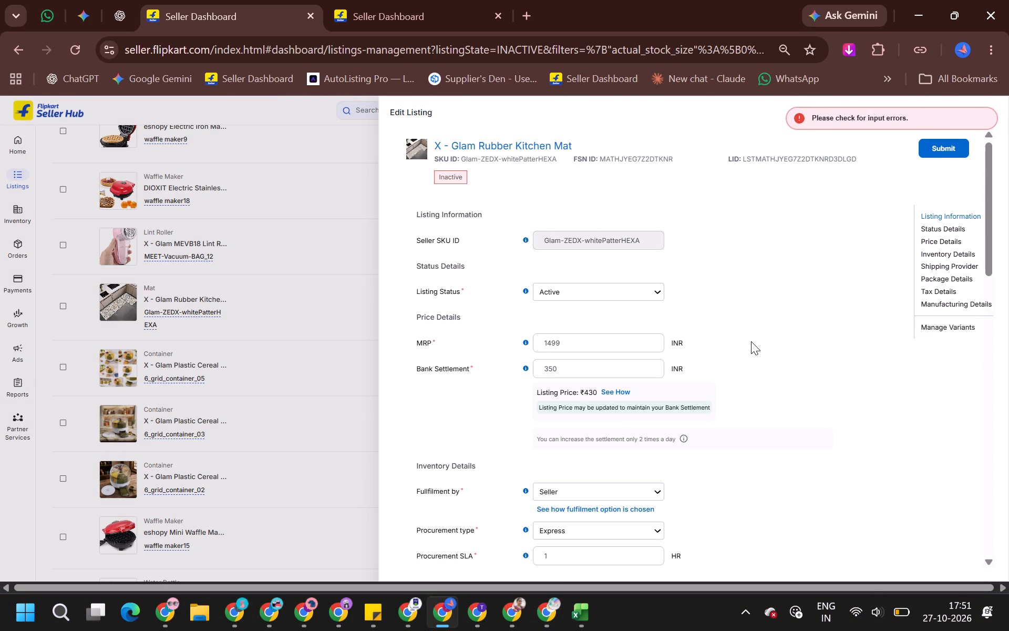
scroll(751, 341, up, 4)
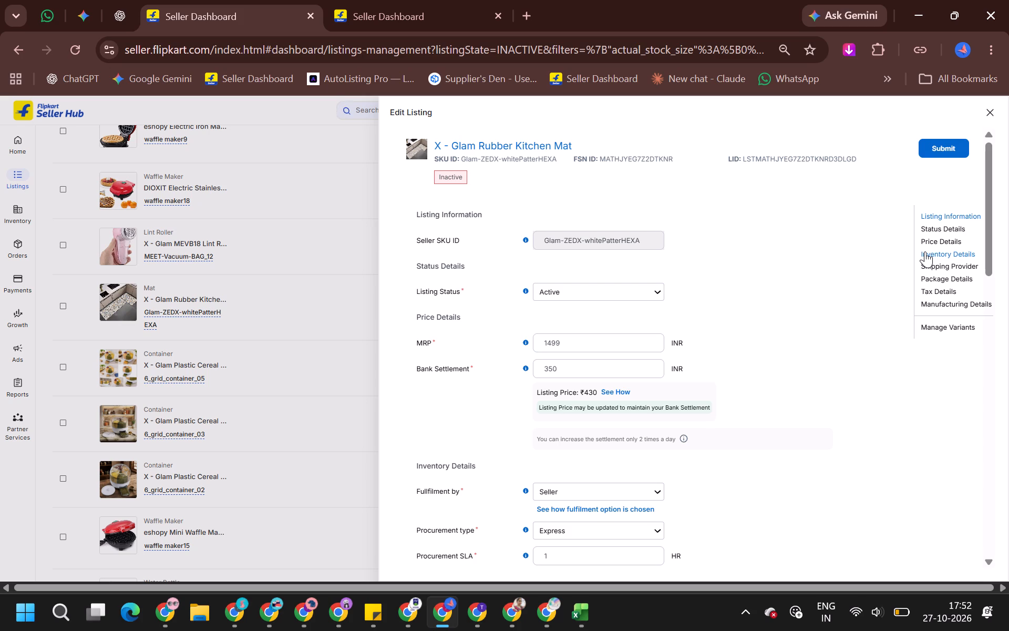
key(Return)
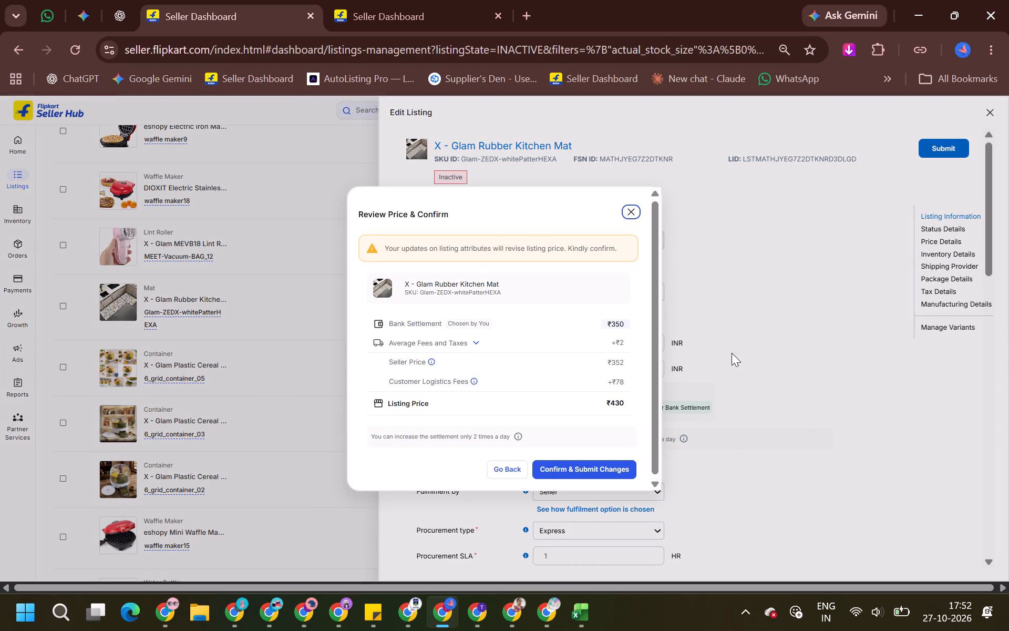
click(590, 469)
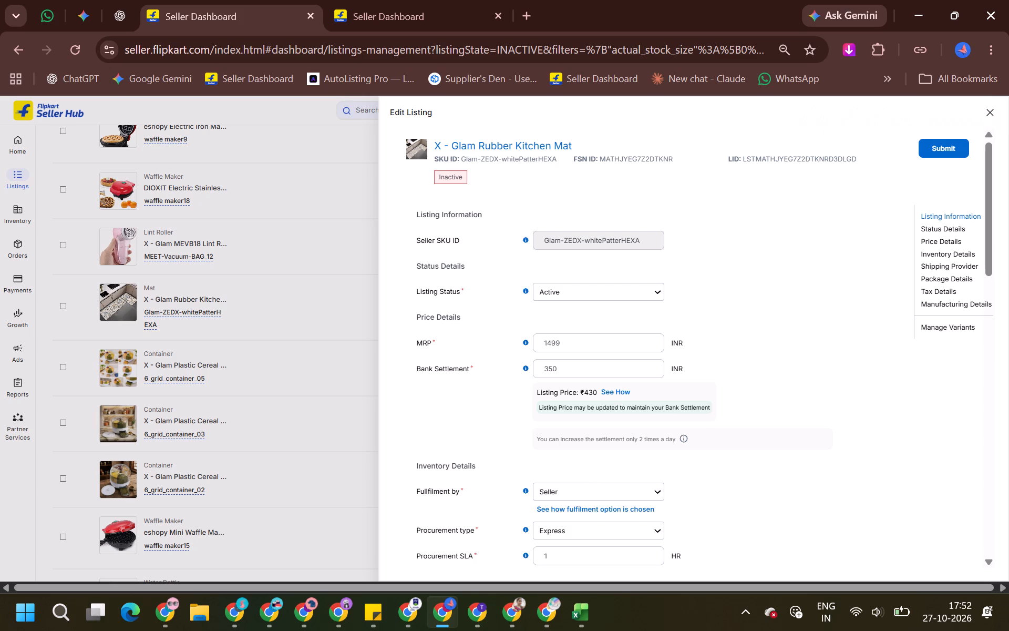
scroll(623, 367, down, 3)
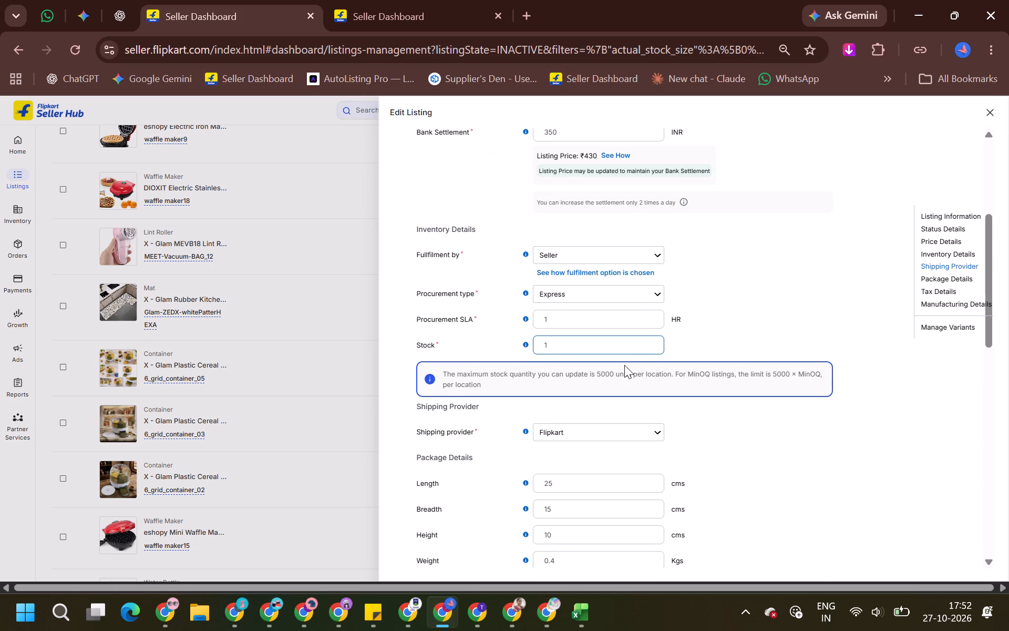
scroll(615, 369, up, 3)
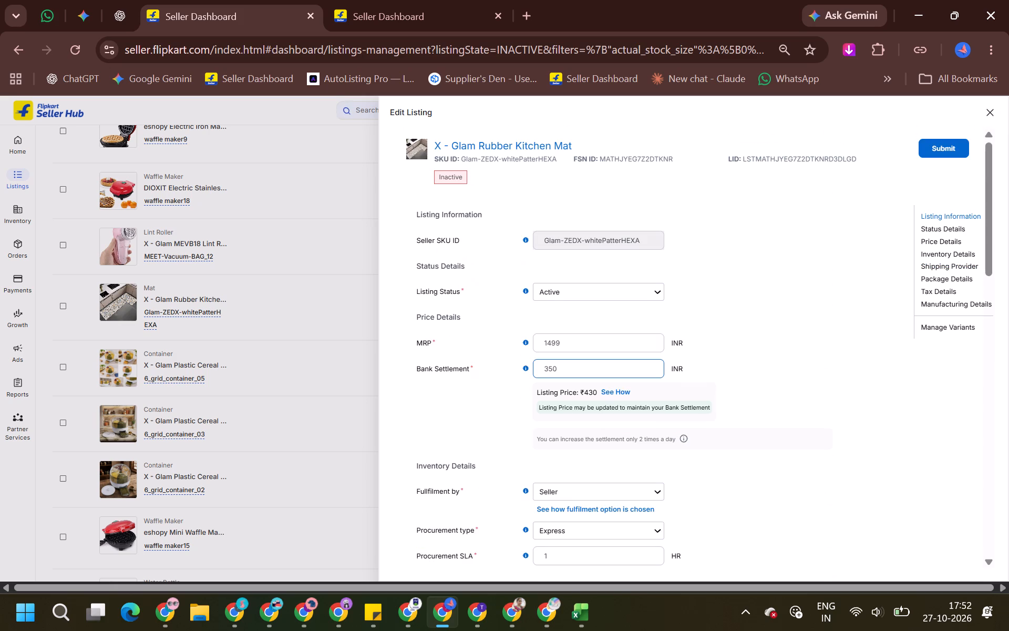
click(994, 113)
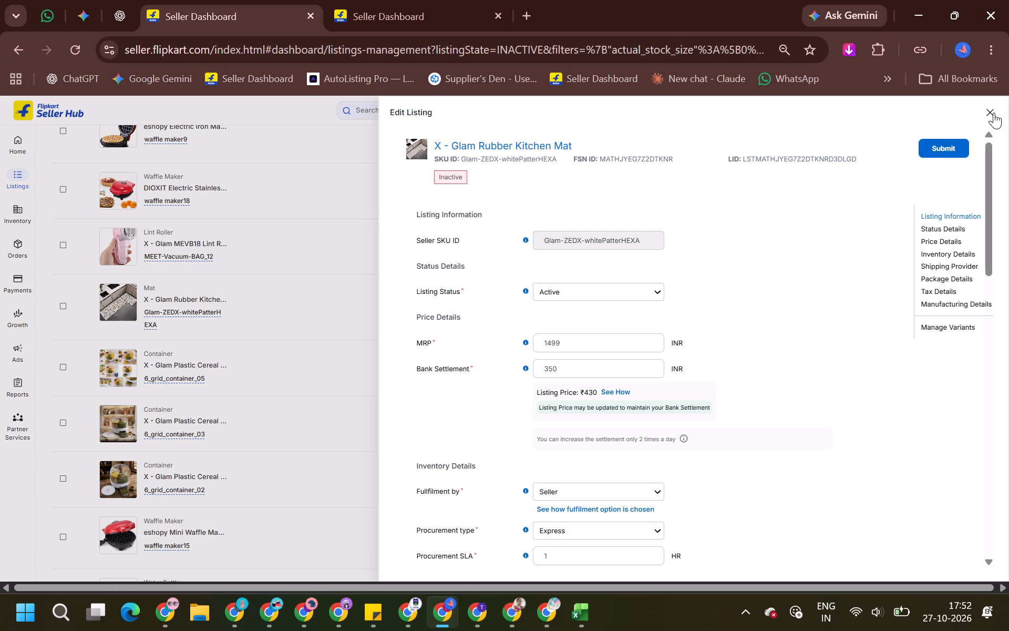
Look through the inactive listings around the kitchen mat, checking products, SKUs and settlement prices.
scroll(322, 331, up, 2)
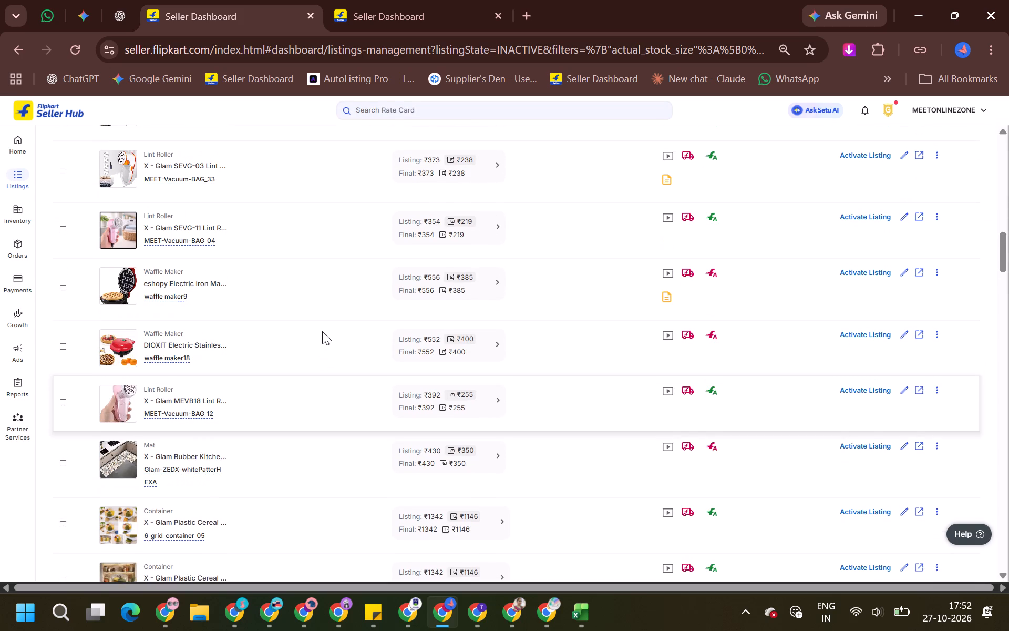
scroll(322, 331, down, 1)
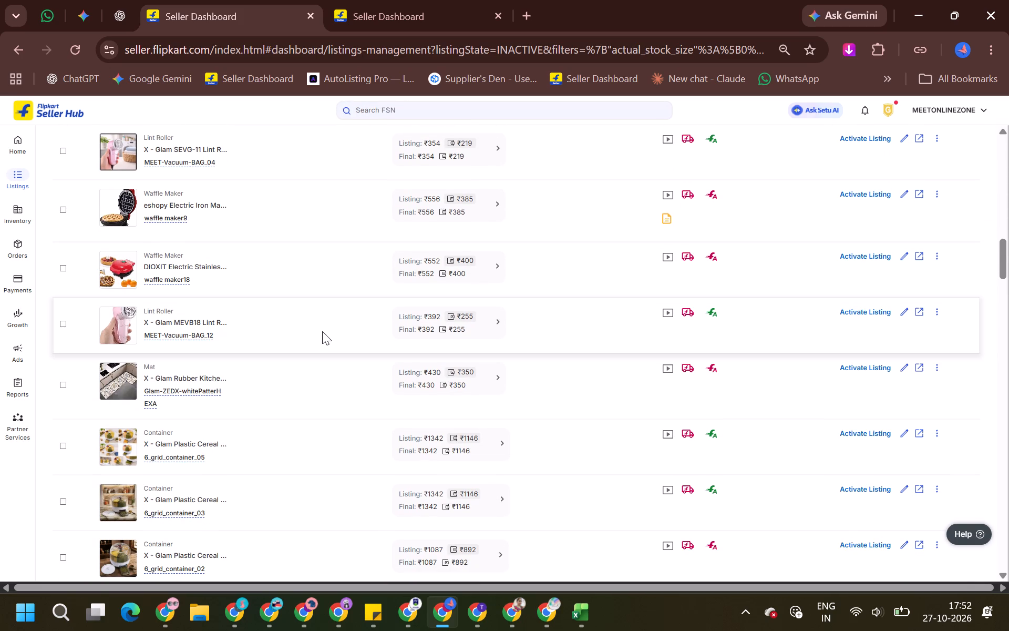
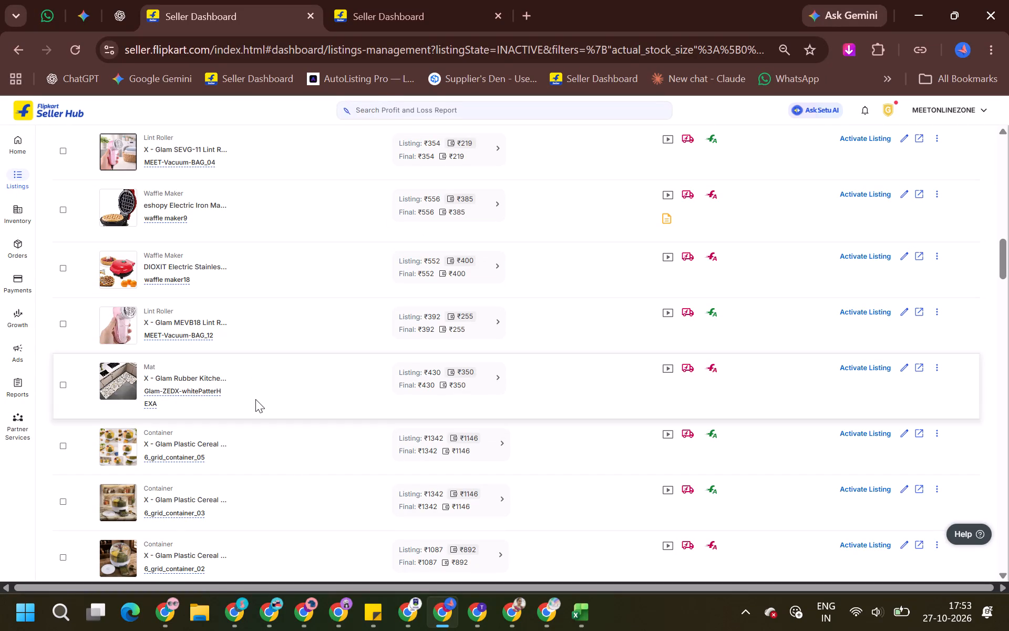
Set the inactive X - Glam Microfiber, Rubber Kitchen Mat (Glam-WHITE-MAT0100) listing status to Active, submit it and confirm the reviewed price.
scroll(255, 399, up, 3)
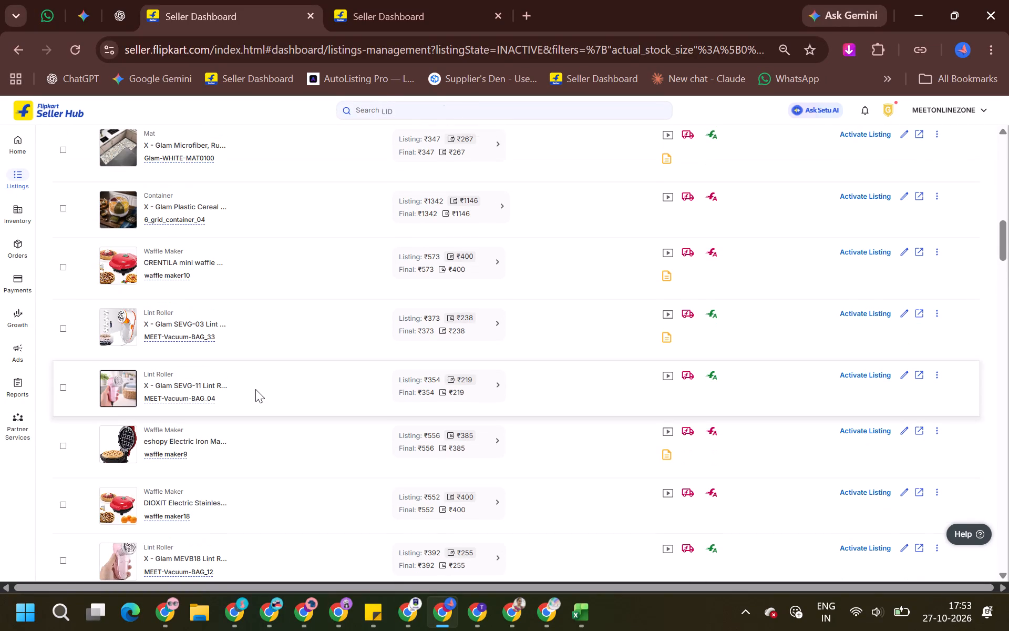
scroll(255, 389, up, 1)
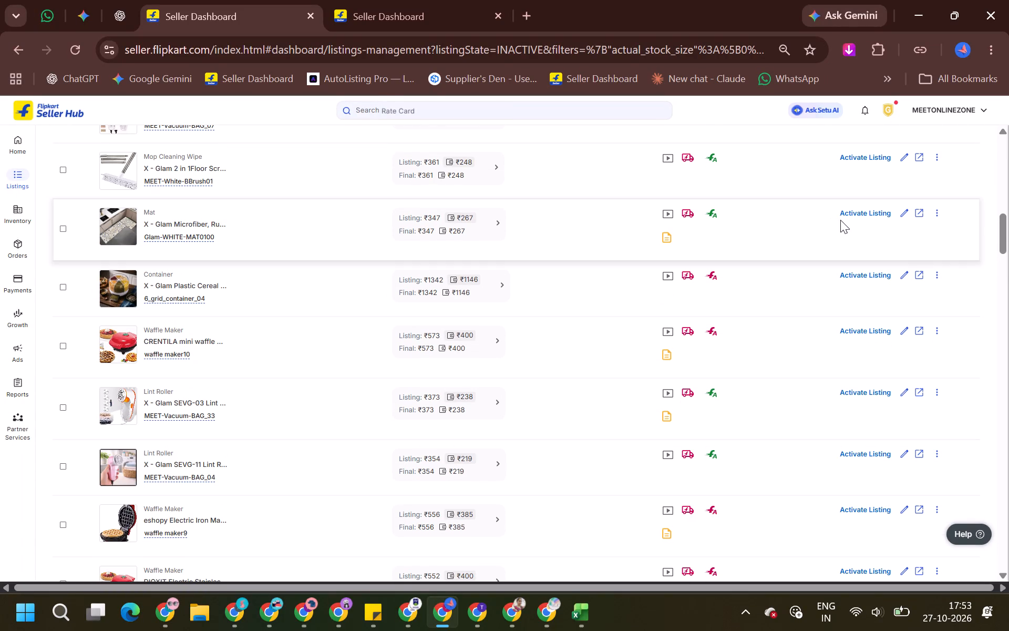
click(859, 209)
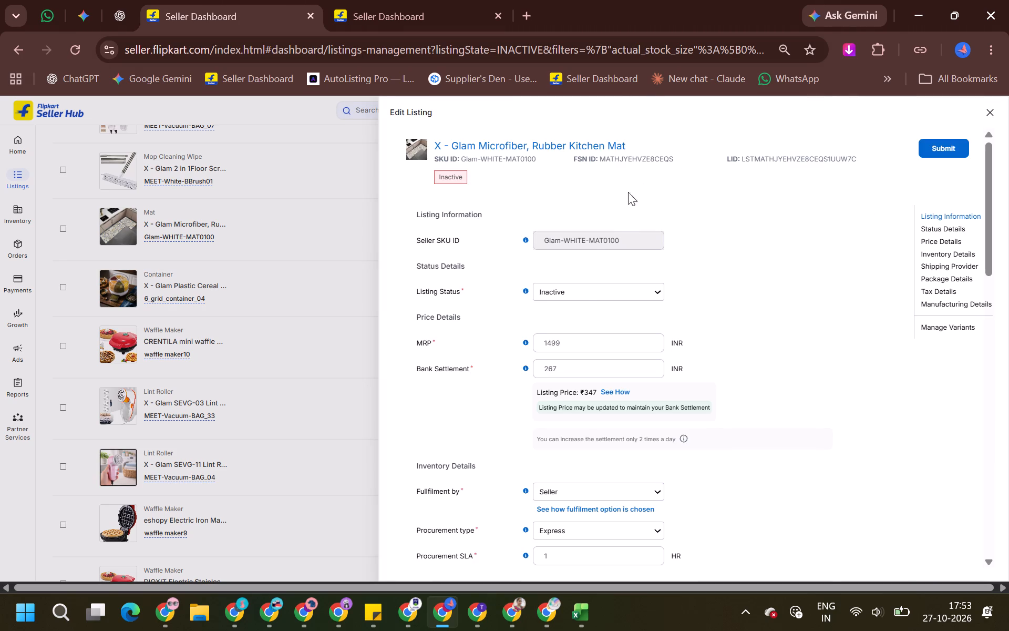
click(579, 290)
click(568, 314)
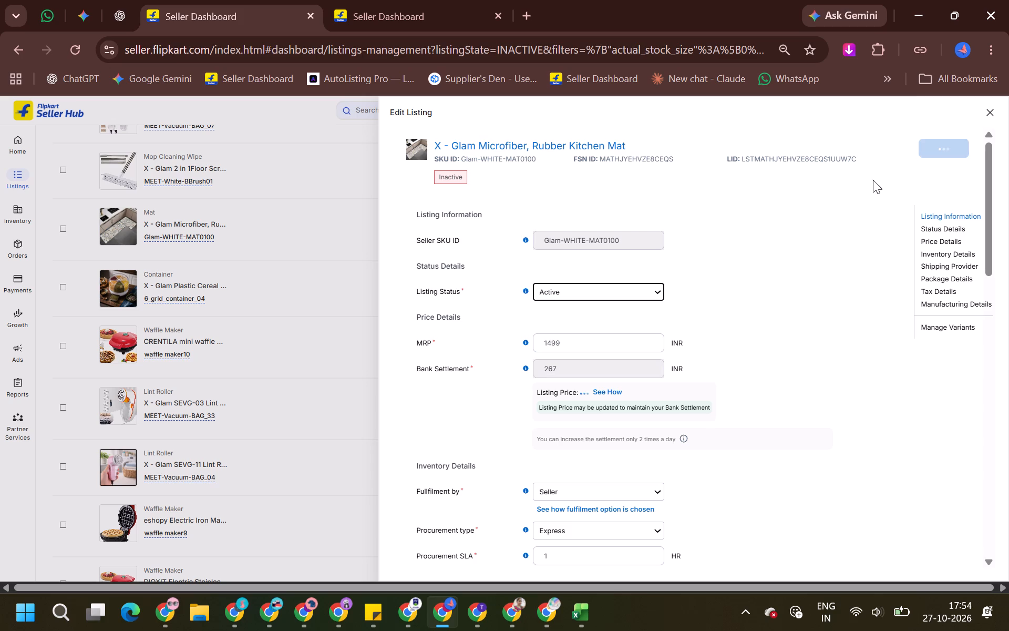
click(932, 150)
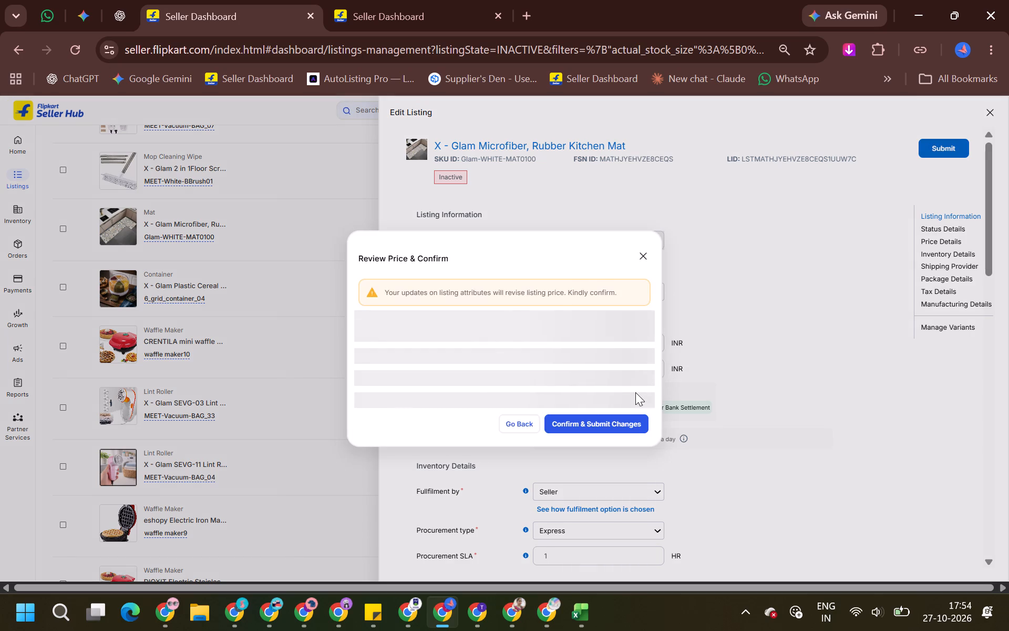
click(584, 471)
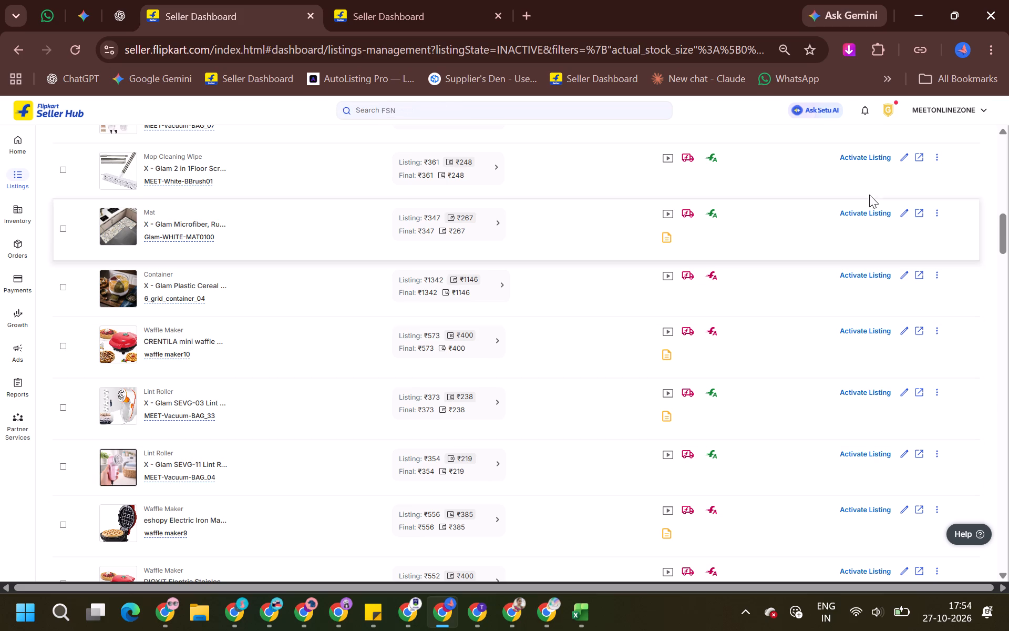
Reopen the Glam-WHITE-MAT0100 listing to check its status, and close the editor.
click(876, 213)
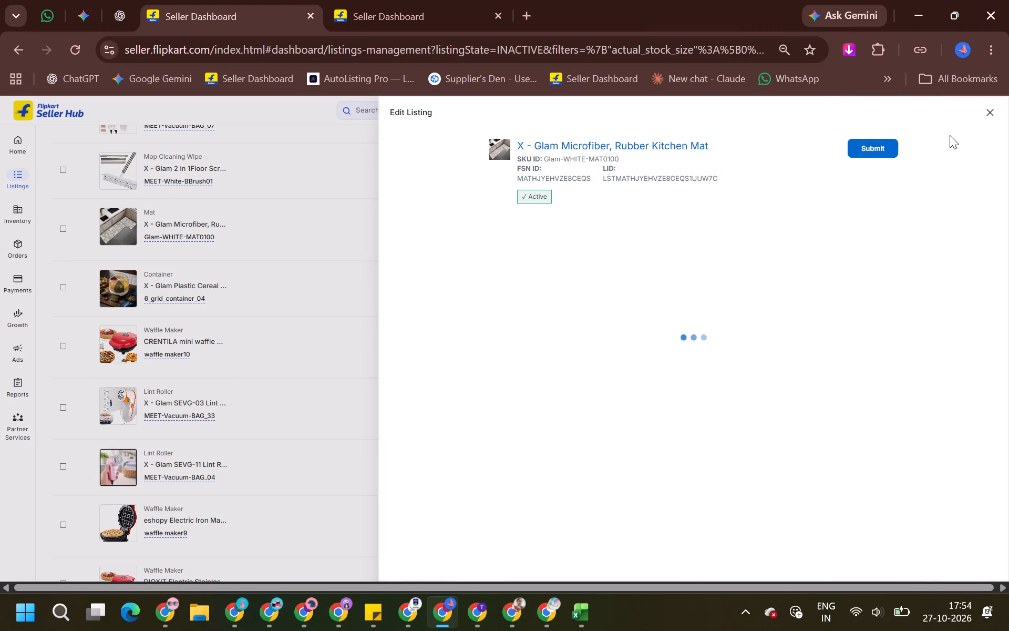
click(992, 109)
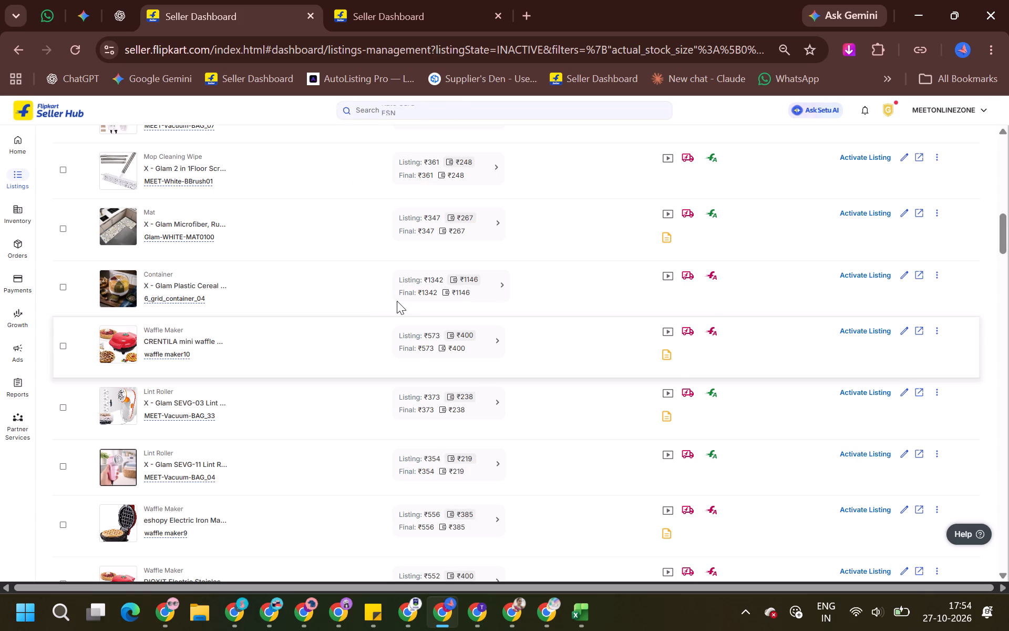
Look through the inactive listings for other mats and products, checking their SKUs and settlement prices.
scroll(397, 301, up, 3)
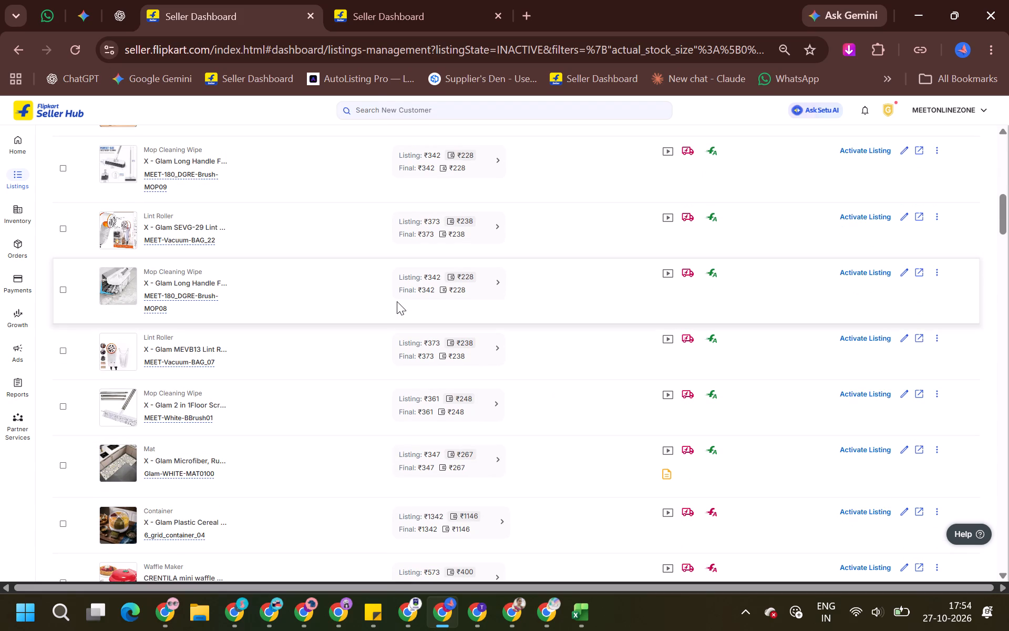
scroll(366, 299, up, 2)
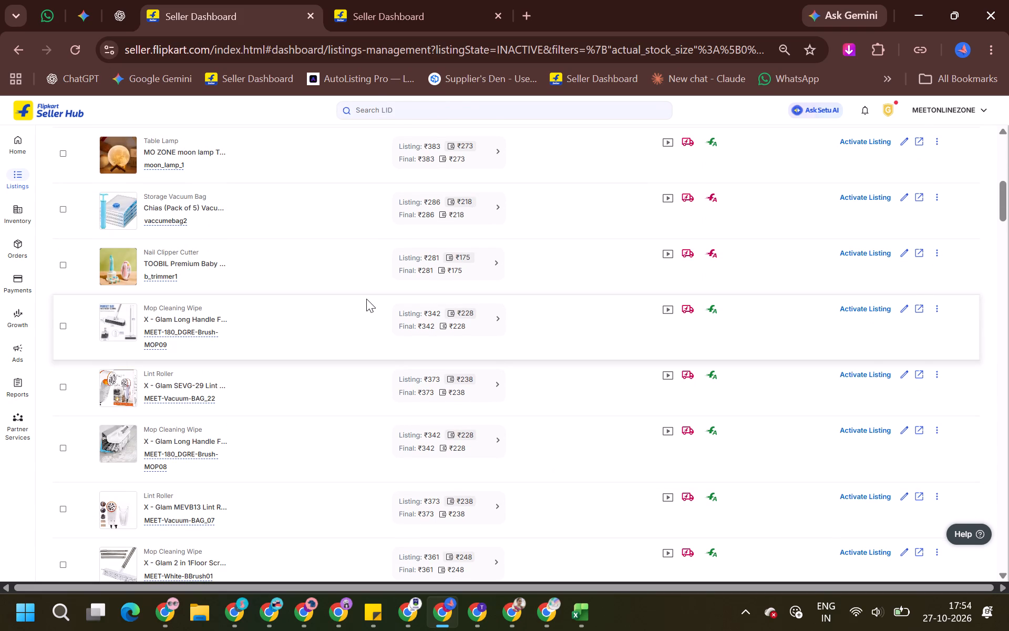
scroll(325, 409, up, 4)
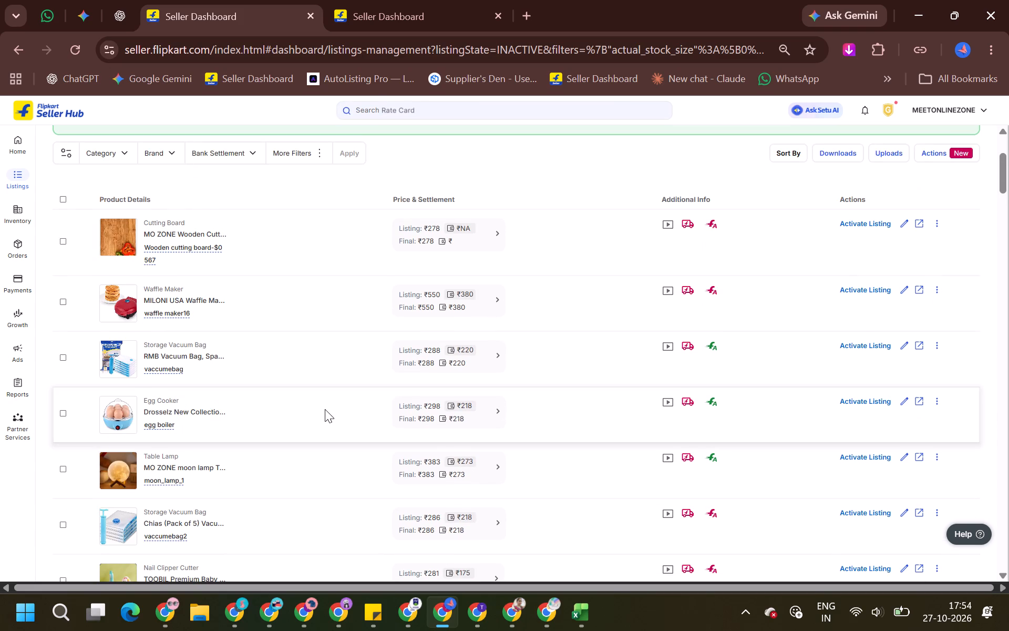
scroll(325, 409, down, 1)
scroll(325, 409, up, 3)
scroll(431, 293, down, 12)
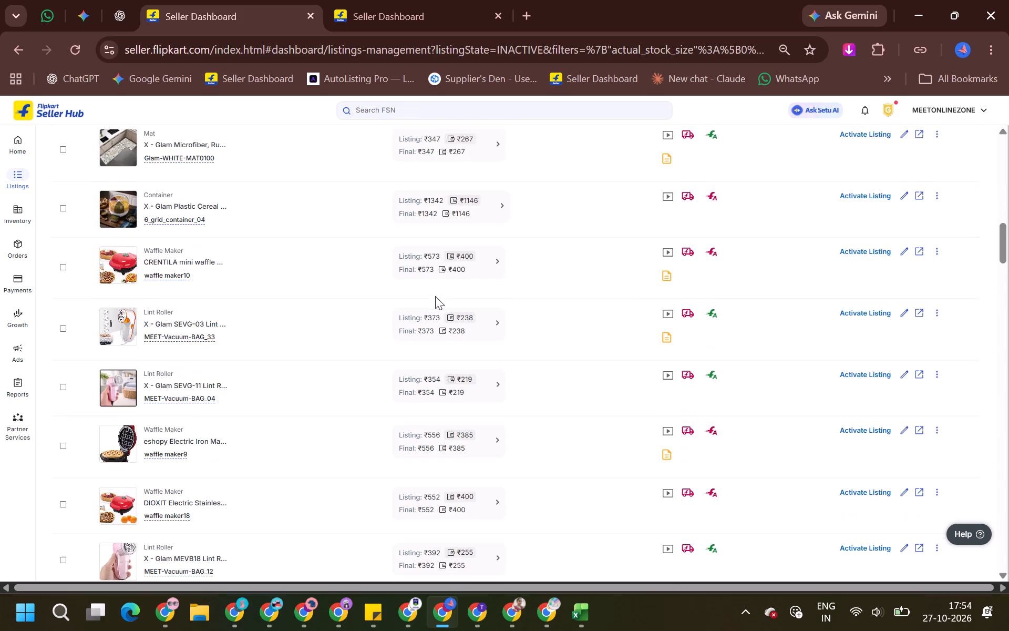
scroll(429, 299, down, 6)
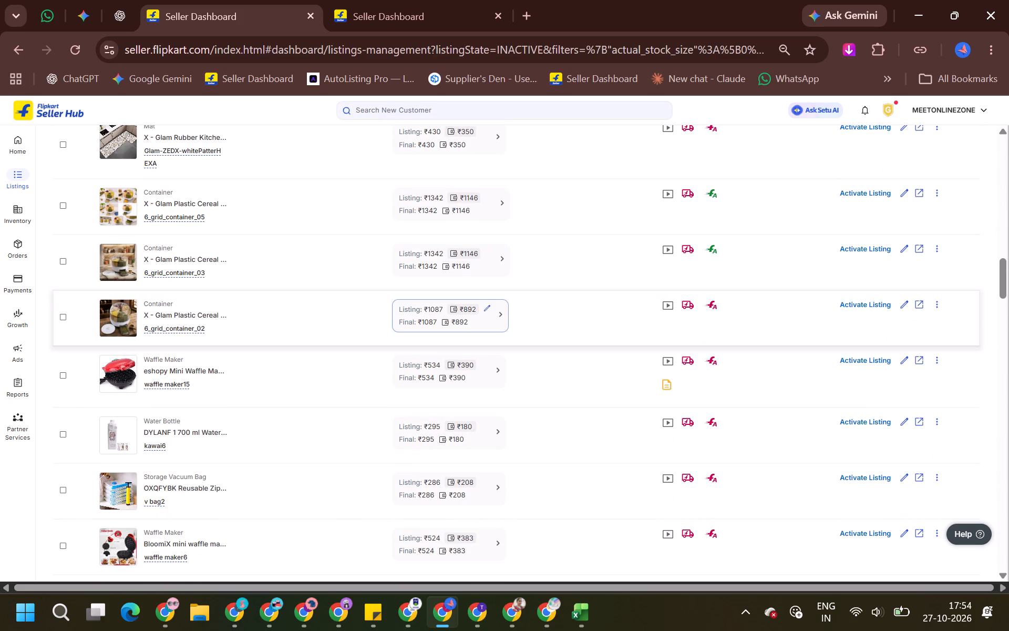
scroll(423, 314, down, 5)
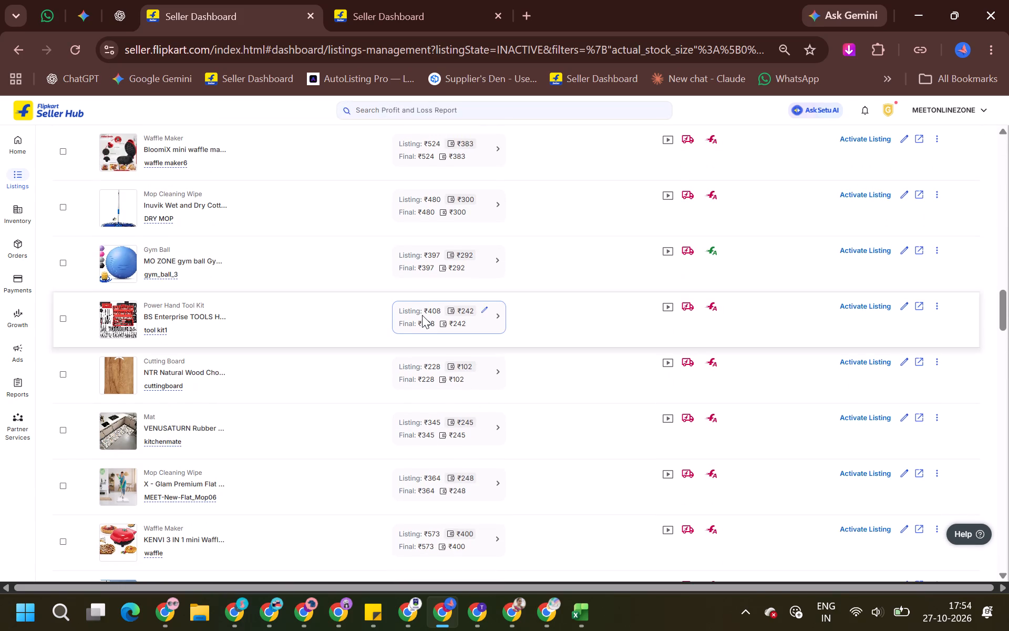
scroll(422, 315, down, 1)
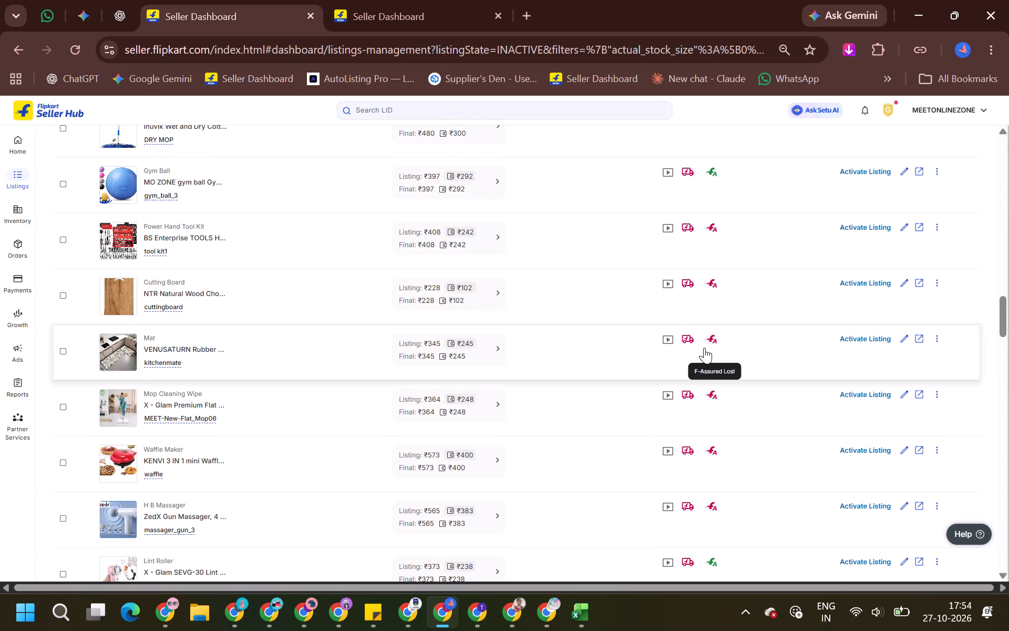
scroll(698, 352, down, 3)
scroll(698, 352, up, 7)
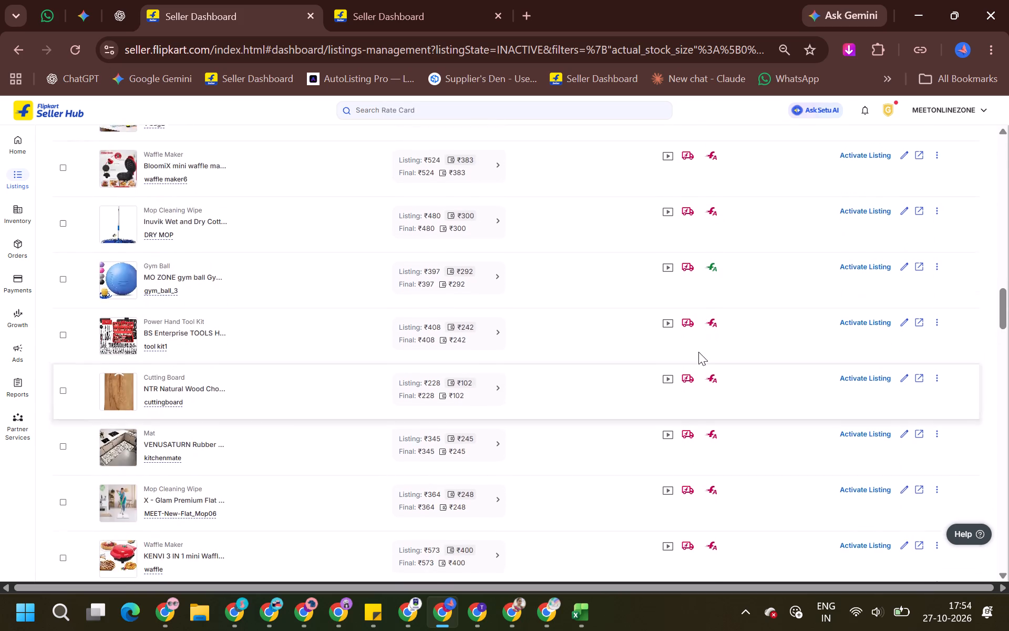
Set the X - Glam Rubber Kitchen Mat (Glam-ZEDX-whitePatterHEXA) listing status to Active, submit it and confirm the changes.
scroll(698, 352, up, 1)
scroll(649, 364, up, 4)
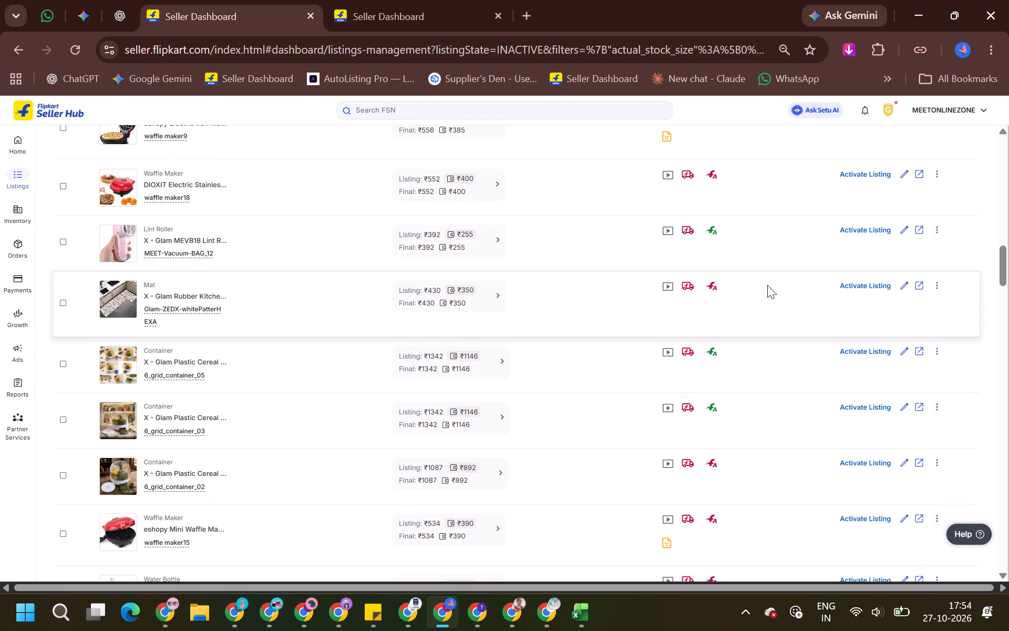
click(861, 278)
click(861, 279)
click(861, 292)
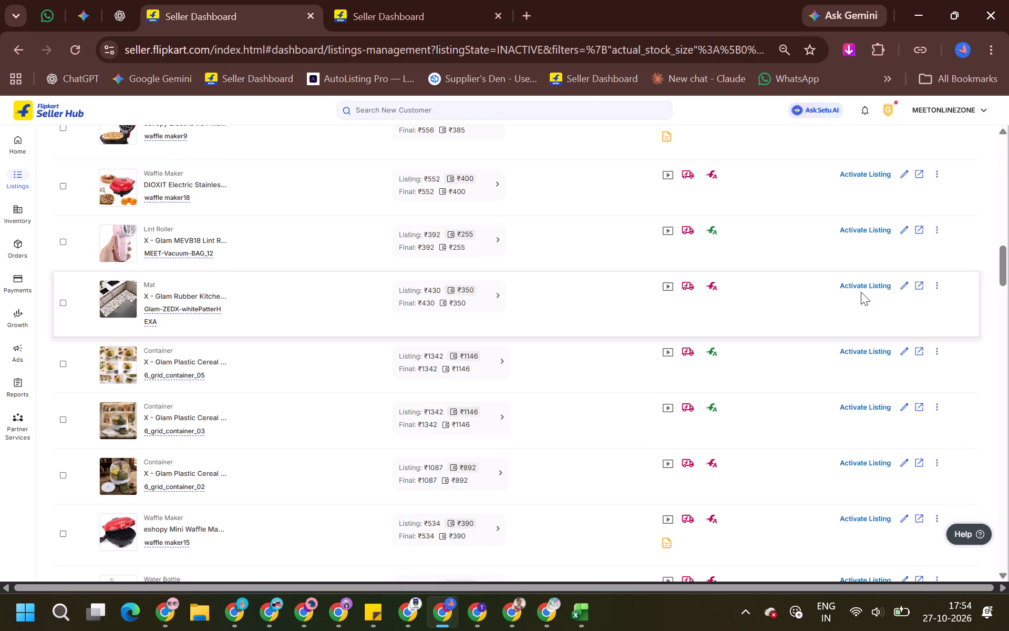
click(858, 285)
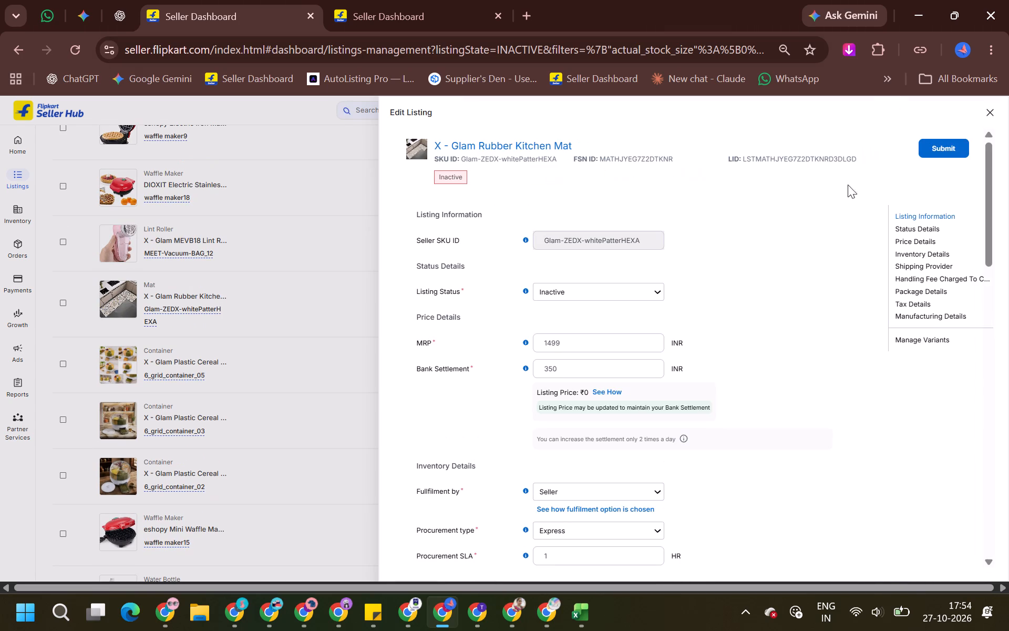
click(607, 294)
click(588, 320)
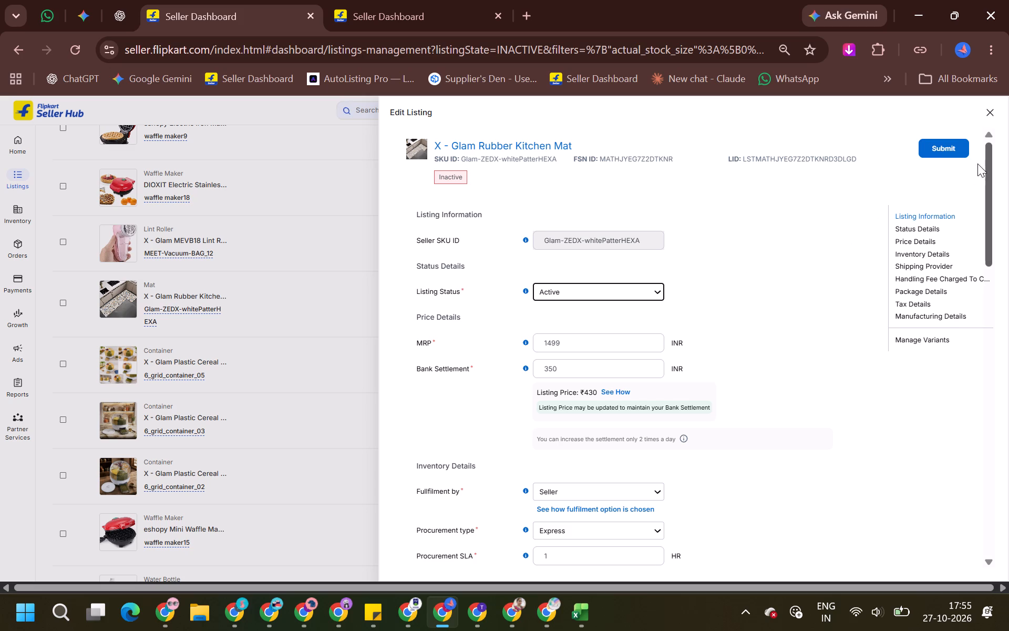
click(959, 145)
click(589, 467)
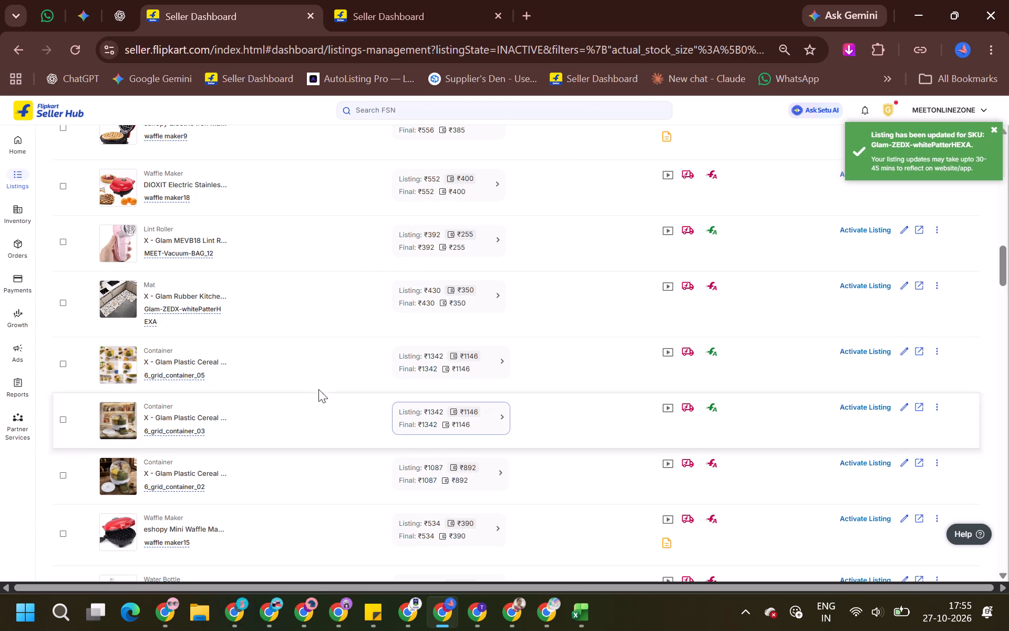
Return to the active listings of the MEETONLINEZONE account and review them.
scroll(392, 322, up, 5)
scroll(385, 323, down, 1)
scroll(385, 323, up, 8)
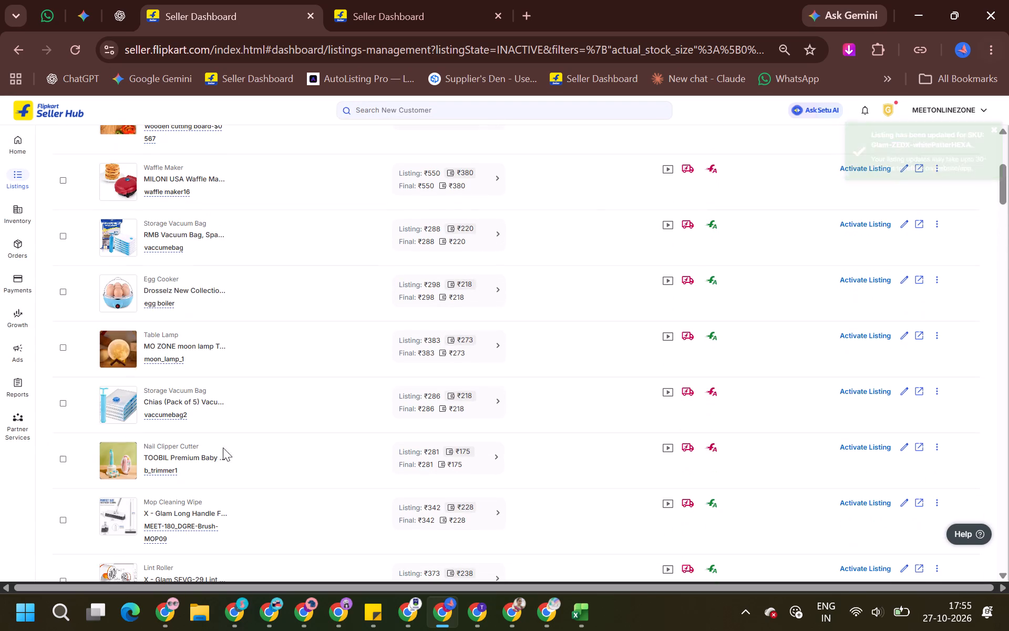
scroll(310, 149, up, 12)
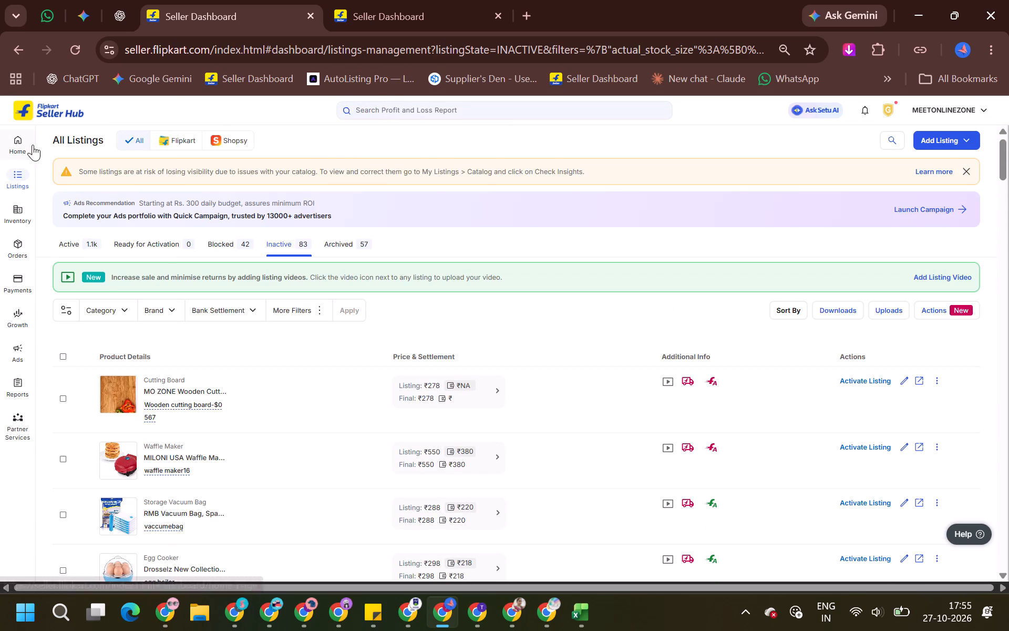
click(17, 170)
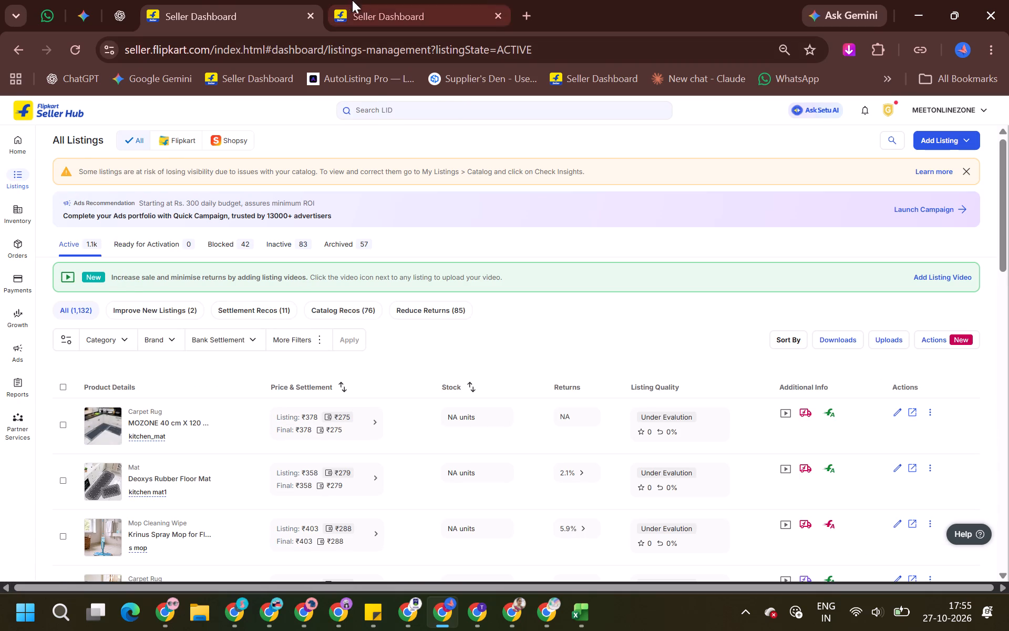
click(380, 0)
click(259, 0)
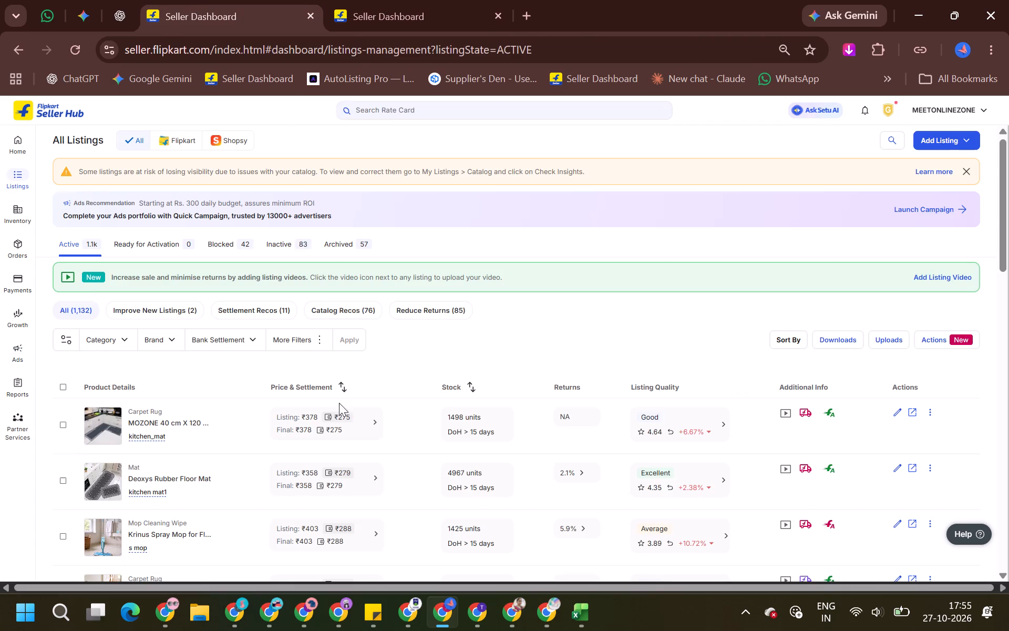
Switch to the PragatiEZone account's browser window and check which settlement plan applies to the CartoonStrippedMAT listing.
click(482, 621)
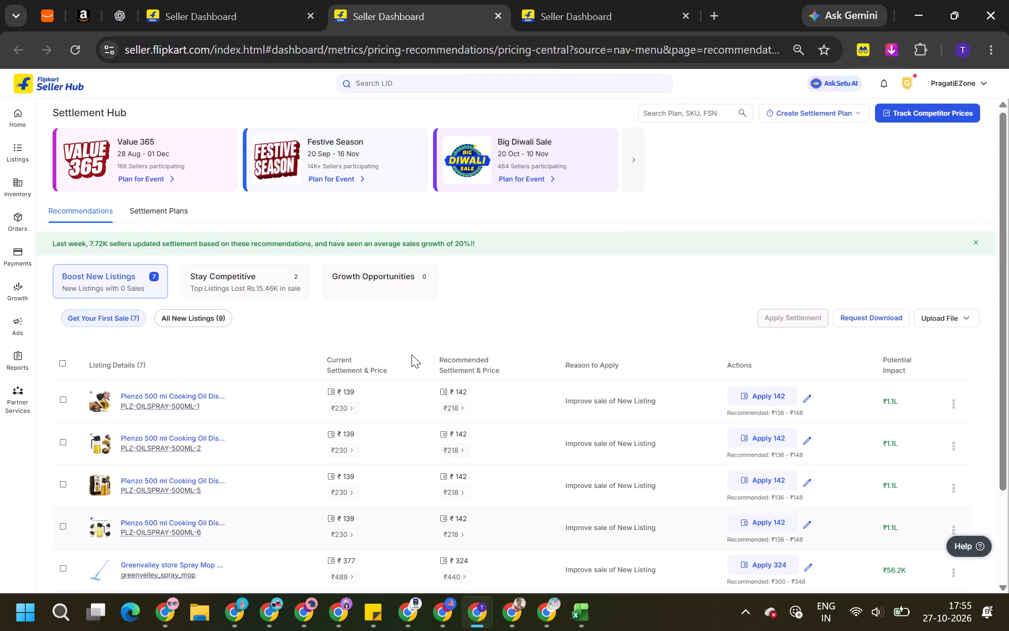
click(264, 0)
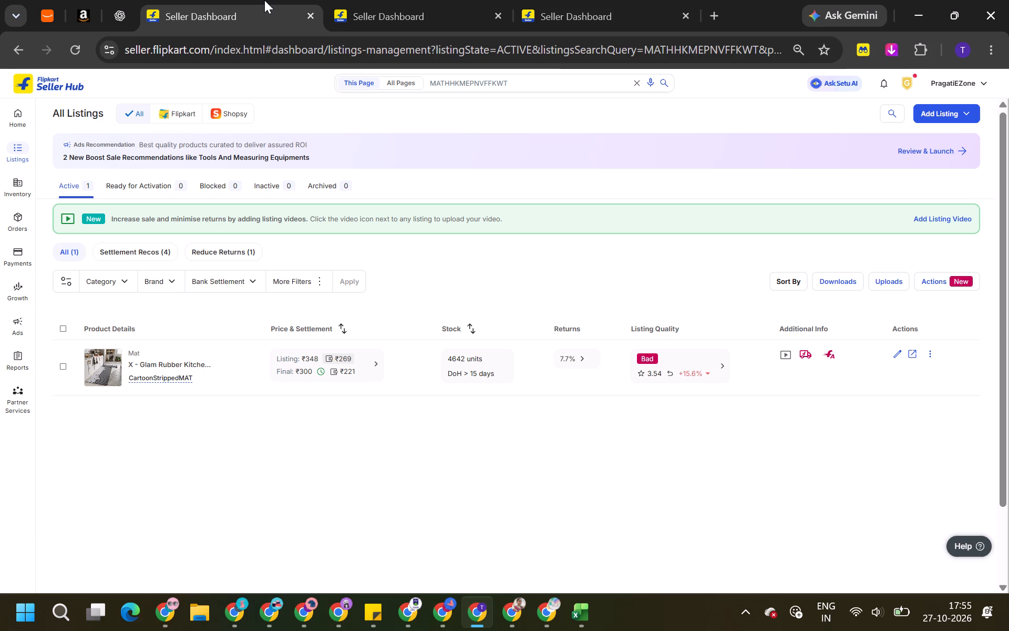
click(320, 369)
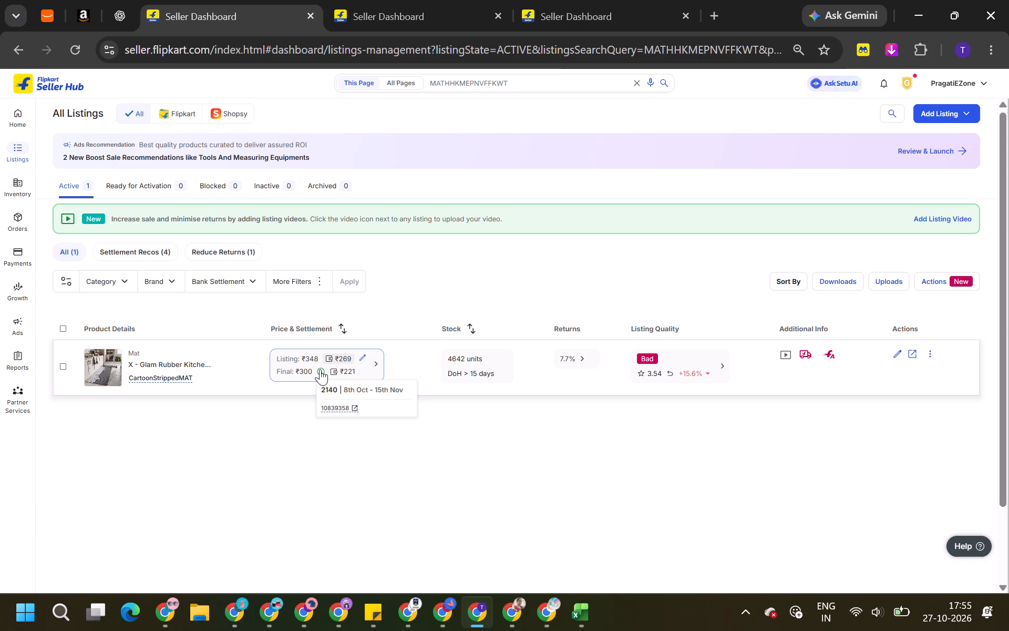
right_click(320, 369)
right_click(320, 369)
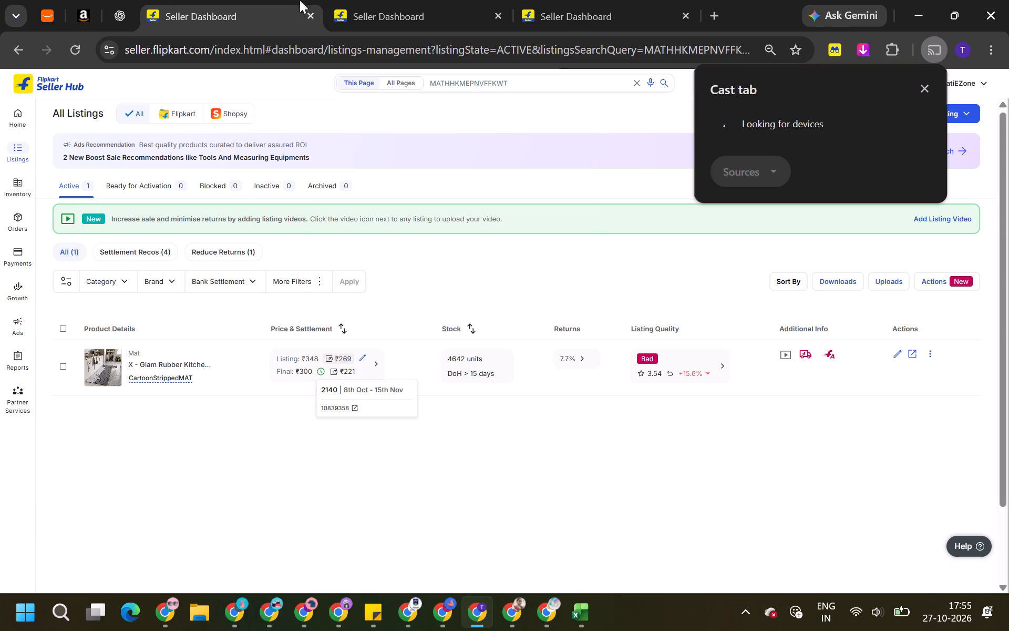
click(926, 88)
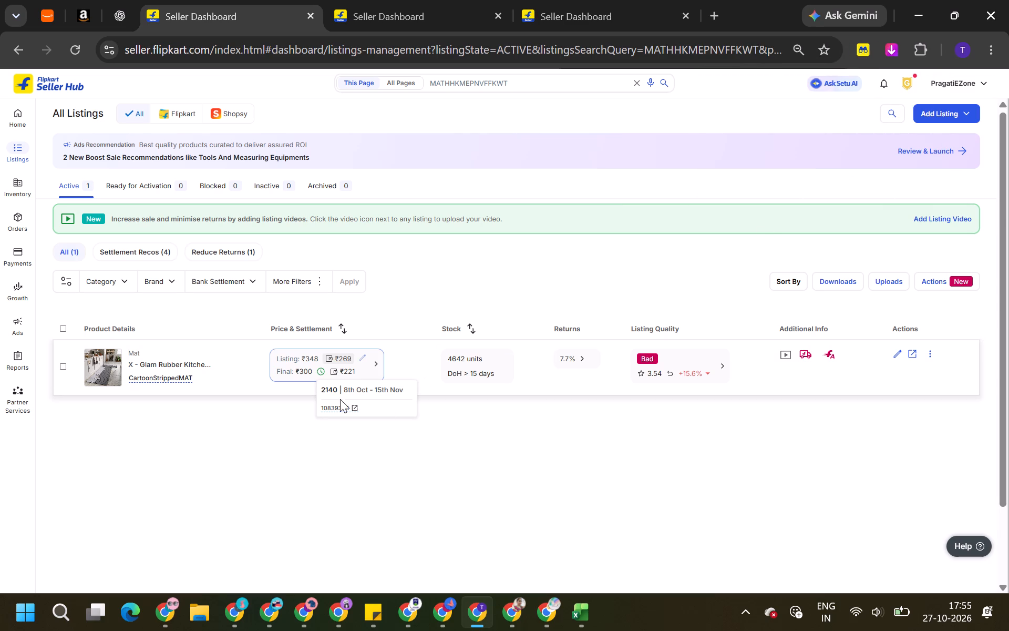
View the opted-in plans of the Festive Season event in the Settlement Hub.
click(421, 0)
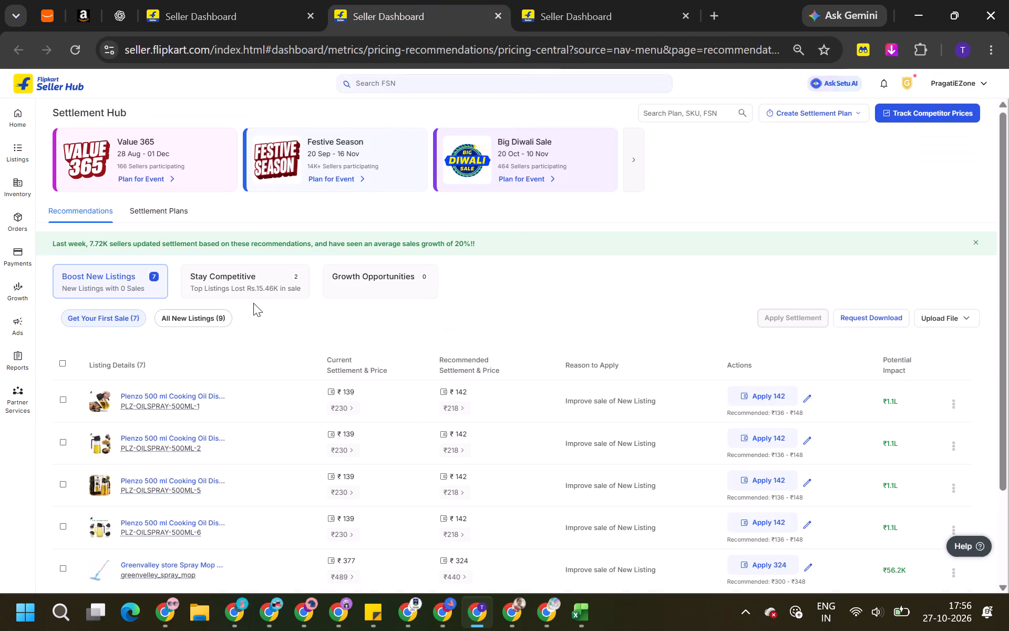
click(342, 180)
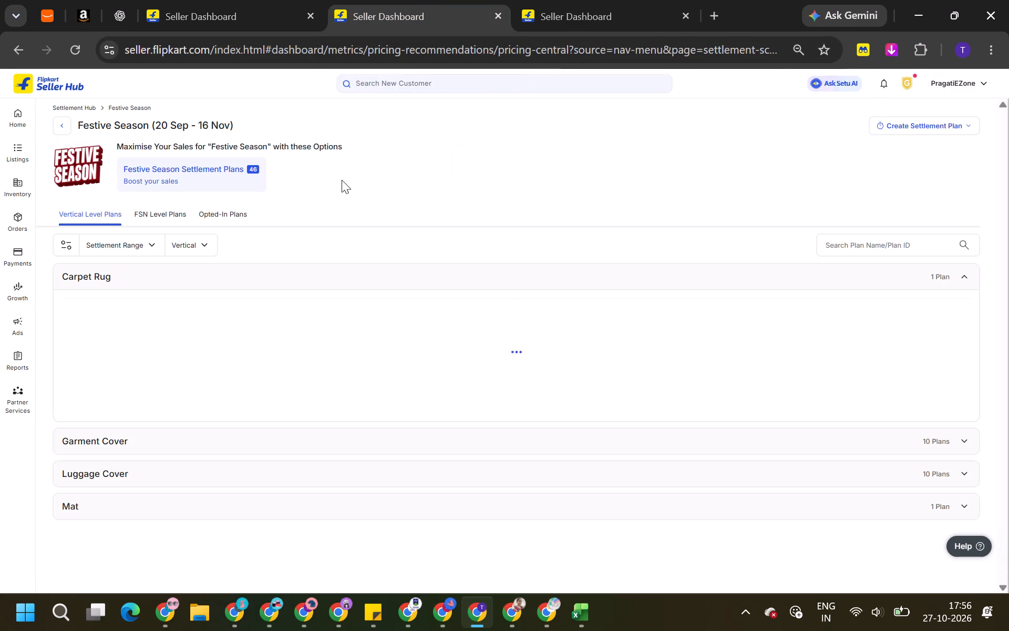
click(211, 216)
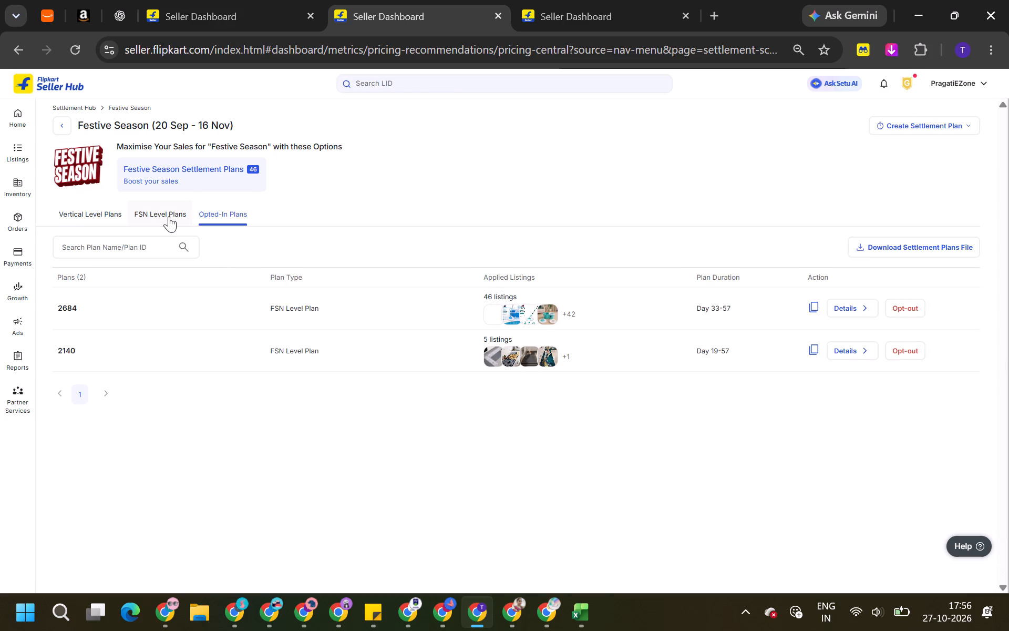
Open the details of settlement plan 2140 from the CartoonStrippedMAT listing.
click(289, 0)
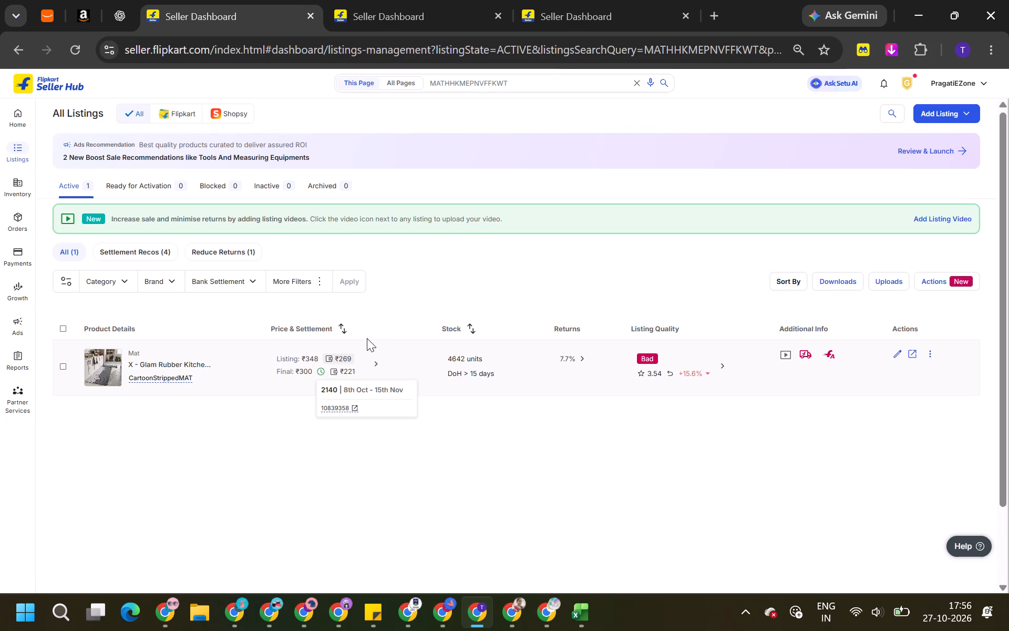
click(353, 406)
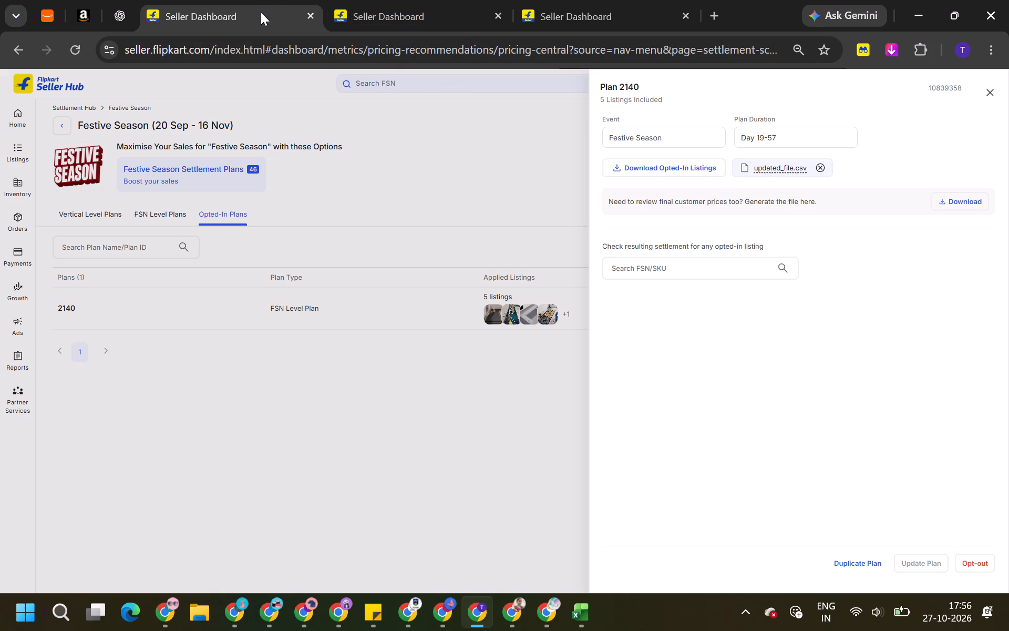
Open the details of settlement plan 2140 from the Festive Season opted-in plans and glance at the other dashboard tabs.
click(363, 9)
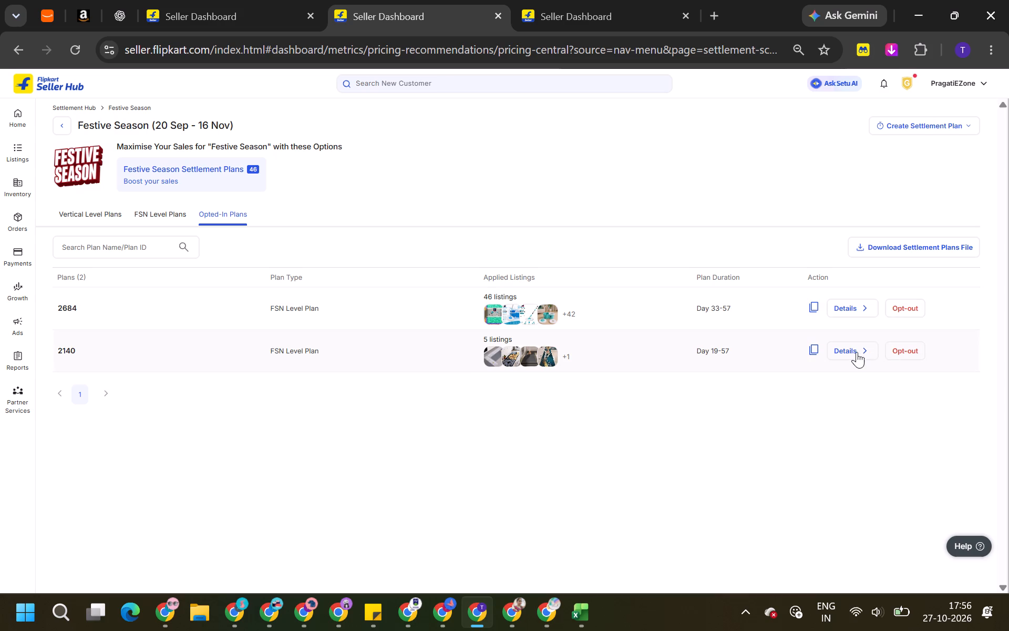
click(857, 352)
click(141, 0)
click(28, 41)
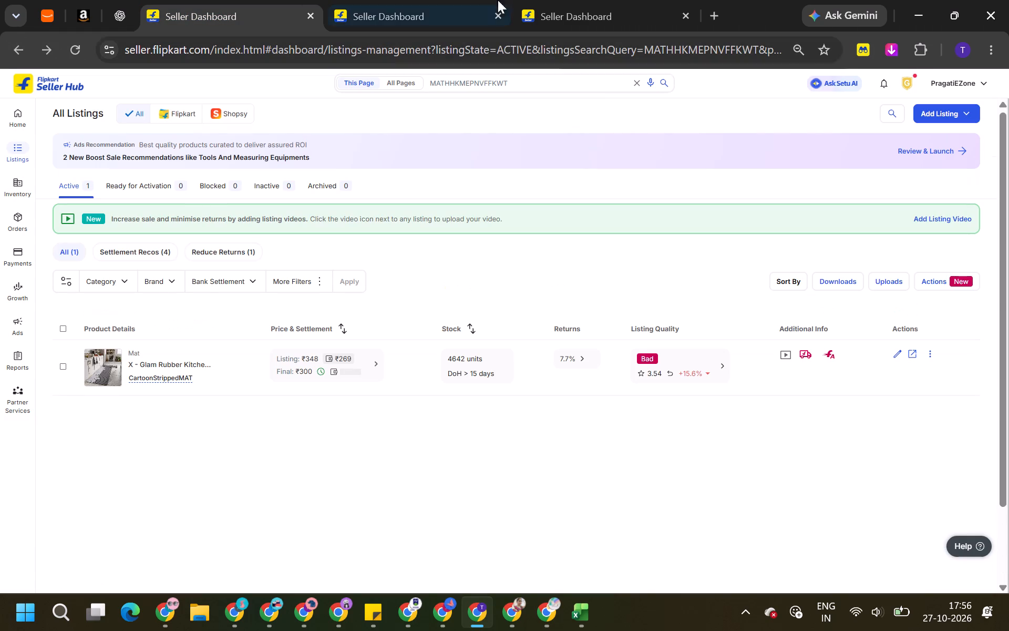
click(573, 1)
click(371, 0)
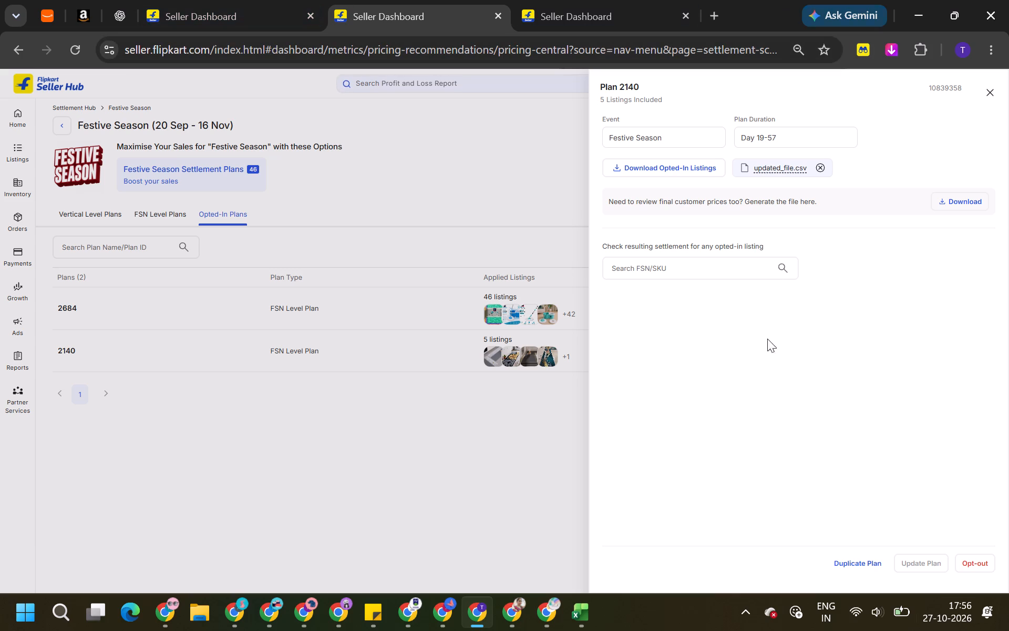
Remove the attached updated_file.csv from plan 2140 and download the plan's opted-in listings file.
click(818, 171)
click(720, 172)
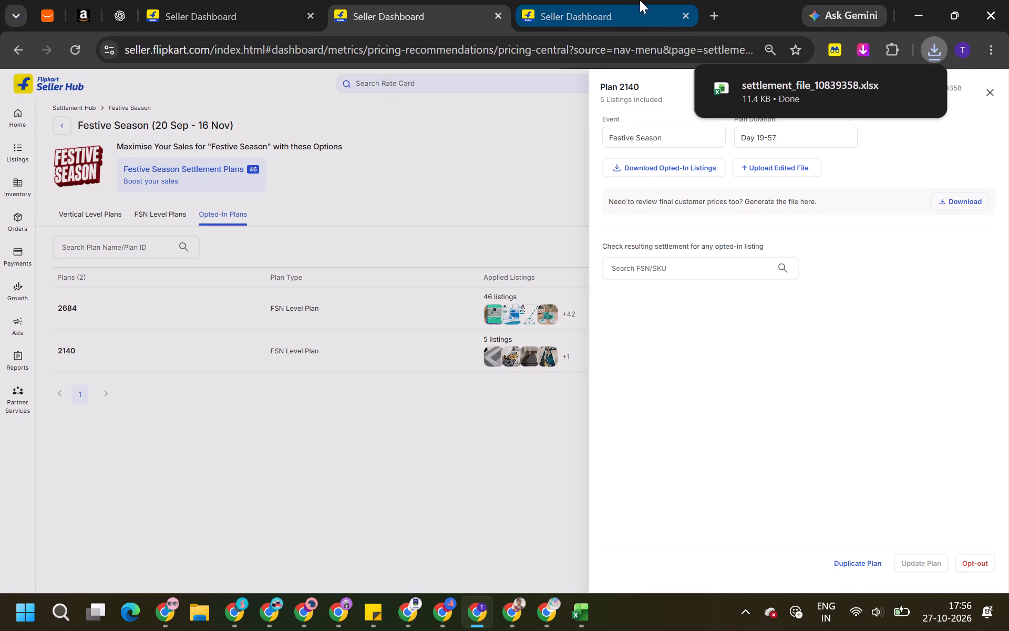
click(785, 105)
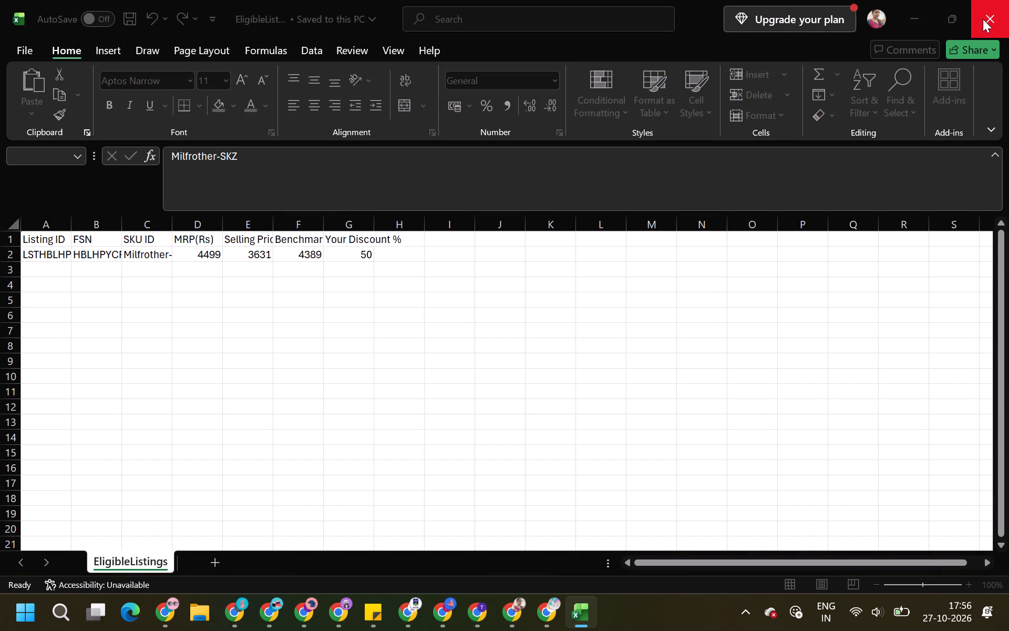
Close the EligibleListings workbook and open the downloaded settlement_file_10839358.xlsx.
click(983, 19)
click(982, 30)
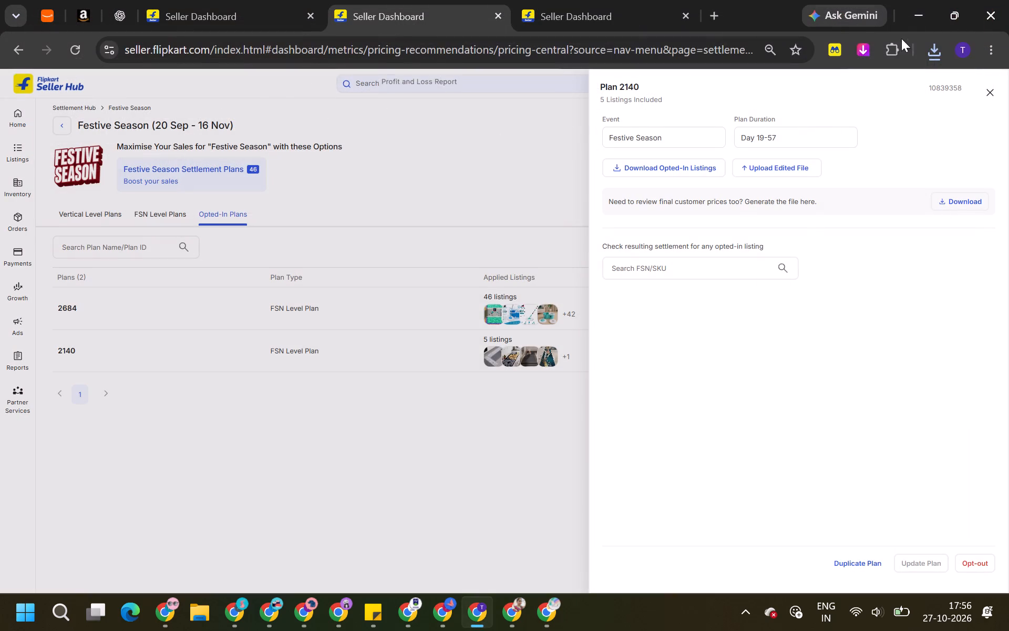
click(929, 50)
click(746, 125)
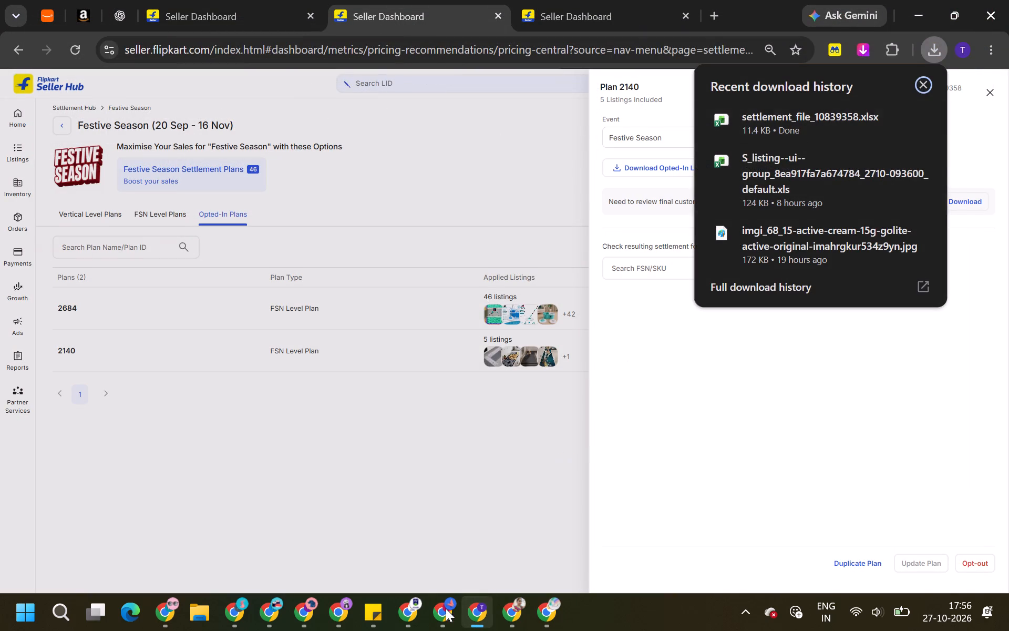
Delete the EligibleListings and settlement_file_10839358 files from the Downloads folder.
click(203, 615)
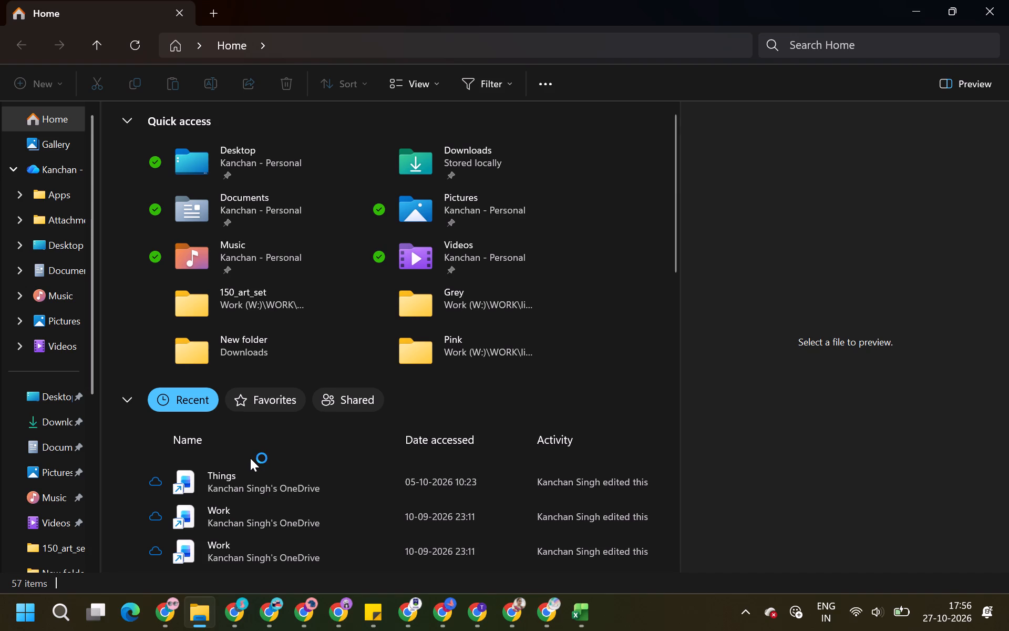
double_click(434, 170)
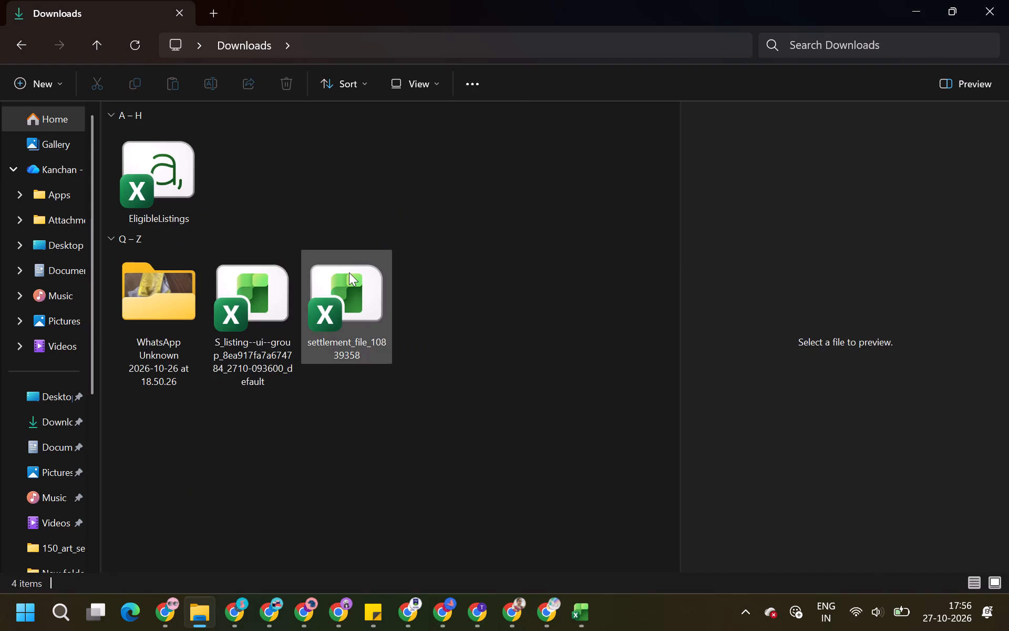
click(158, 195)
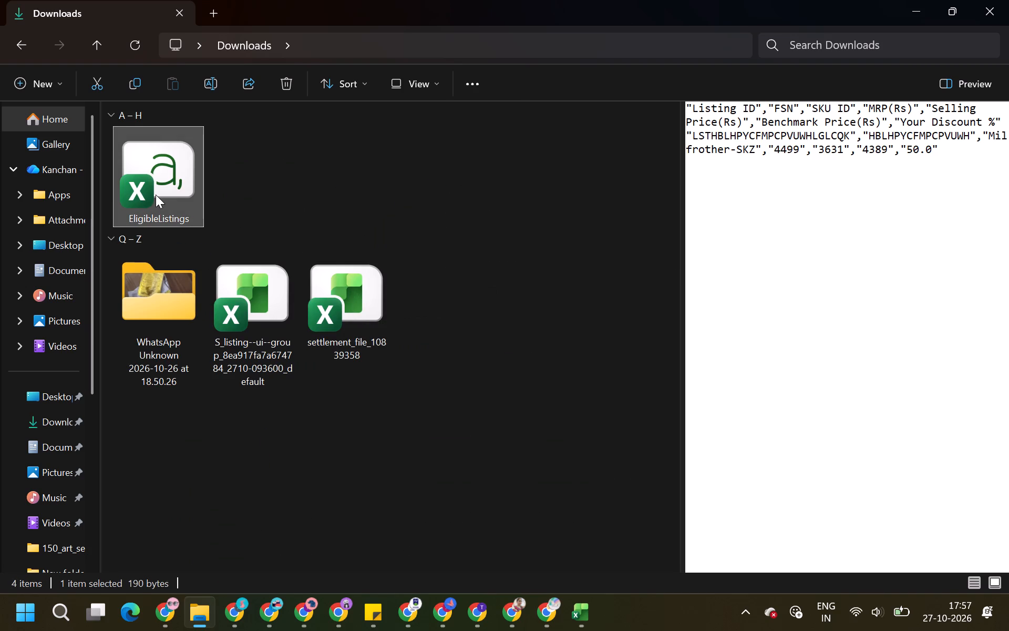
key(Delete)
click(327, 200)
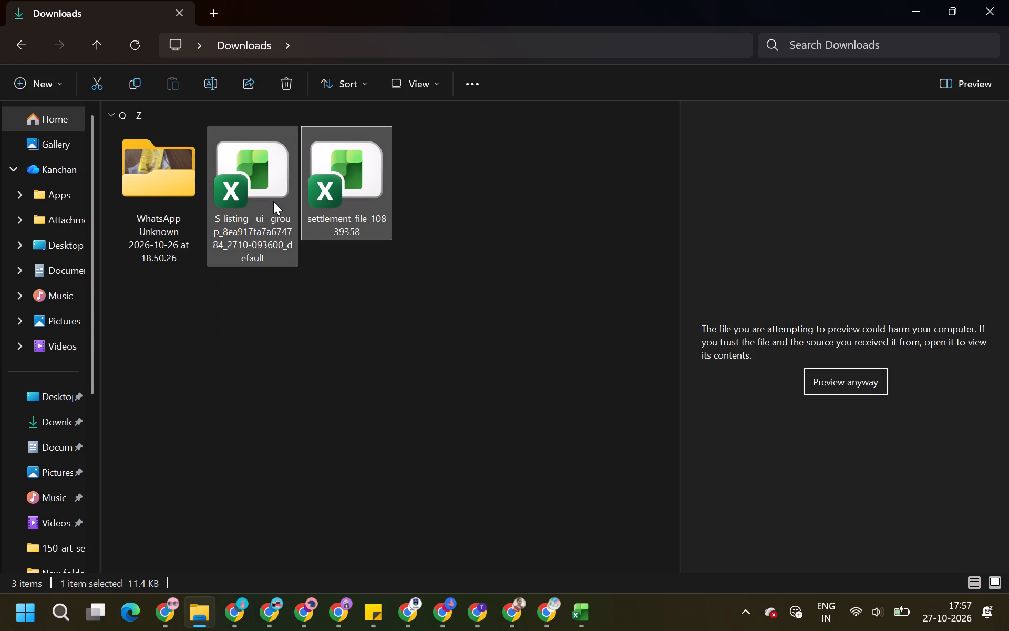
click(273, 201)
click(364, 210)
key(Delete)
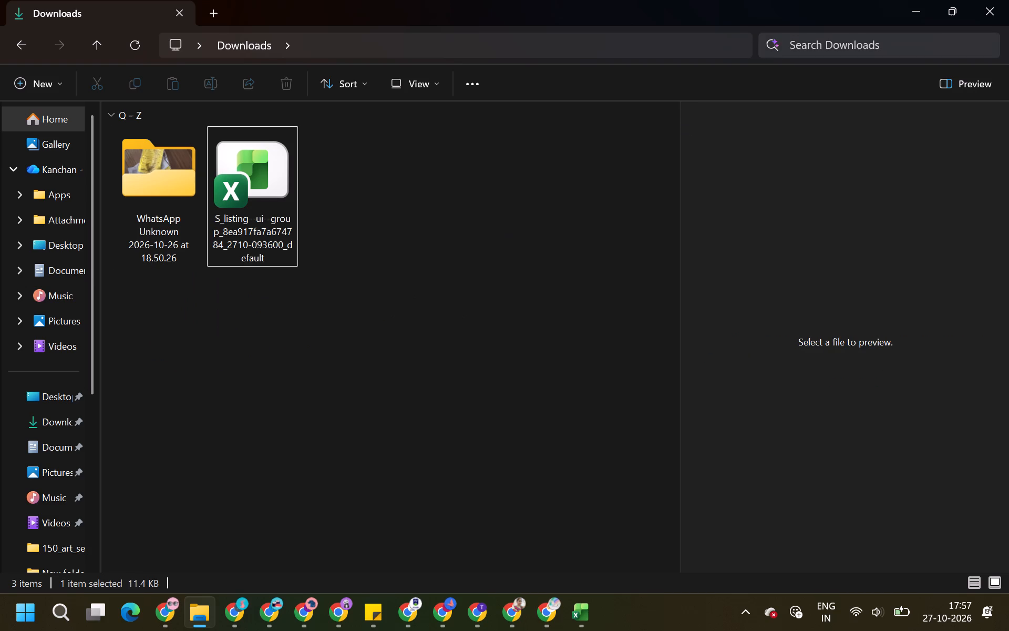
Close the open settlement workbook and delete the S_listing spreadsheet from the Downloads folder.
click(904, 11)
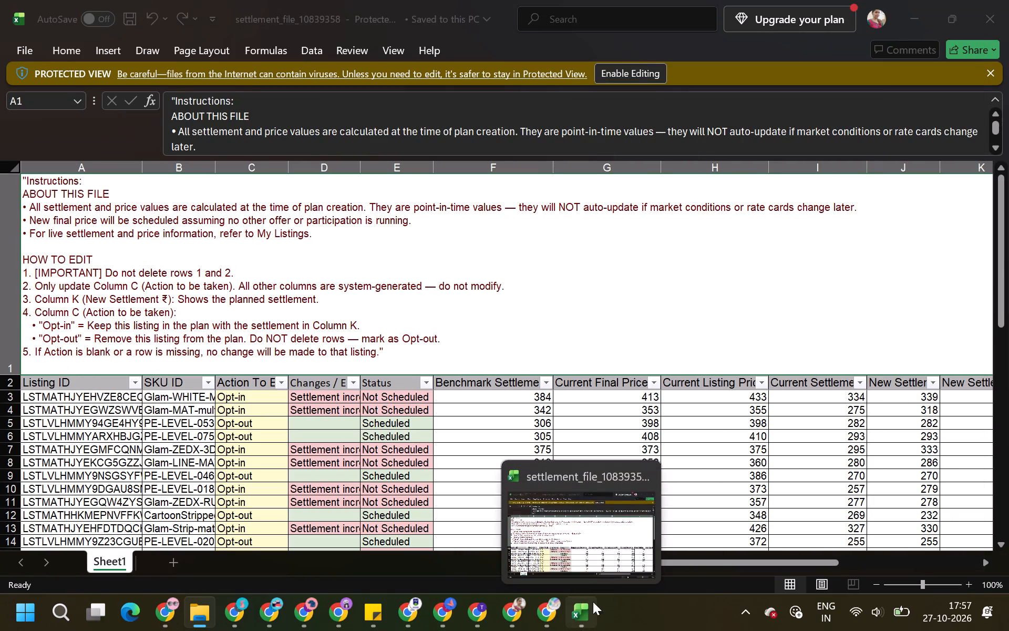
click(1008, 0)
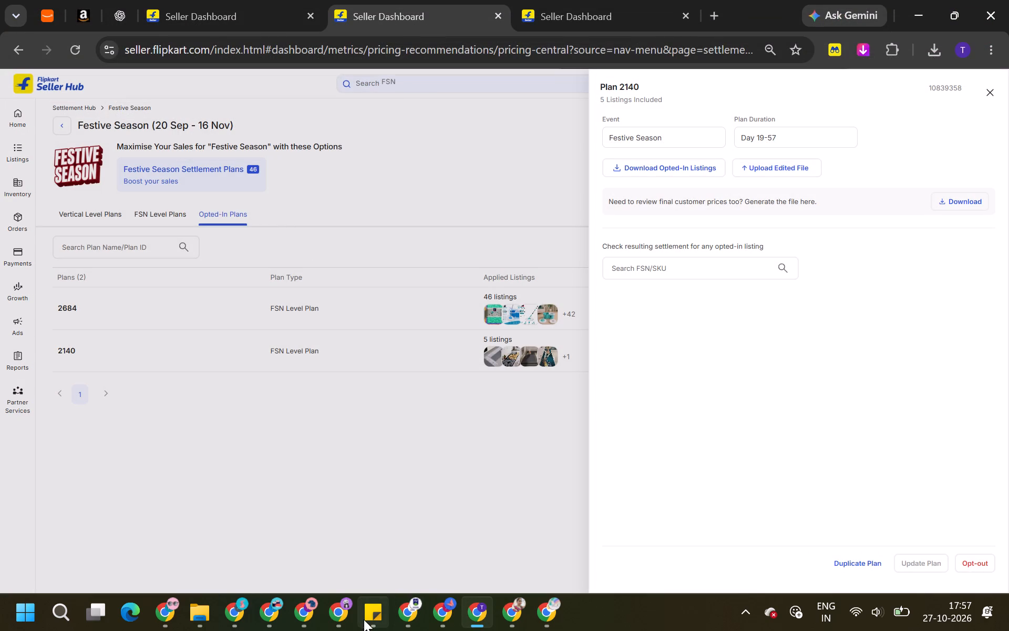
click(183, 619)
click(247, 214)
key(Delete)
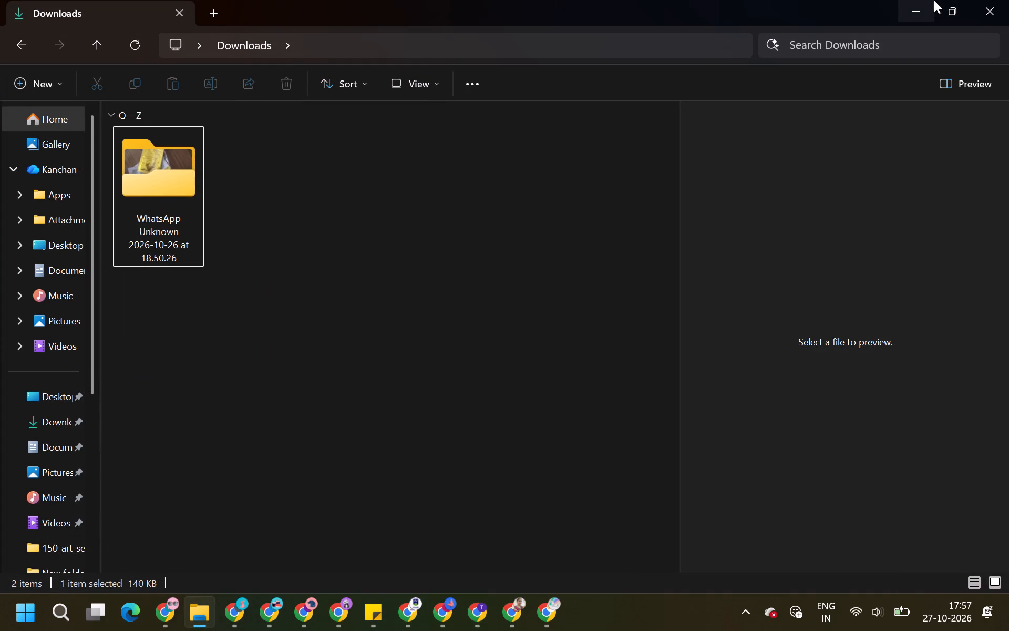
Download plan 2140's opted-in listings file again, open it in Excel and enable editing.
click(911, 0)
click(941, 49)
click(748, 137)
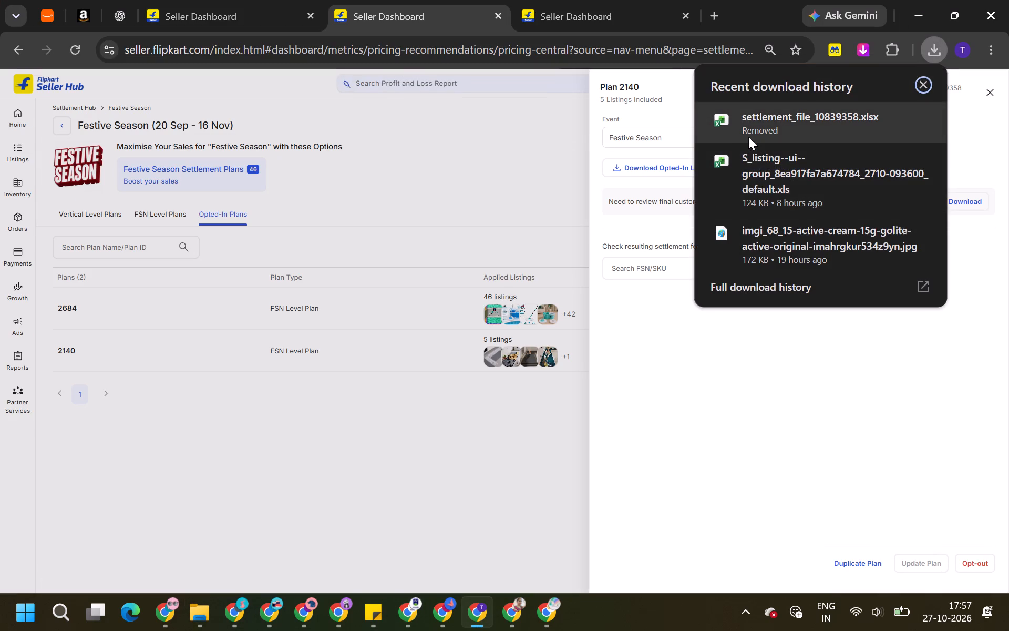
click(674, 484)
click(703, 164)
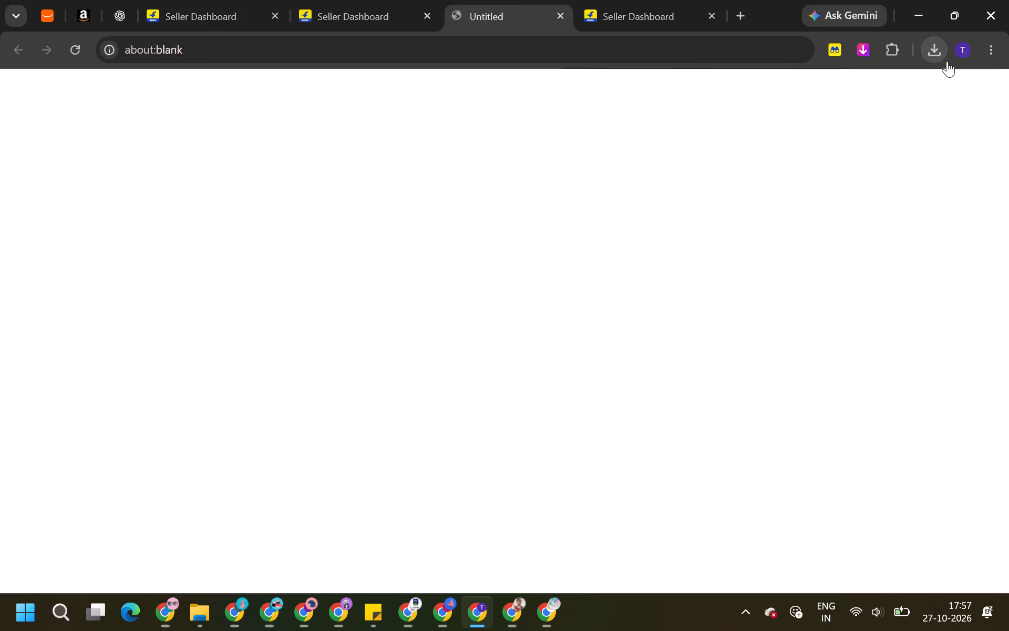
click(791, 108)
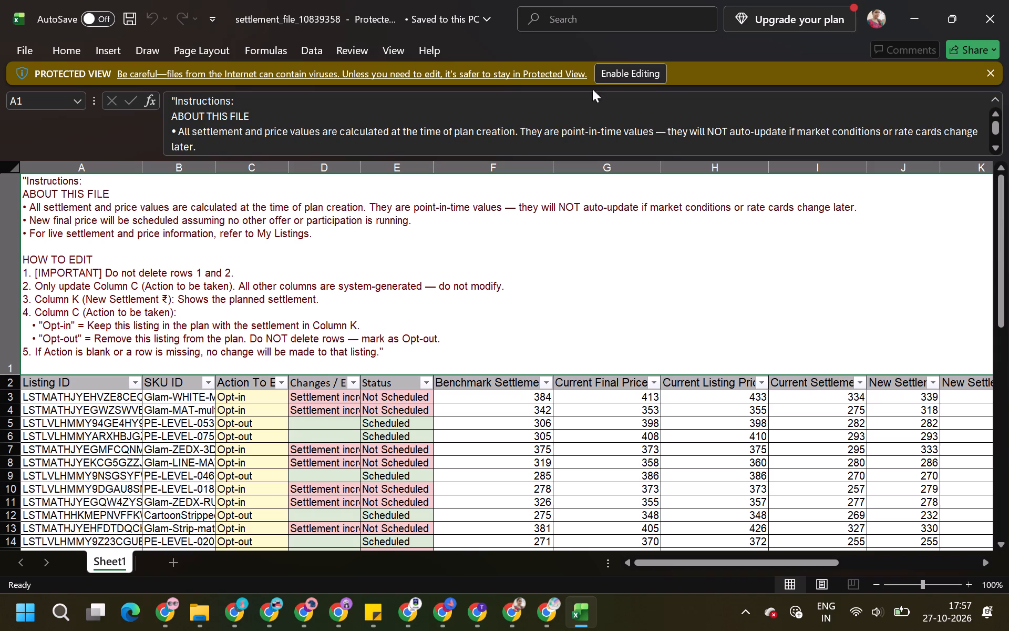
click(618, 72)
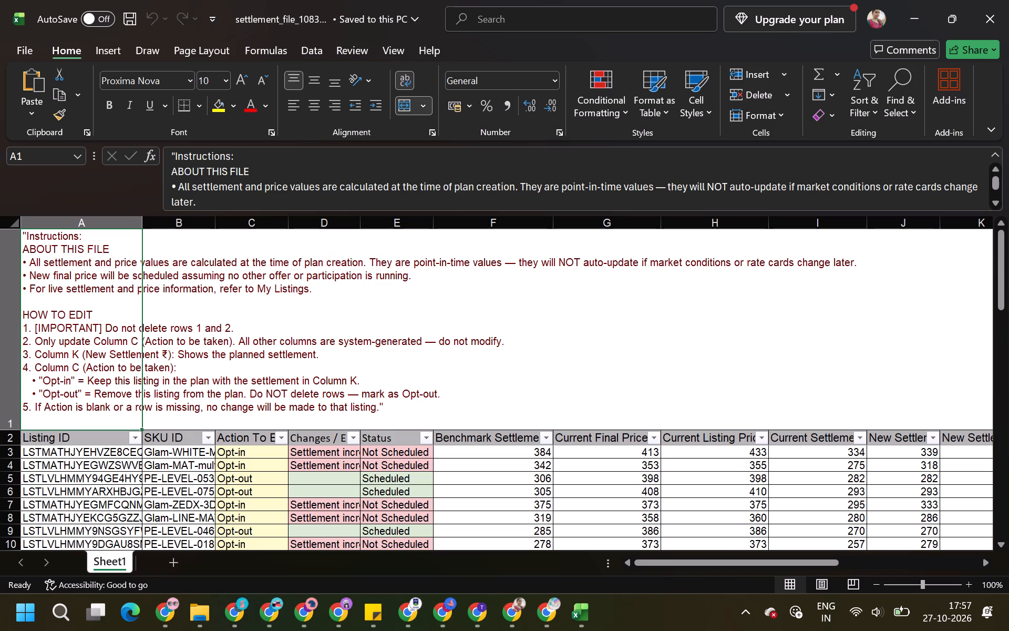
Examine the SKUs, actions and scheduling statuses in the settlement file.
scroll(349, 355, down, 2)
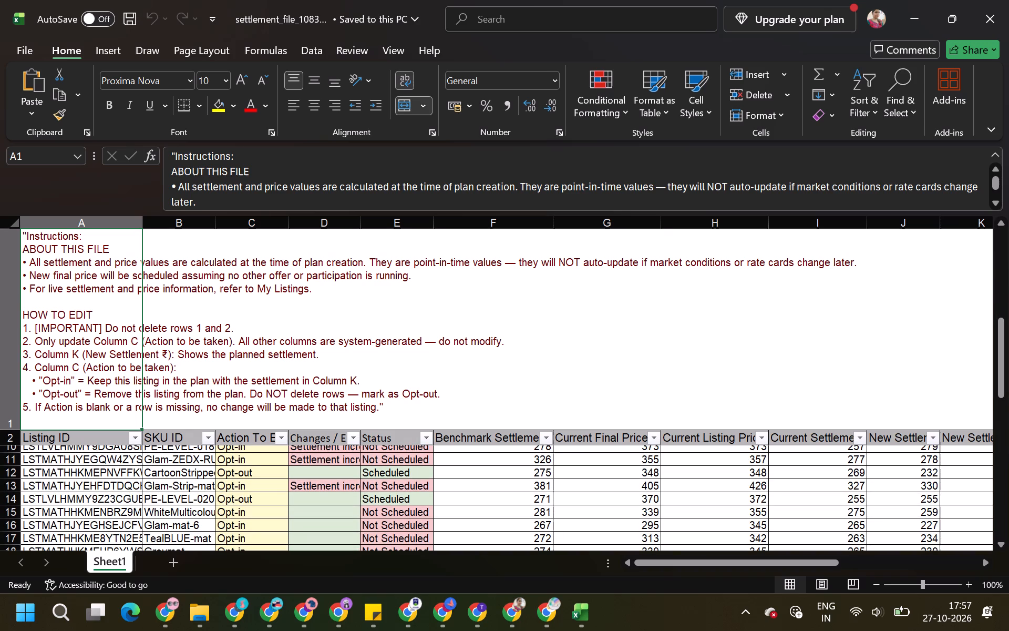
scroll(256, 353, down, 1)
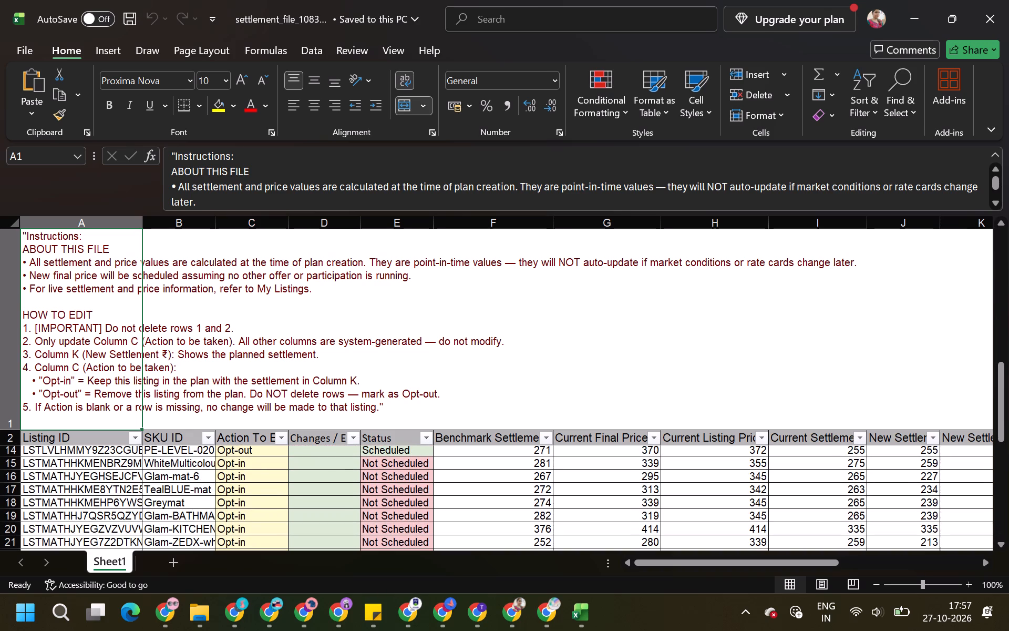
scroll(243, 445, down, 2)
scroll(292, 459, up, 8)
scroll(512, 266, down, 1)
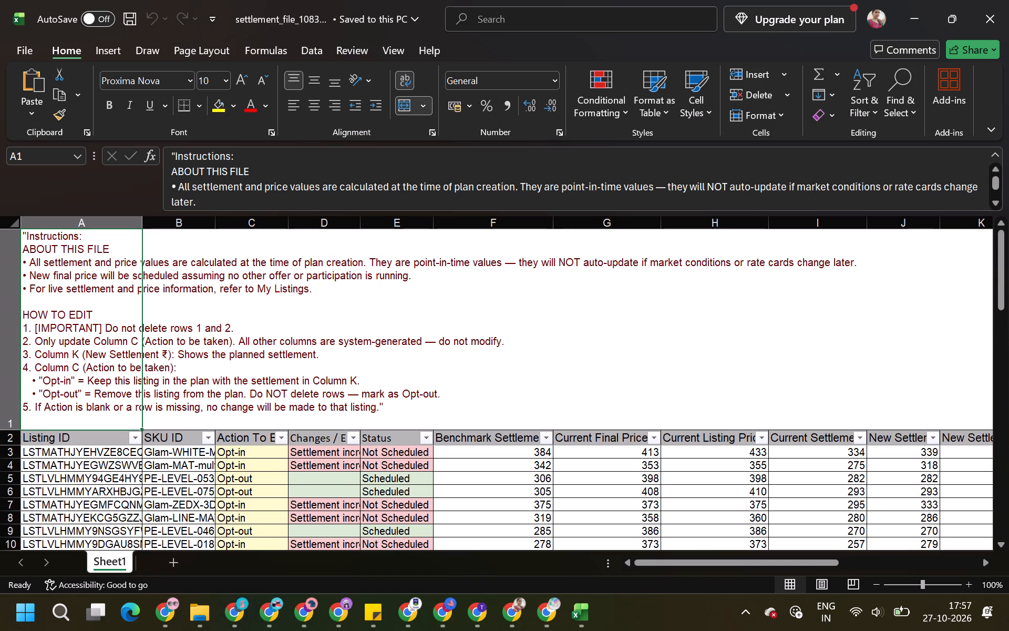
scroll(512, 266, down, 1)
scroll(496, 319, down, 2)
scroll(462, 428, up, 8)
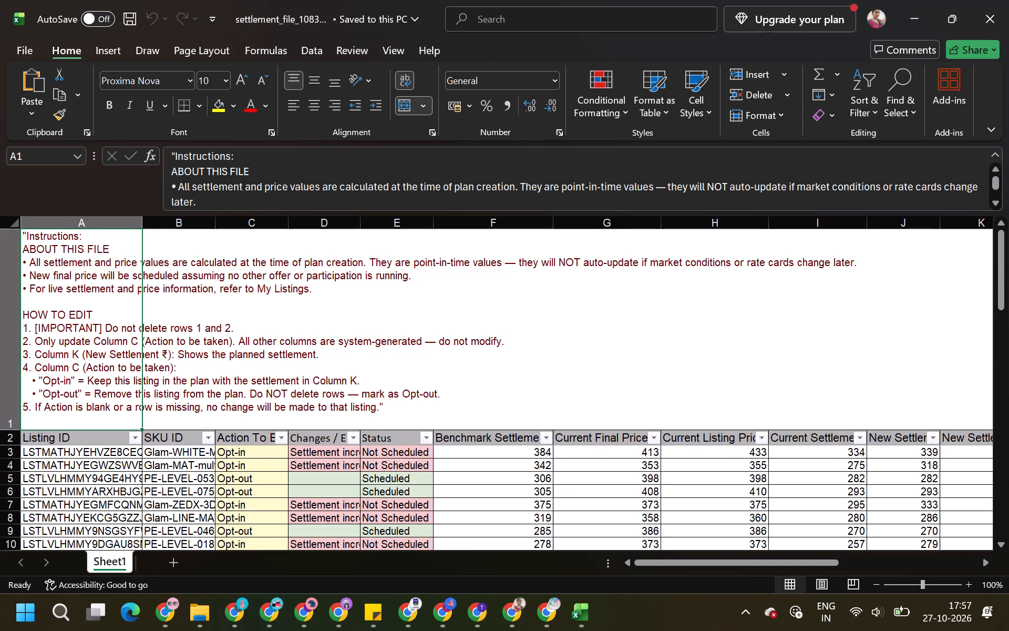
Copy the CartoonStrippedMAT SKU from the PragatiEZone listing and search for it in the settlement workbook.
key(alt+Tab)
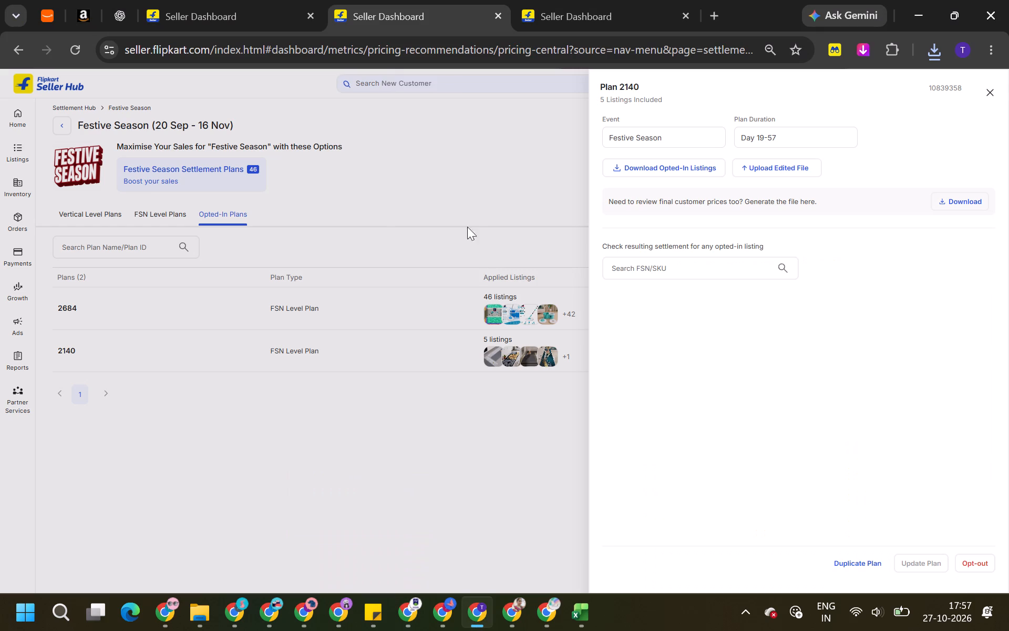
click(293, 0)
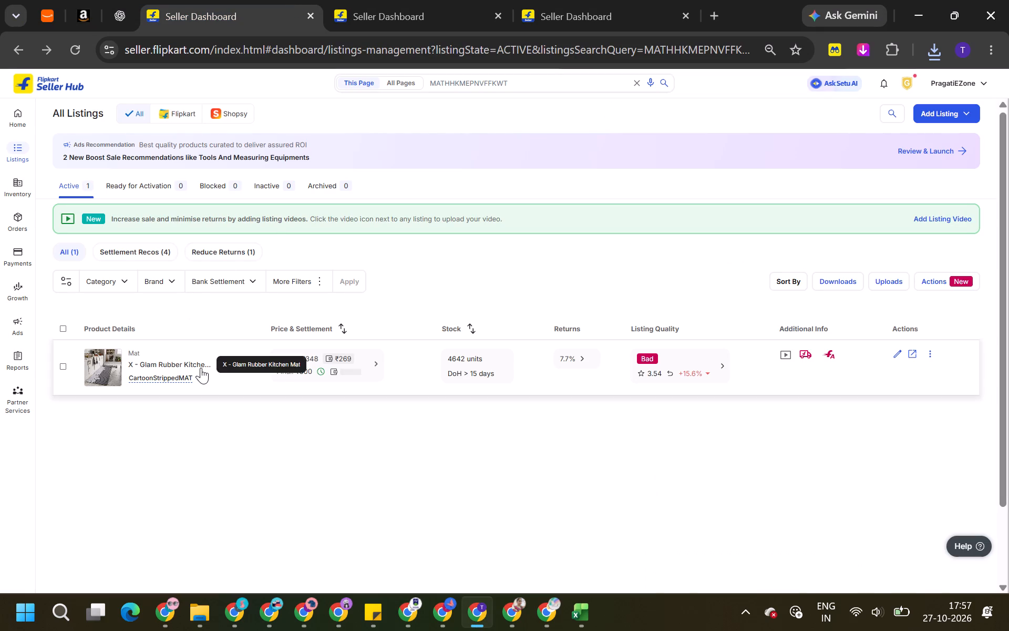
drag(210, 379, 129, 379)
key(ctrl+c)
key(ctrl+c)
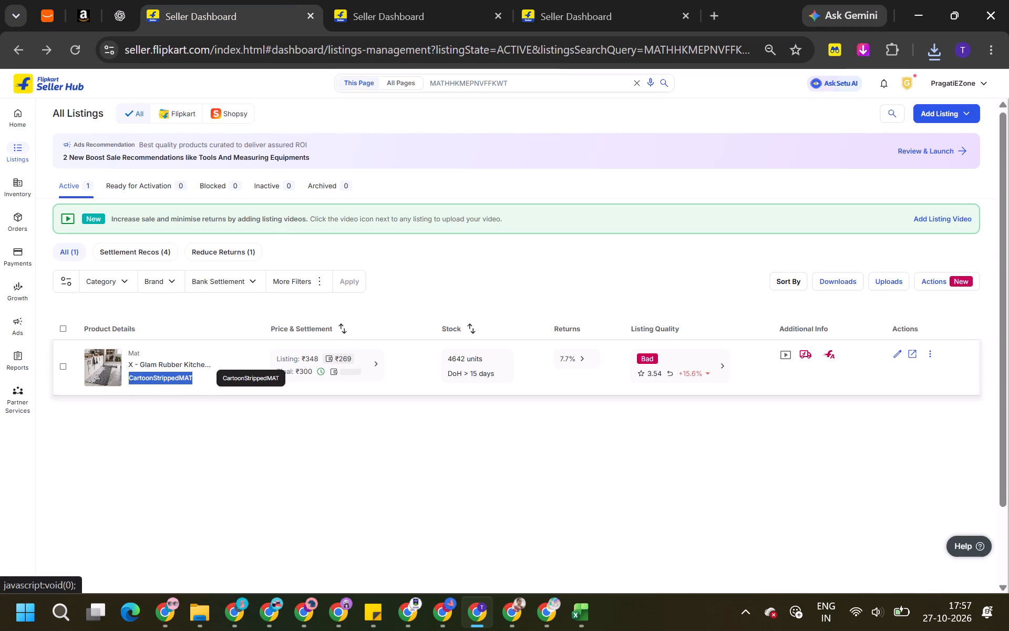
key(alt+Tab)
key(ctrl+f)
key(ctrl+v)
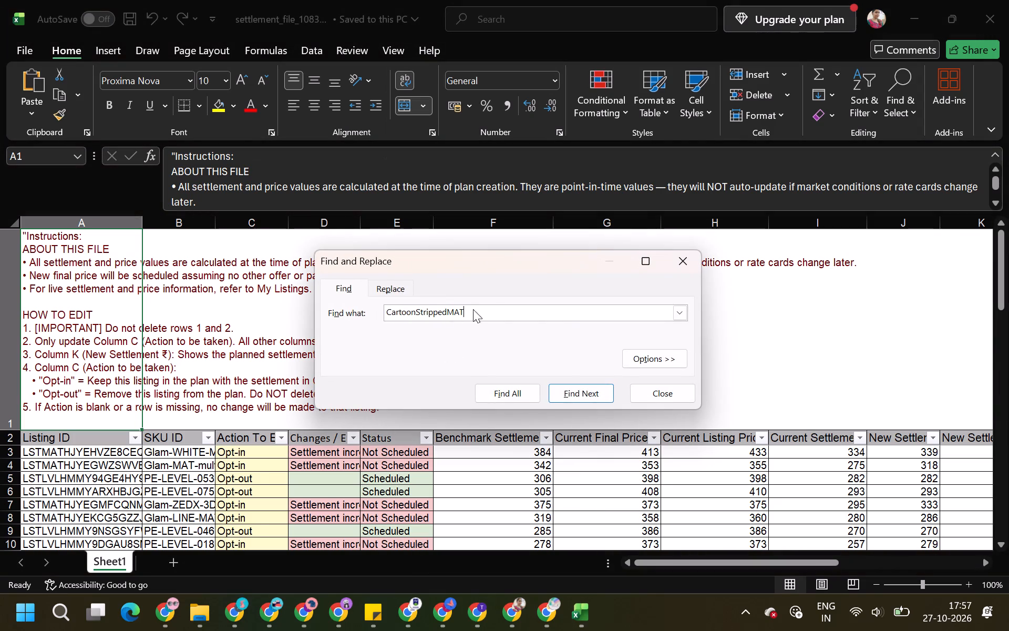
key(Return)
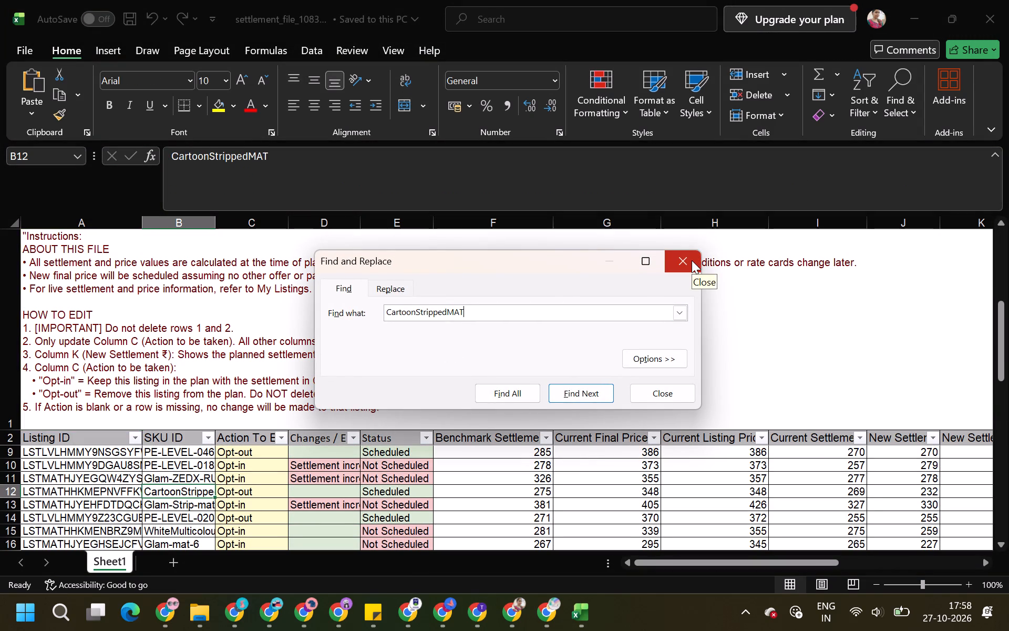
Close the search and examine the settlement, price, warning, date, brand and vertical columns across the sheet.
click(692, 260)
click(520, 455)
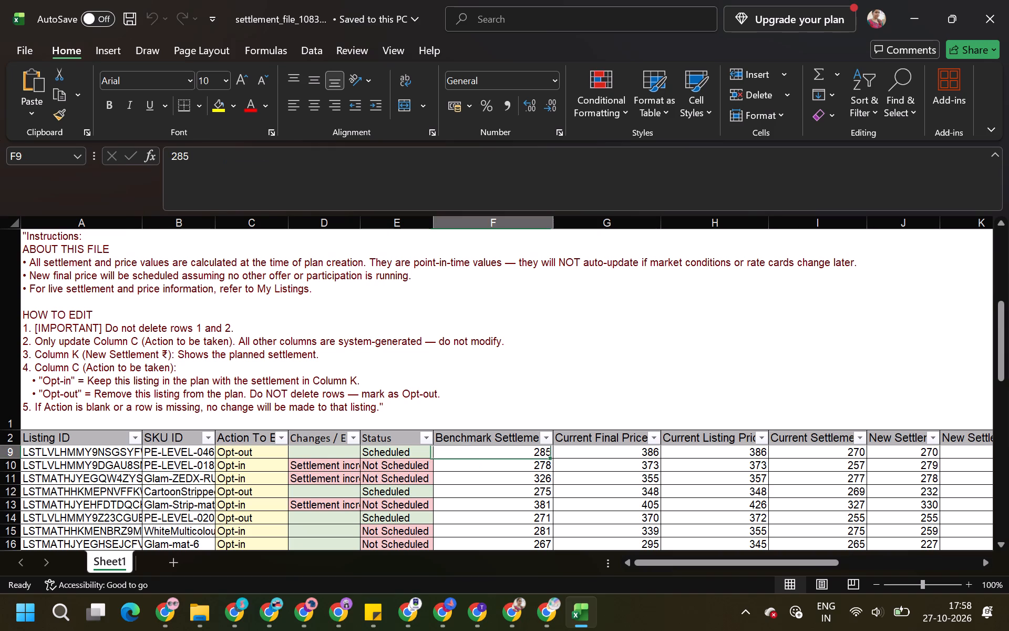
key(Right)
key(Right)
key(Right)
key(Right)
key(Right)
key(Right)
key(Right)
key(Right)
key(Right)
key(Right)
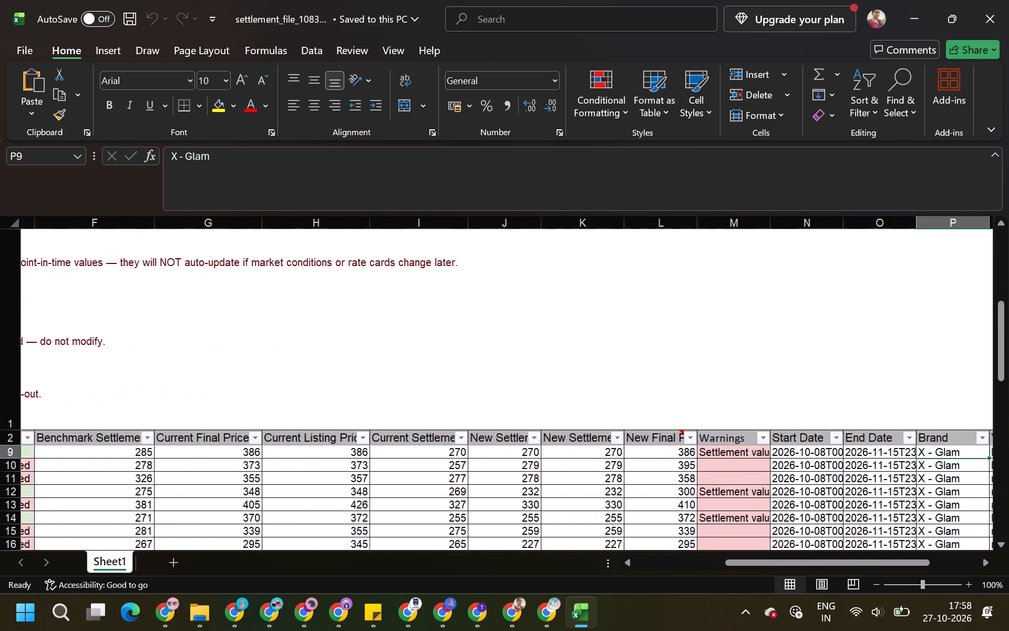
key(Right)
key(Right)
key(Right)
key(Left)
key(Left)
key(Left)
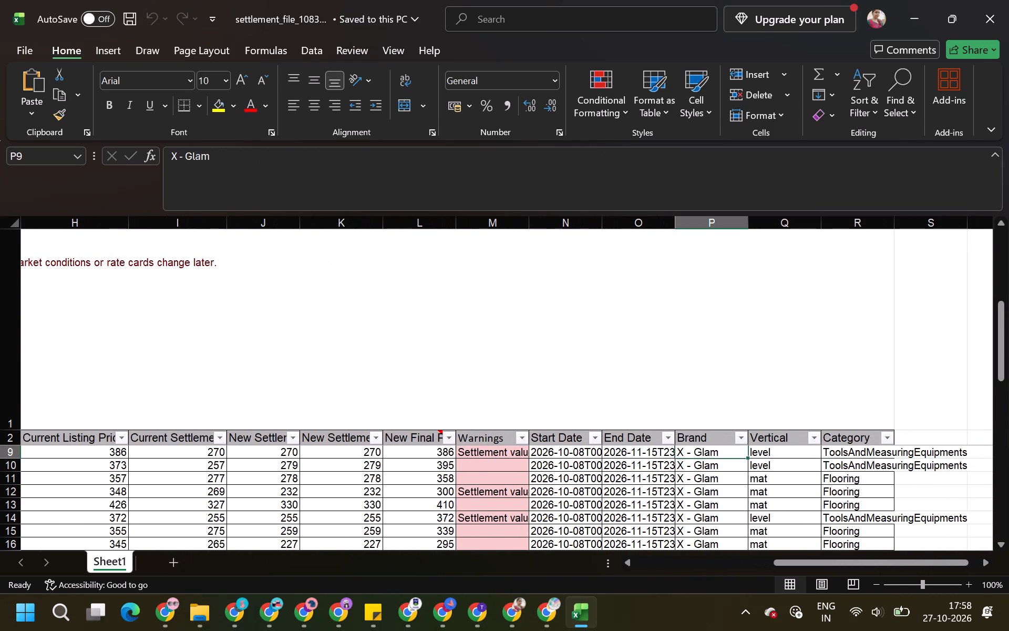
Filter the Vertical column to show only mat listings.
click(816, 438)
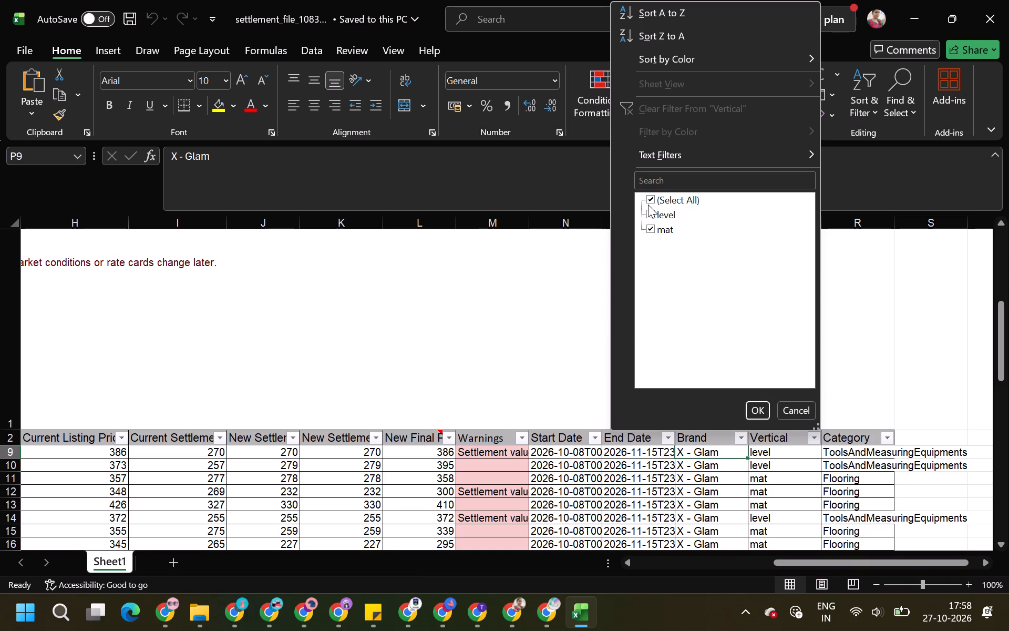
click(650, 211)
click(759, 414)
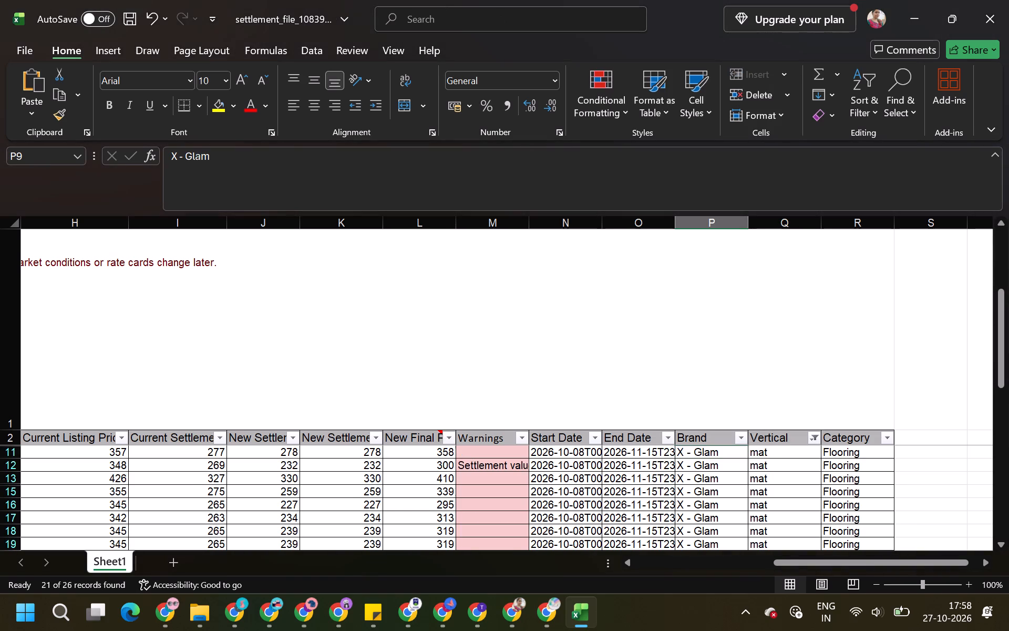
Examine the New Settlement values of the filtered mat listings against their current settlement and prices.
scroll(748, 436, down, 2)
scroll(733, 475, up, 11)
scroll(726, 462, right, 4)
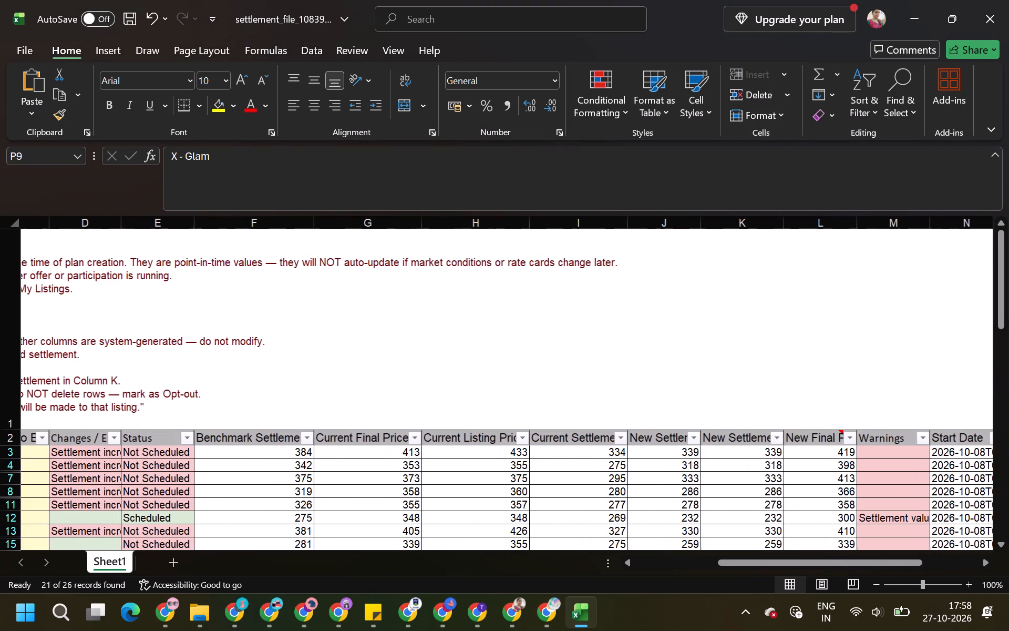
scroll(725, 462, right, 1)
click(749, 445)
scroll(600, 212, down, 2)
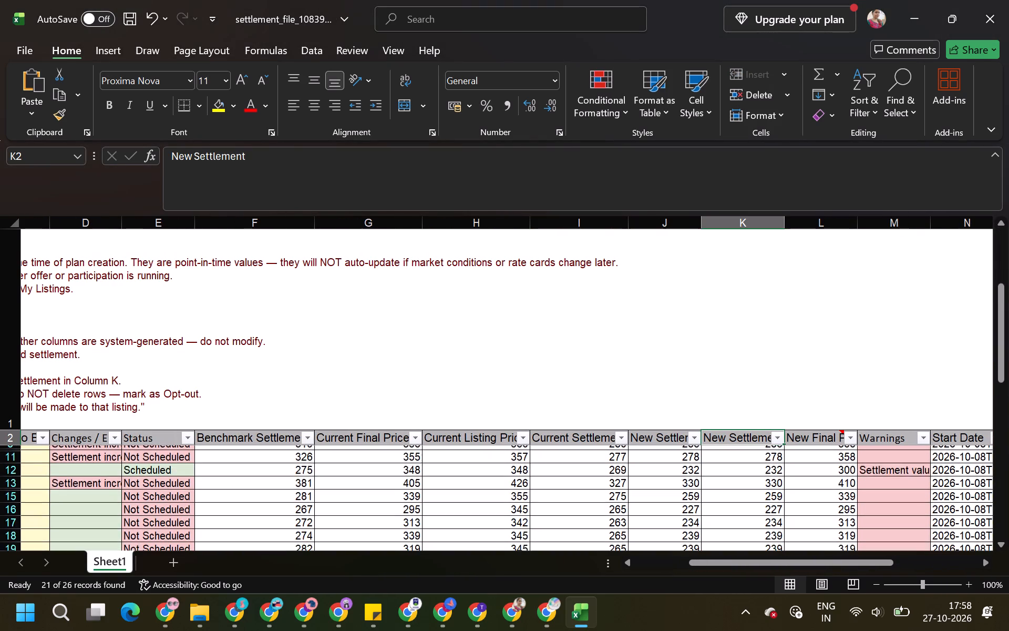
Compare the New Settlement Value and New Settlement columns across the filtered mat listings.
scroll(646, 360, down, 1)
scroll(719, 511, up, 10)
ctrl+scroll(688, 469, down, 1)
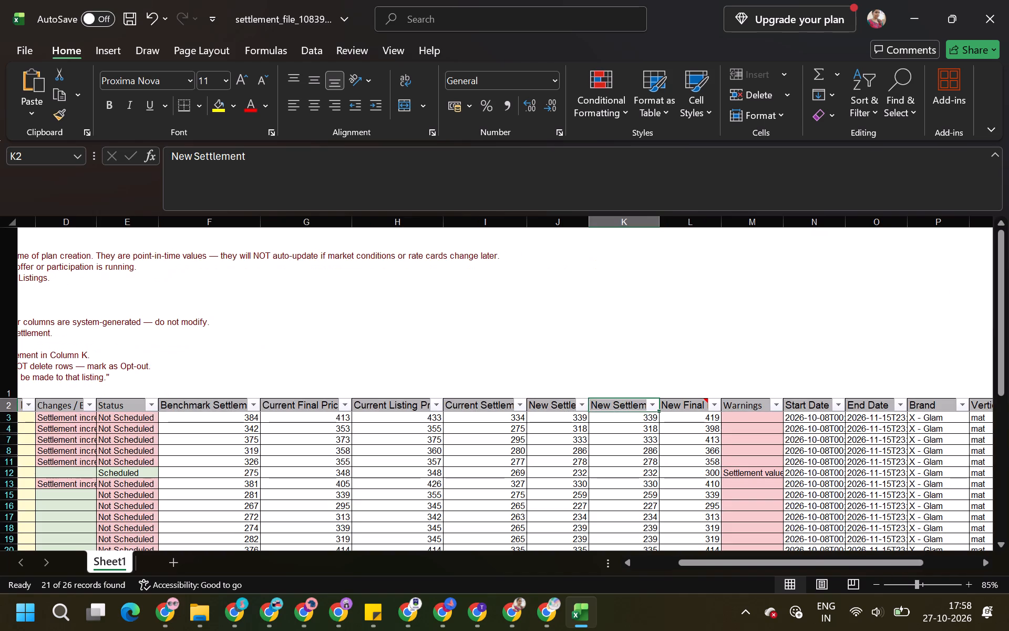
click(645, 427)
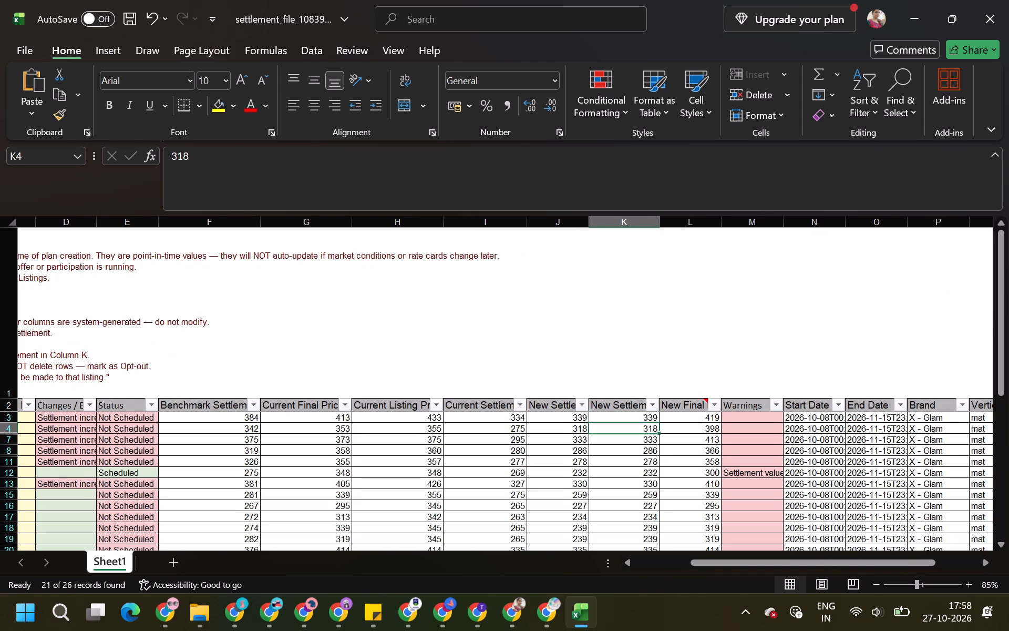
scroll(645, 427, right, 1)
click(672, 404)
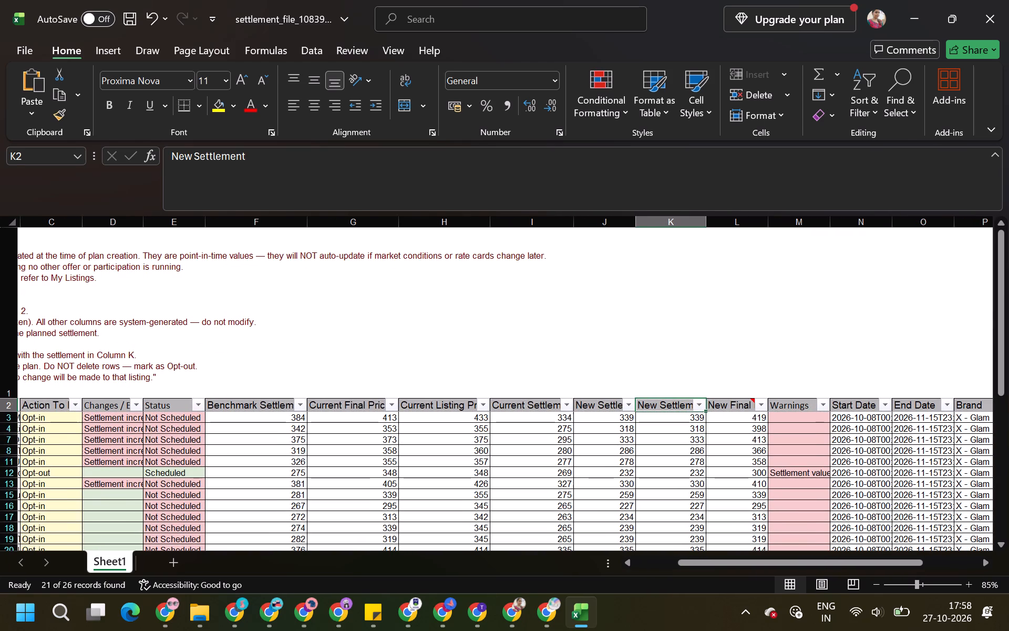
click(596, 405)
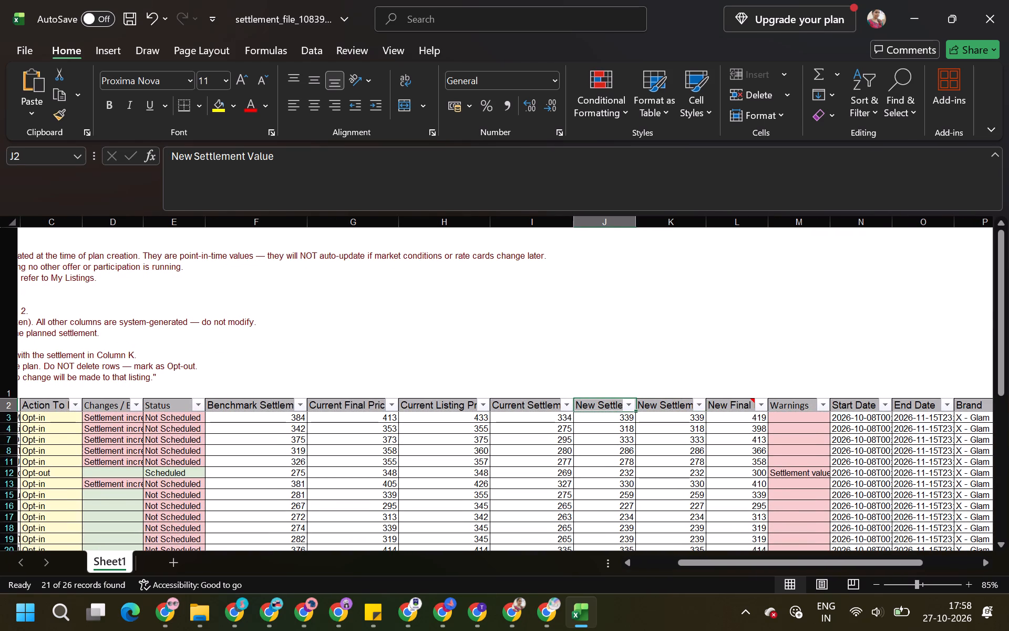
click(615, 424)
Fill Opt-in down the Action To Be Taken column from row 3 to row 28 for the filtered mat listings.
scroll(615, 424, right, 2)
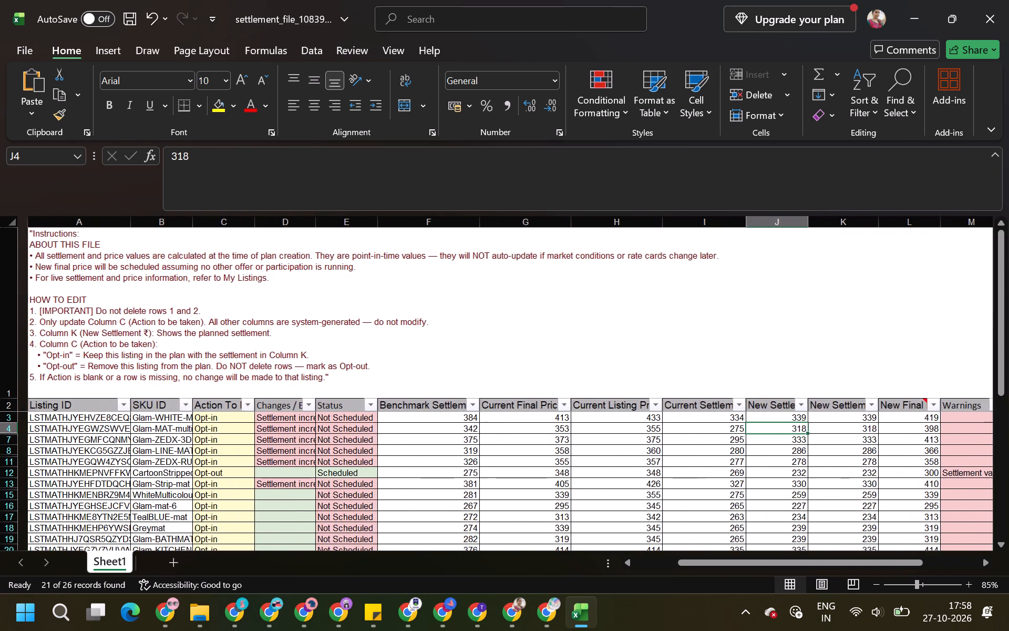
scroll(615, 424, right, 1)
click(206, 416)
key(Up)
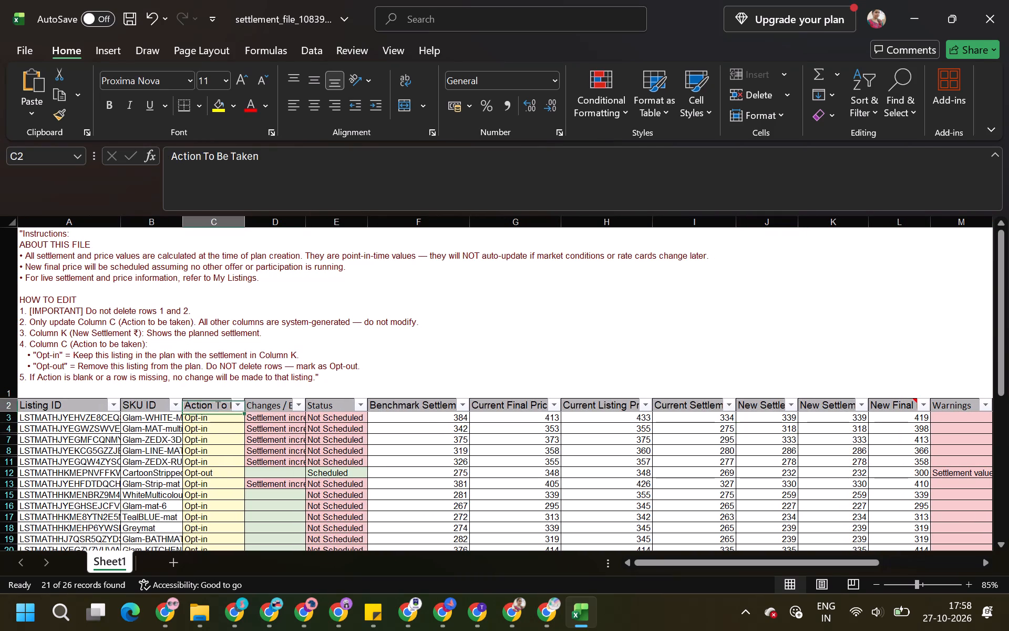
key(Down)
key(ctrl+shift+Down)
key(ctrl+d)
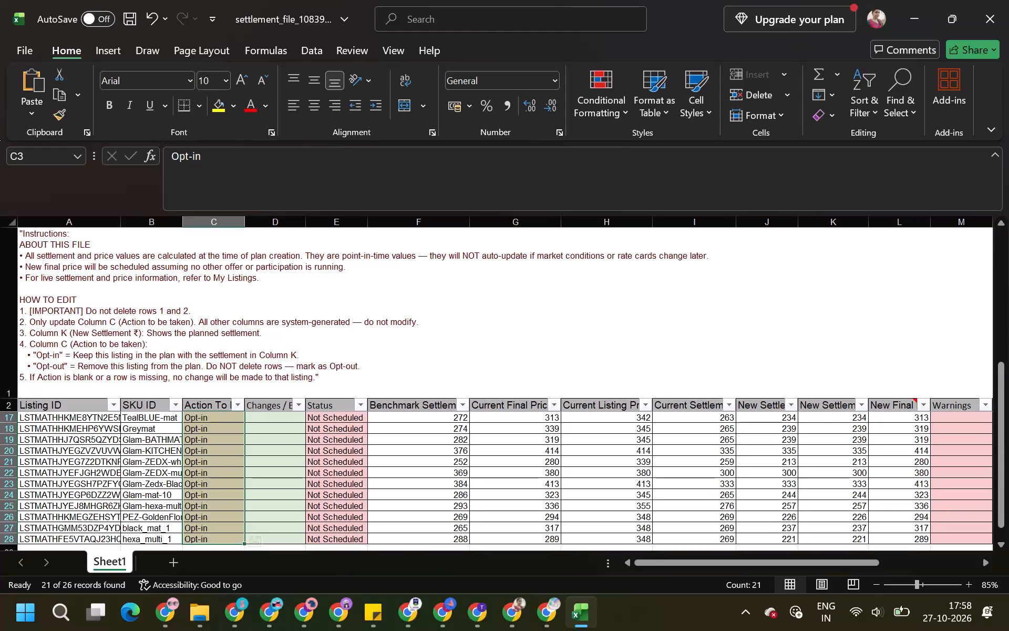
Examine the New Settlement values row by row from row 3 to row 17 against the listings' other prices.
click(453, 419)
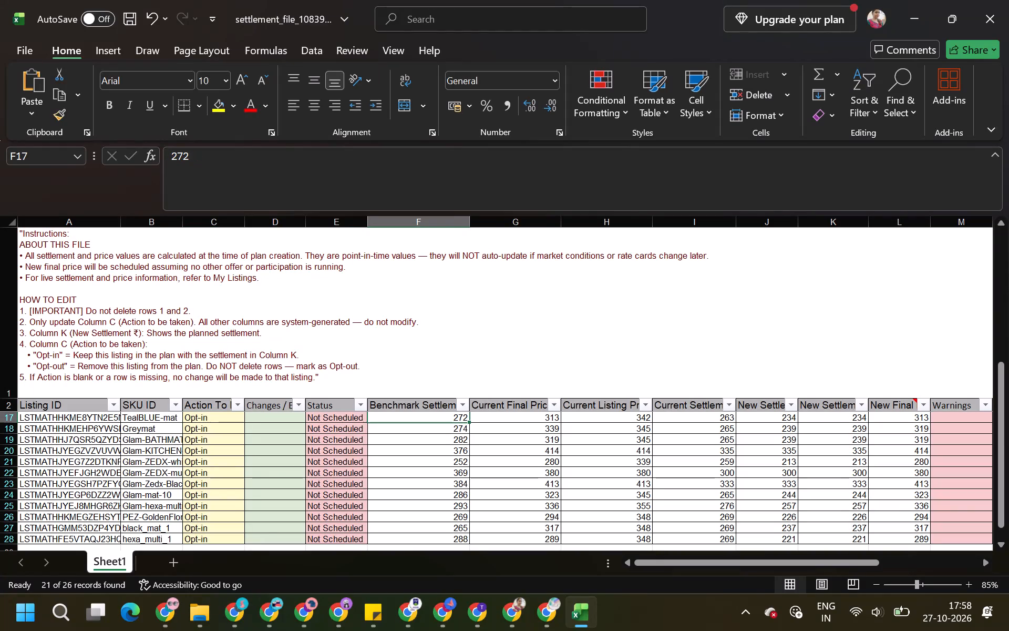
key(Up)
key(ctrl+Up)
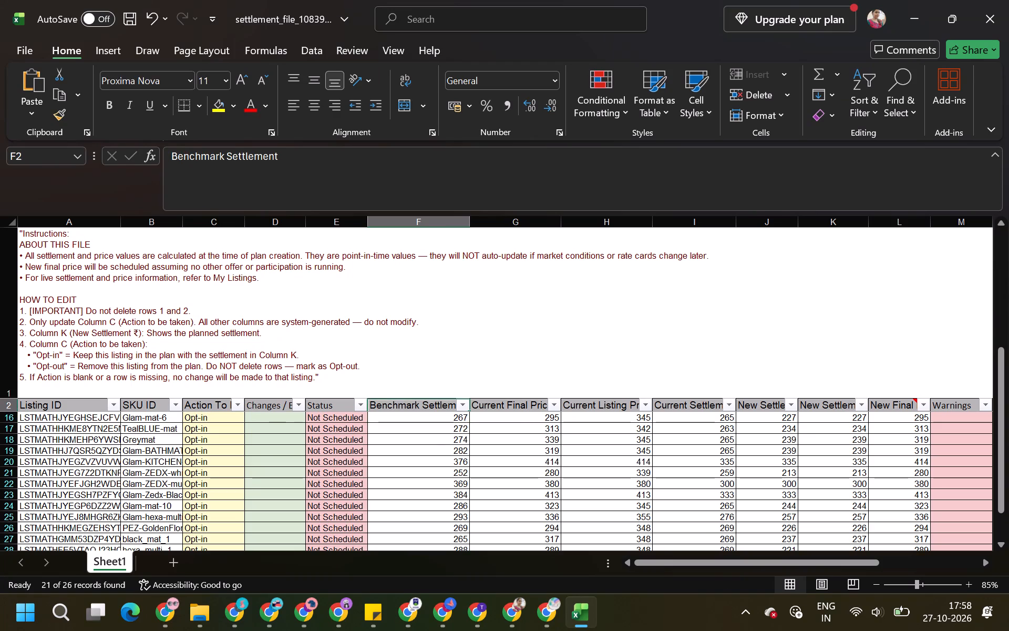
key(Down)
key(Right)
key(Right)
key(Right)
key(Right)
key(Right)
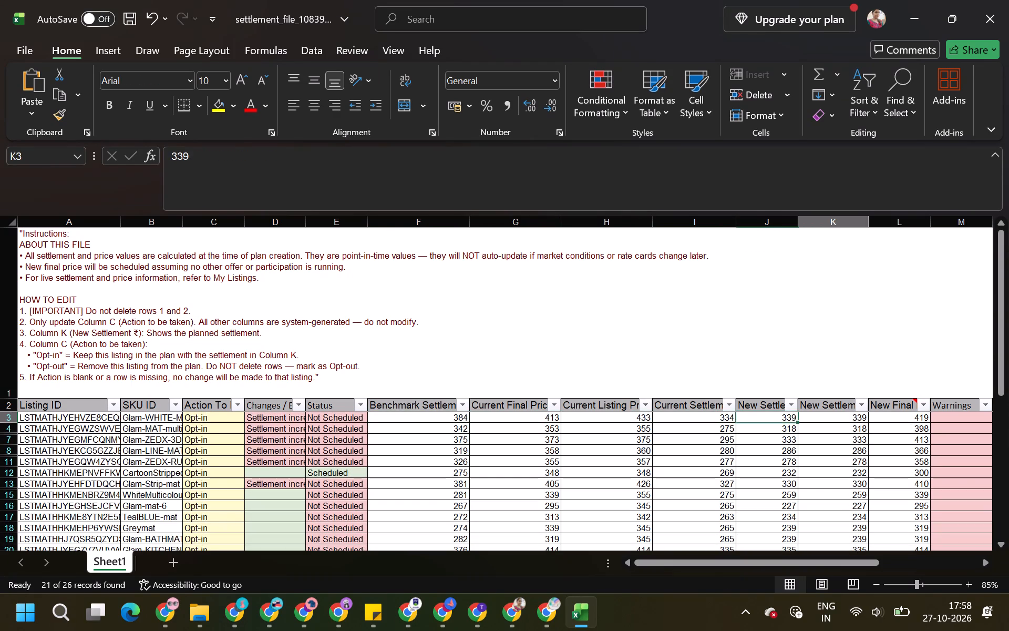
key(Right)
key(Left)
key(Down)
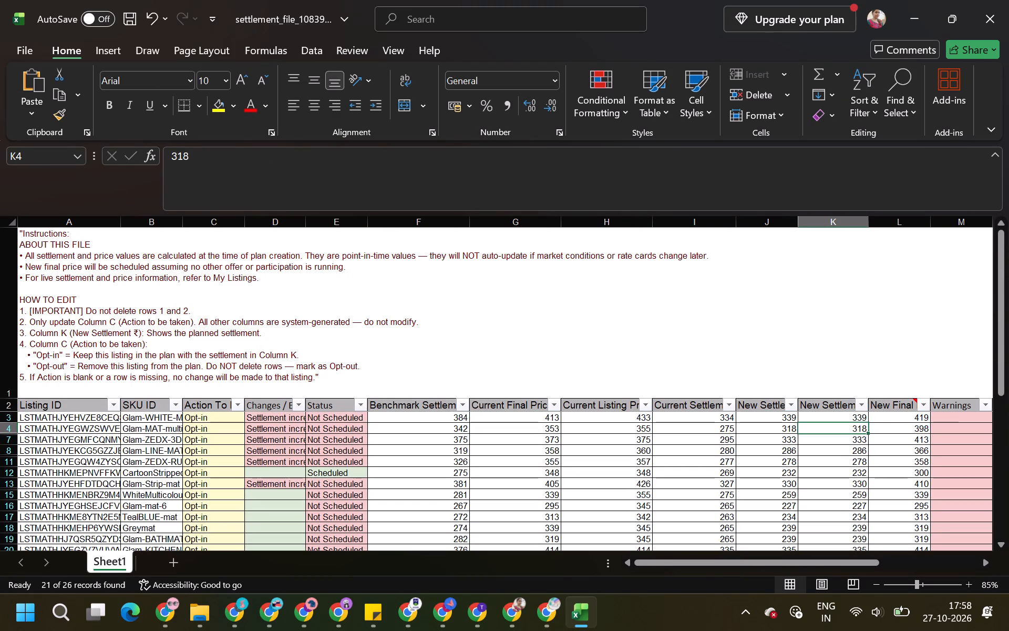
key(Down)
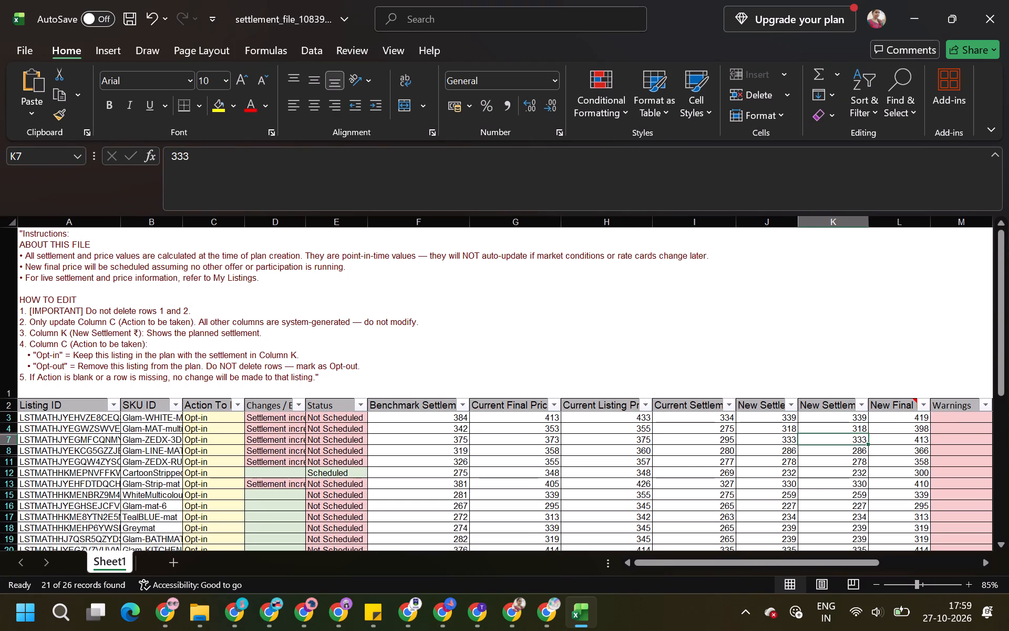
key(Down)
key(Down)
key(Down)
key(Down)
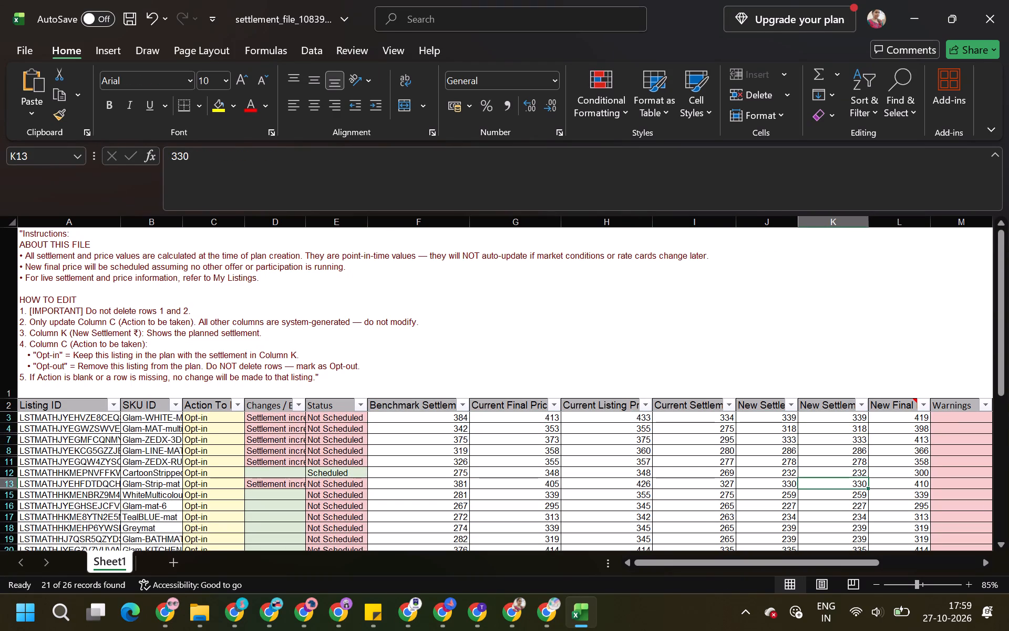
key(Down)
key(Down)
key(Down)
key(Left)
key(Up)
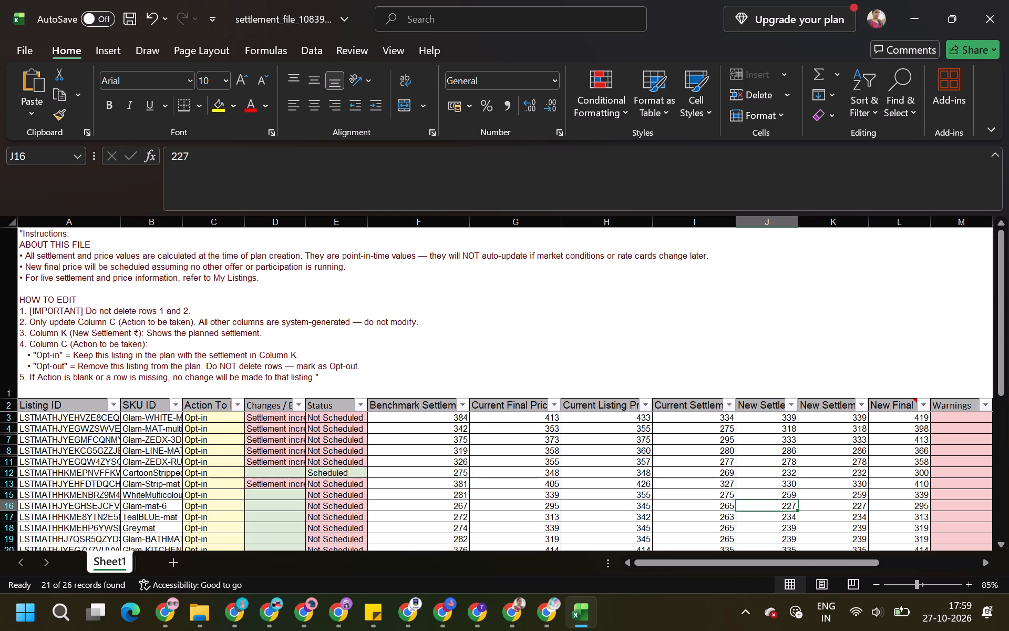
Set the Action To Be Taken for Glam-mat-6 in row 16 to Opt-out.
key(Right)
key(Left)
key(Left)
key(Left)
key(Left)
key(Left)
key(Left)
key(Left)
key(Left)
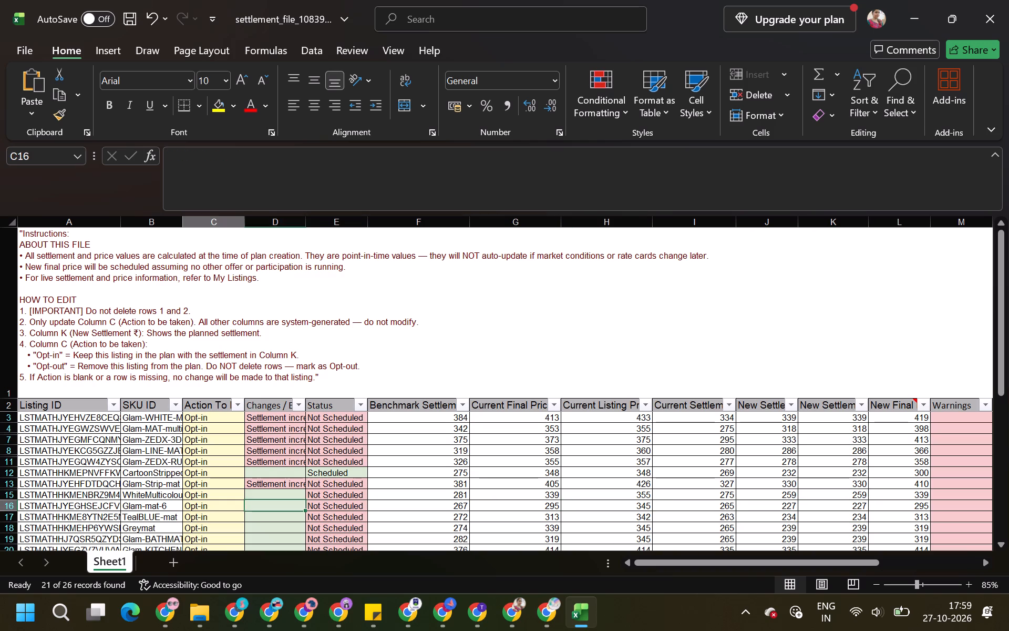
click(243, 152)
key(BackSpace)
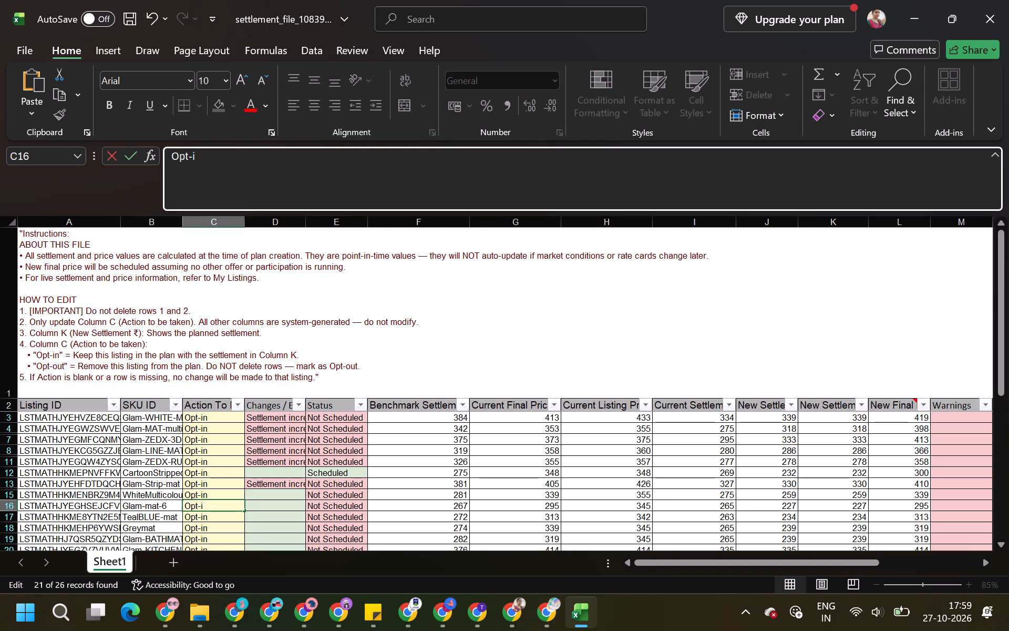
key(BackSpace)
text(out)
key(Return)
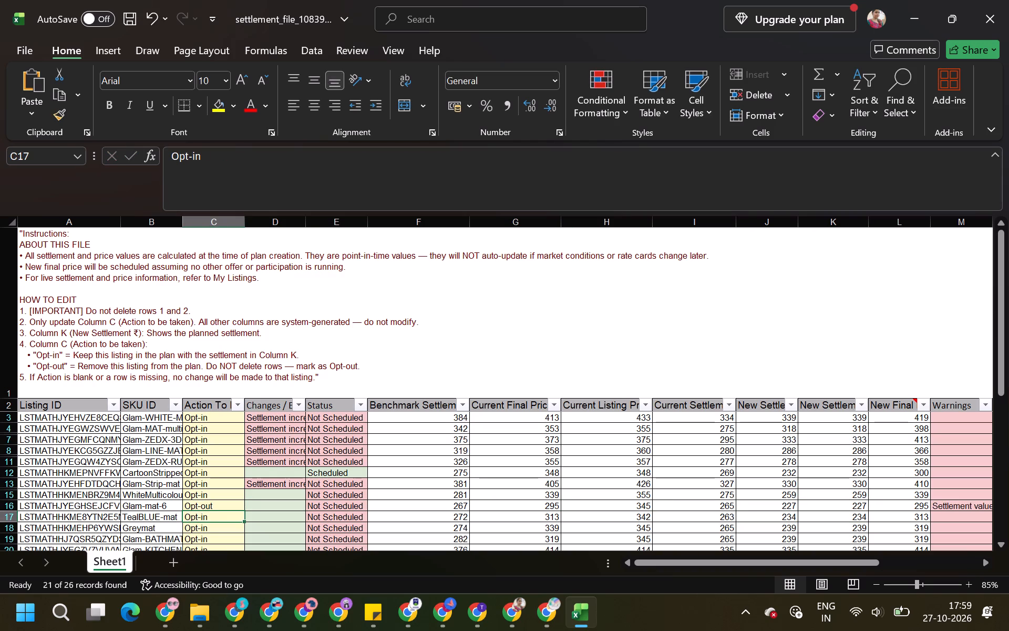
Copy Opt-out down the action column to TealBLUE-mat, Greymat and the Glam-BATHMAT listing in rows 17 to 19.
key(ctrl+d)
key(Down)
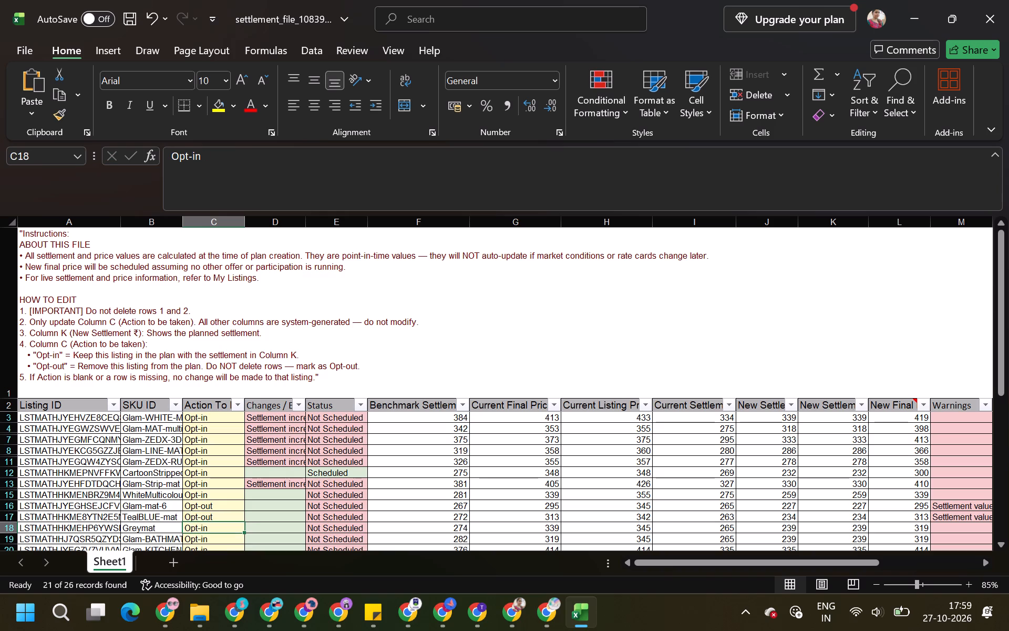
key(Up)
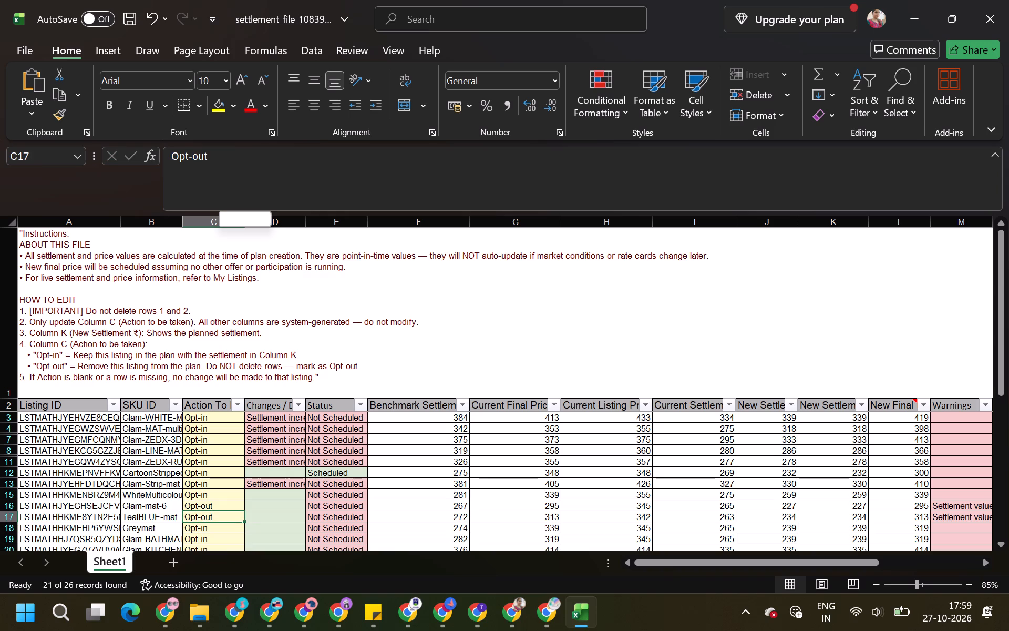
click(6, 517)
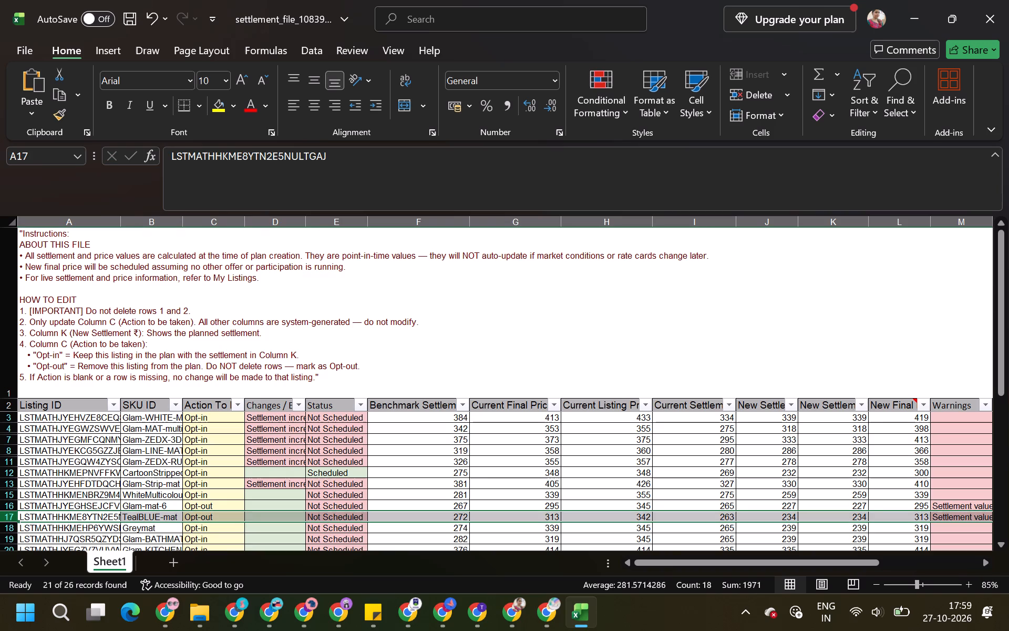
click(232, 530)
key(ctrl+d)
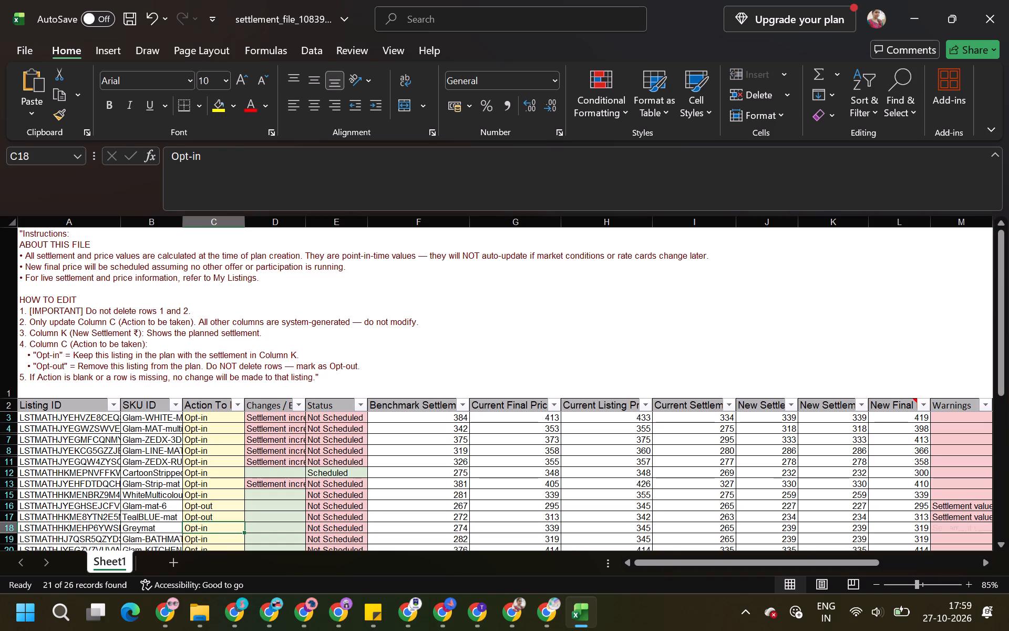
key(Down)
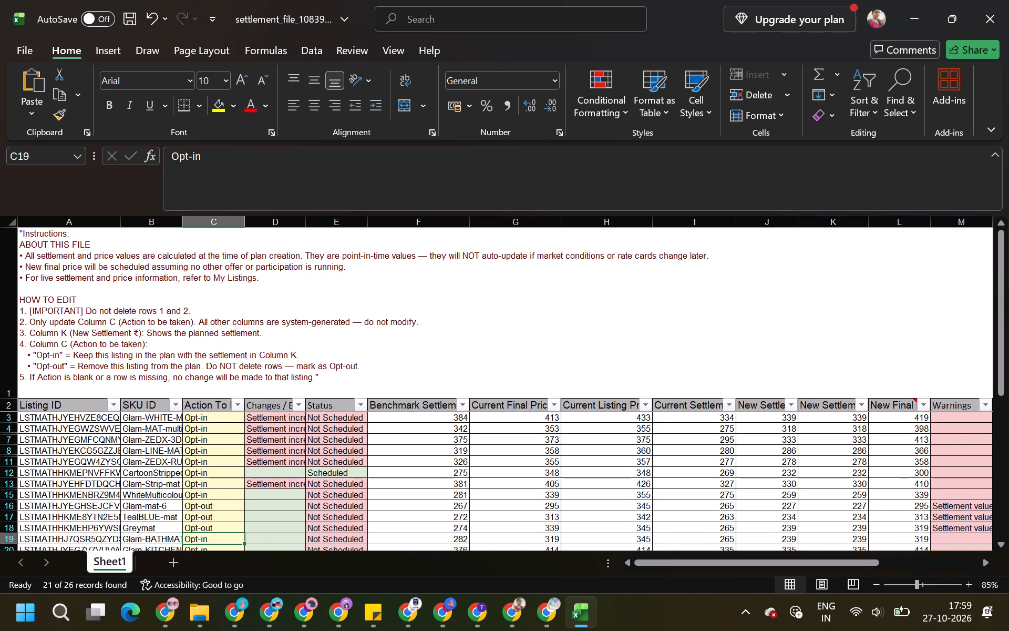
key(ctrl+d)
key(Down)
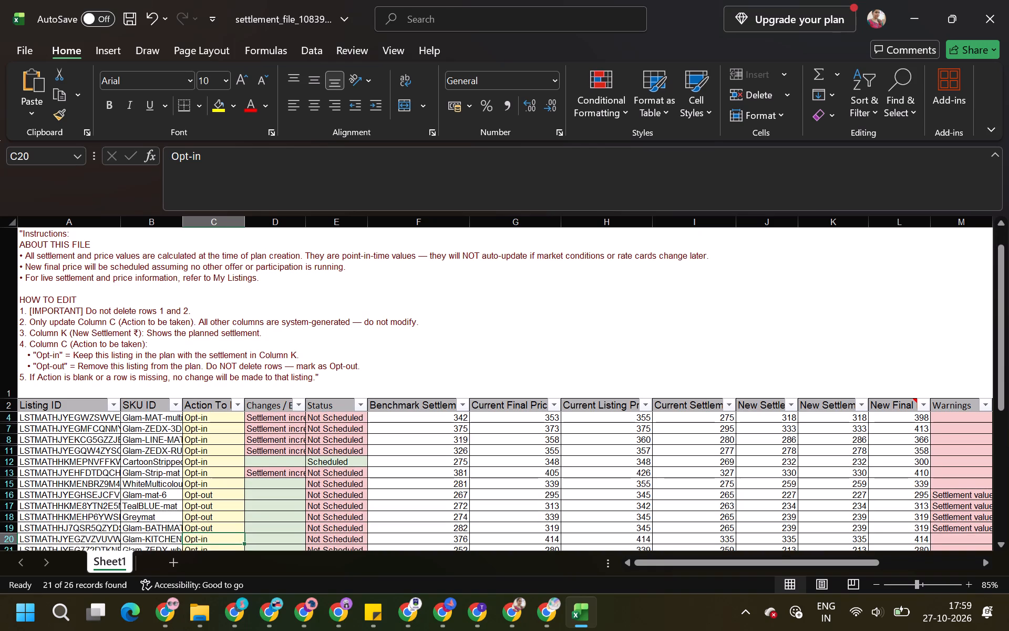
Set the Action To Be Taken for the Glam-ZEDX listing in row 21 to Opt-out.
key(Down)
key(Down)
key(Up)
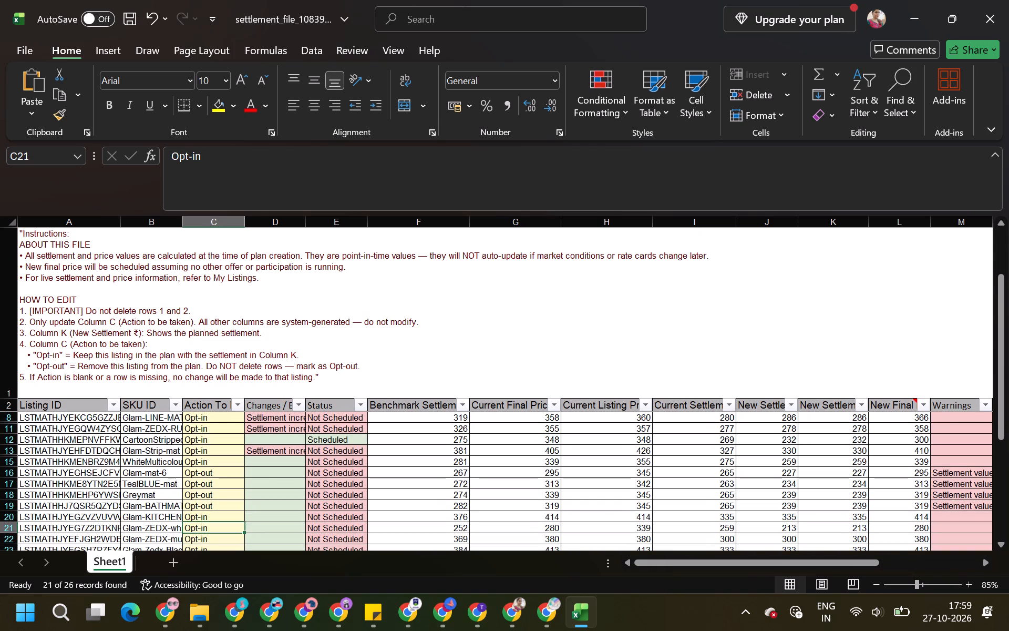
click(4, 527)
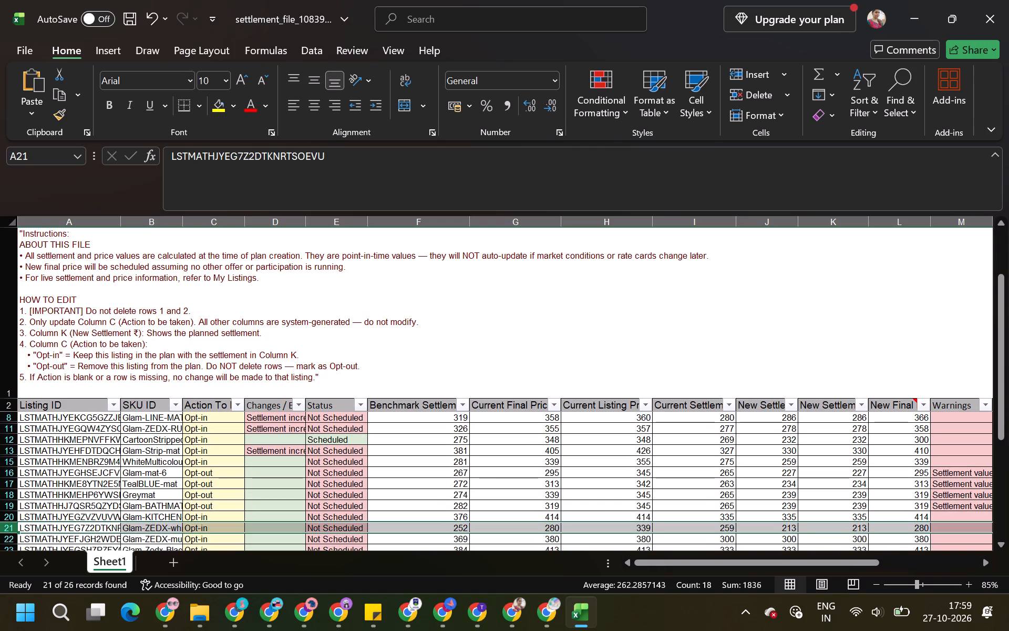
click(218, 530)
click(326, 188)
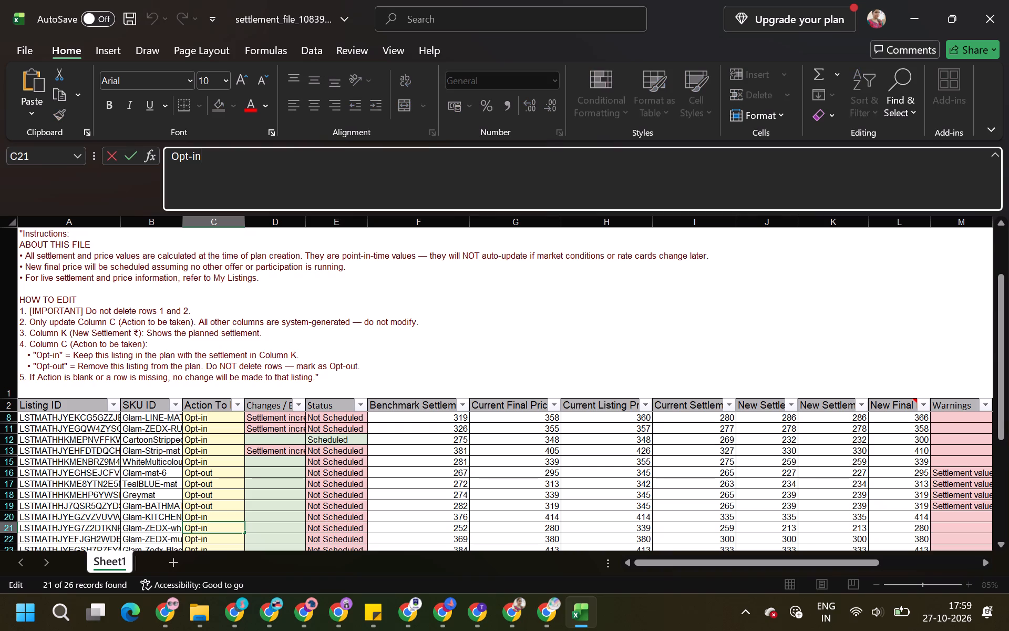
key(BackSpace)
key(BackSpace)
text(out)
key(Return)
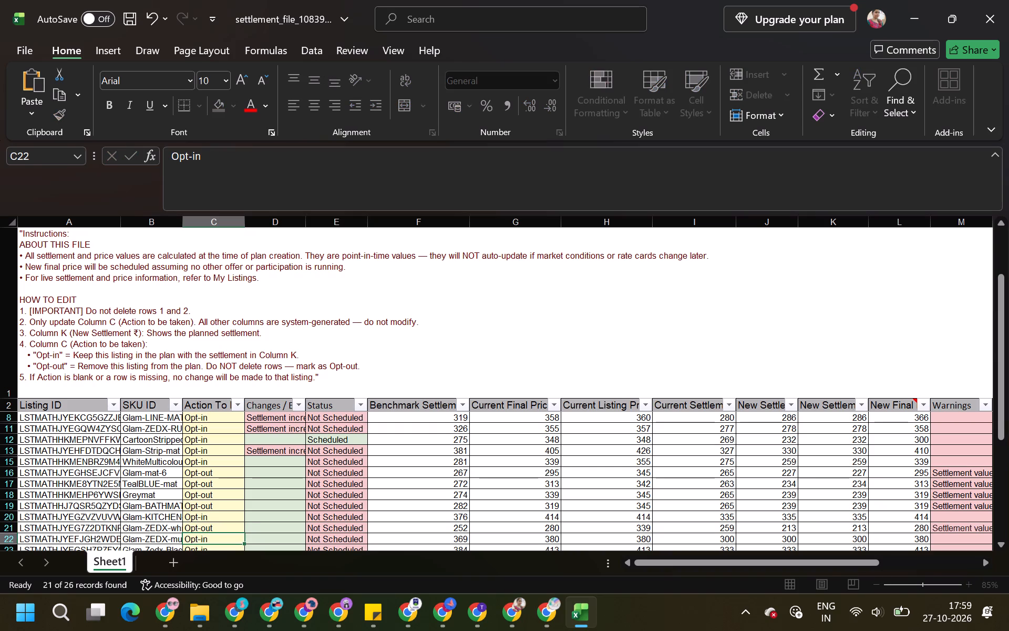
Set the Action To Be Taken for Glam-mat-10 in row 24 to Opt-out.
key(Return)
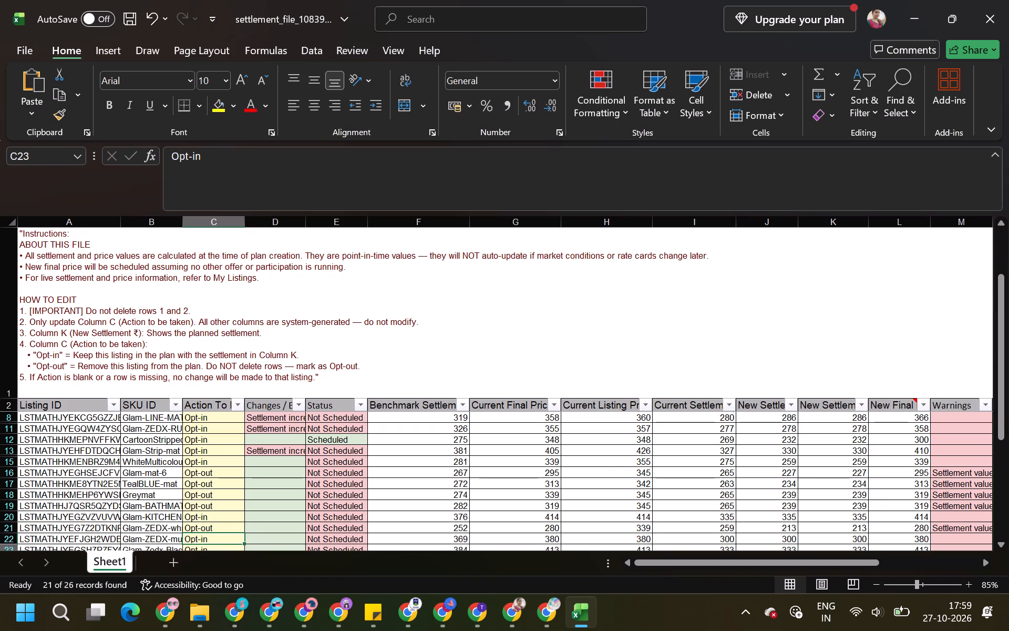
key(Return)
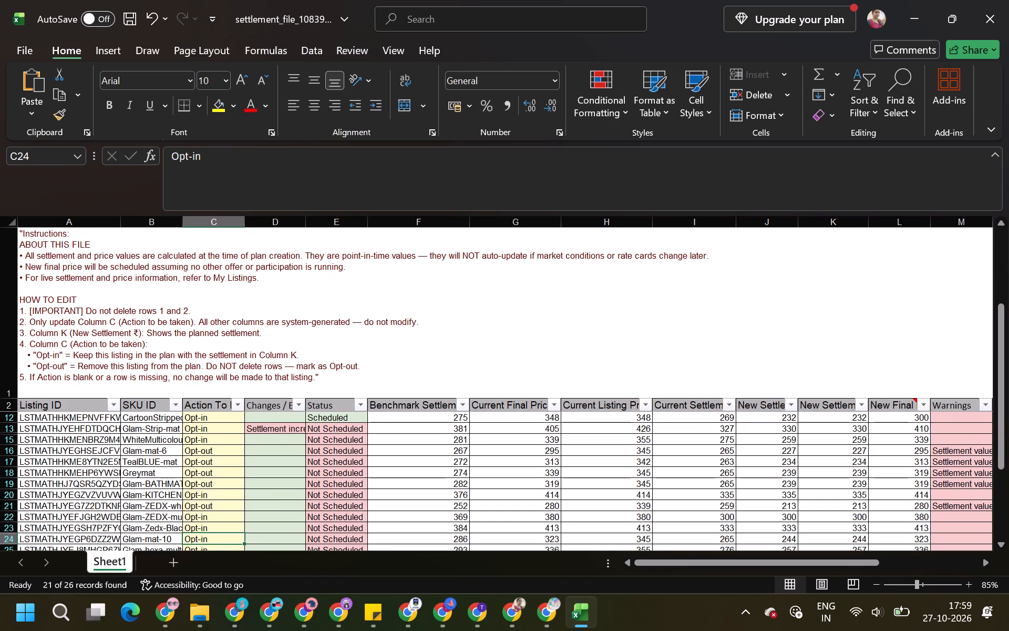
click(384, 157)
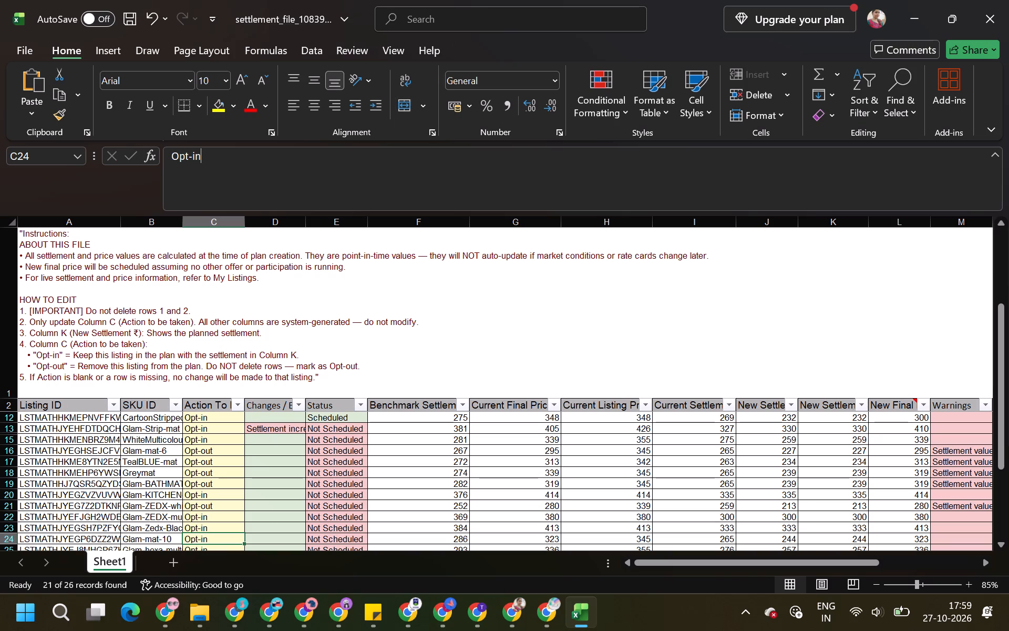
key(BackSpace)
key(BackSpace)
text(out)
key(Return)
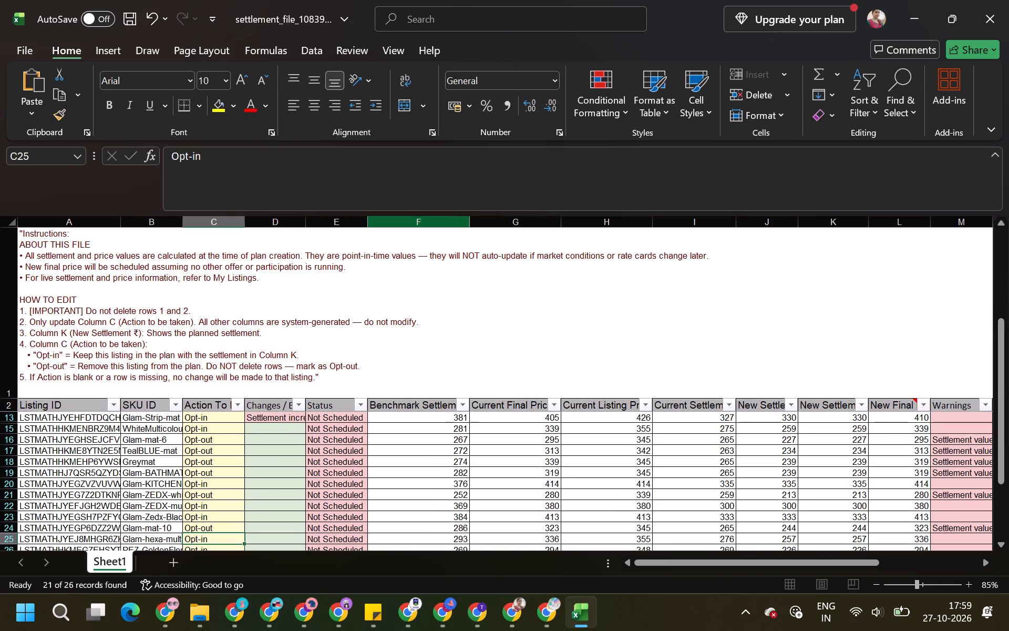
Set the Action To Be Taken for the PEZ-GoldenFlo listing in row 26 to Opt-out.
key(Return)
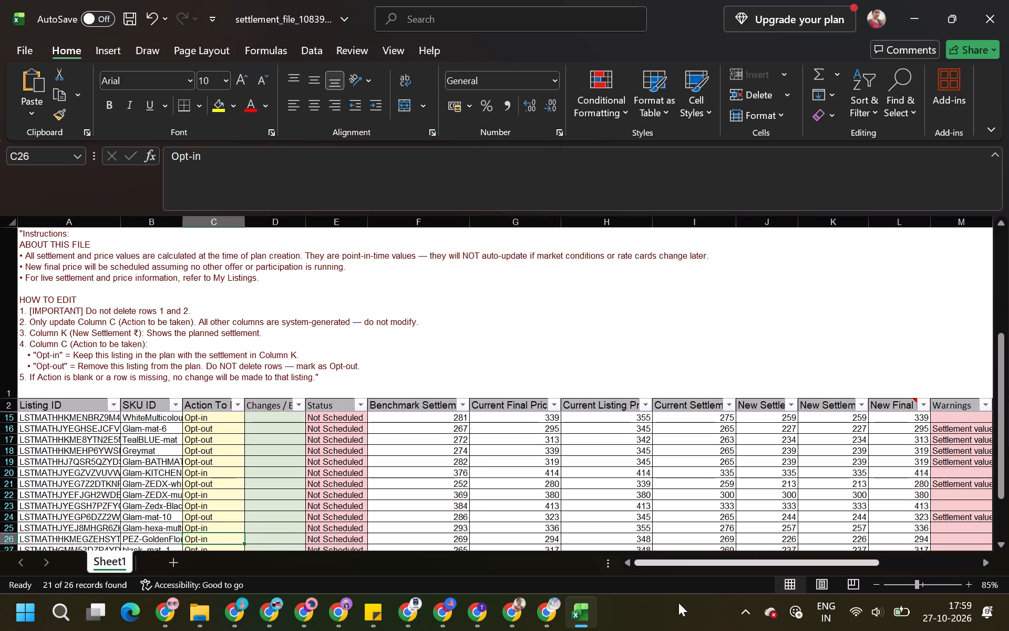
click(12, 538)
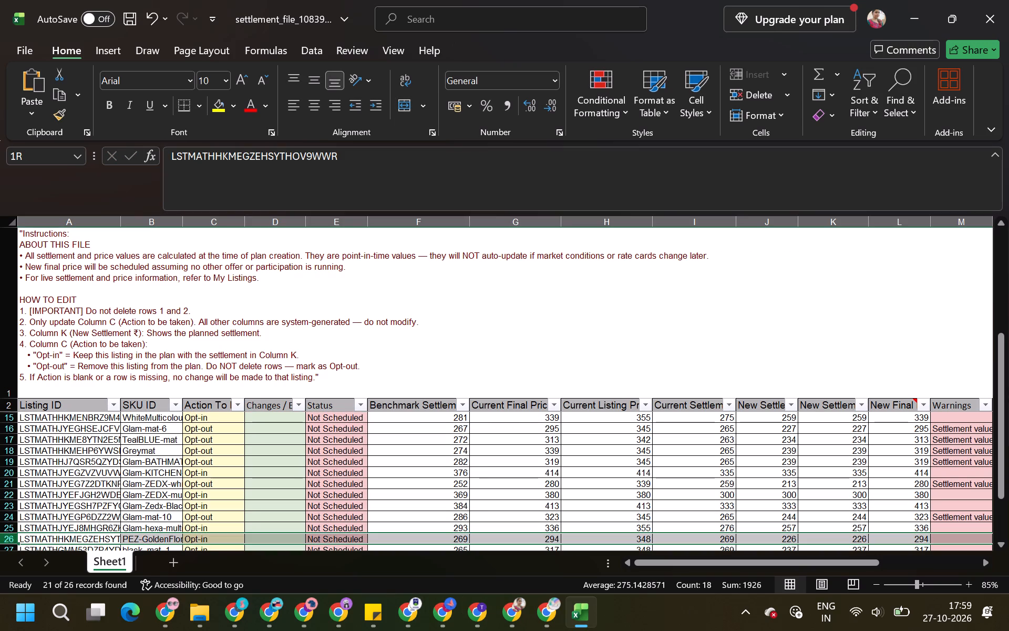
click(221, 542)
click(217, 538)
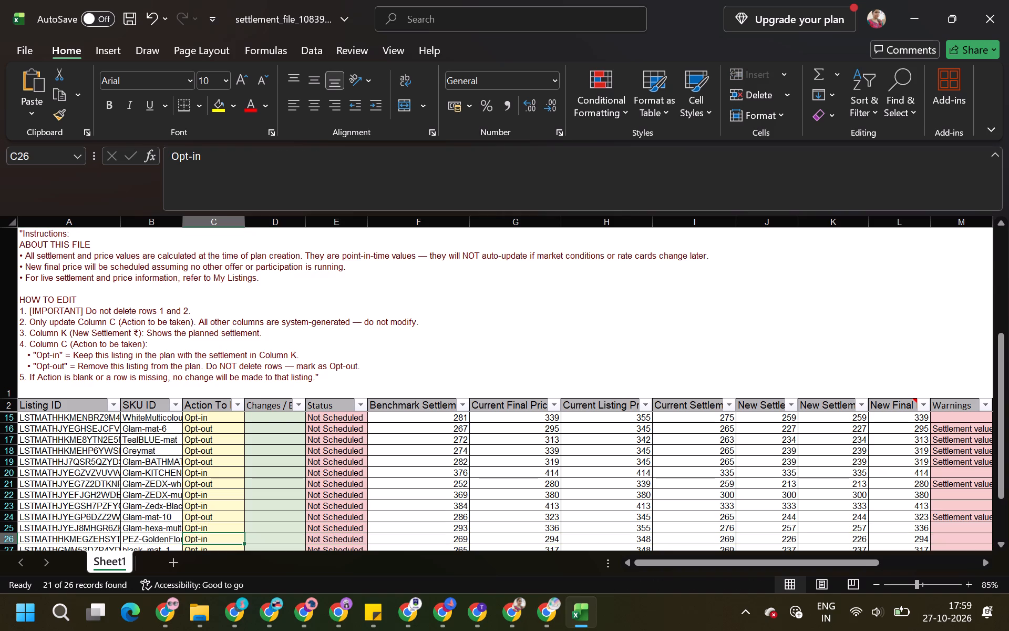
click(286, 144)
click(291, 180)
key(BackSpace)
key(BackSpace)
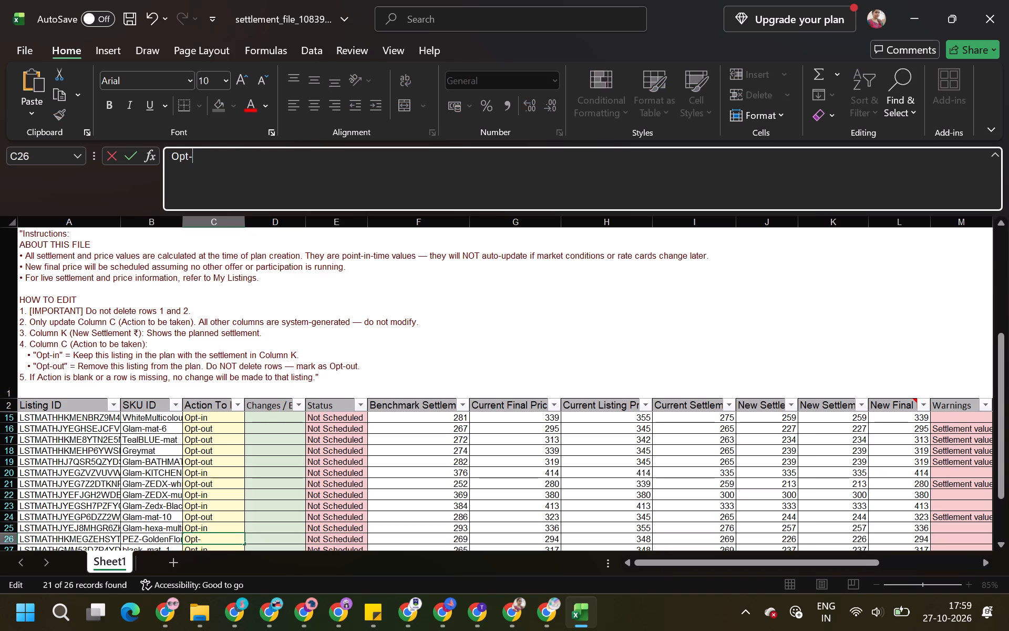
text(out)
key(Return)
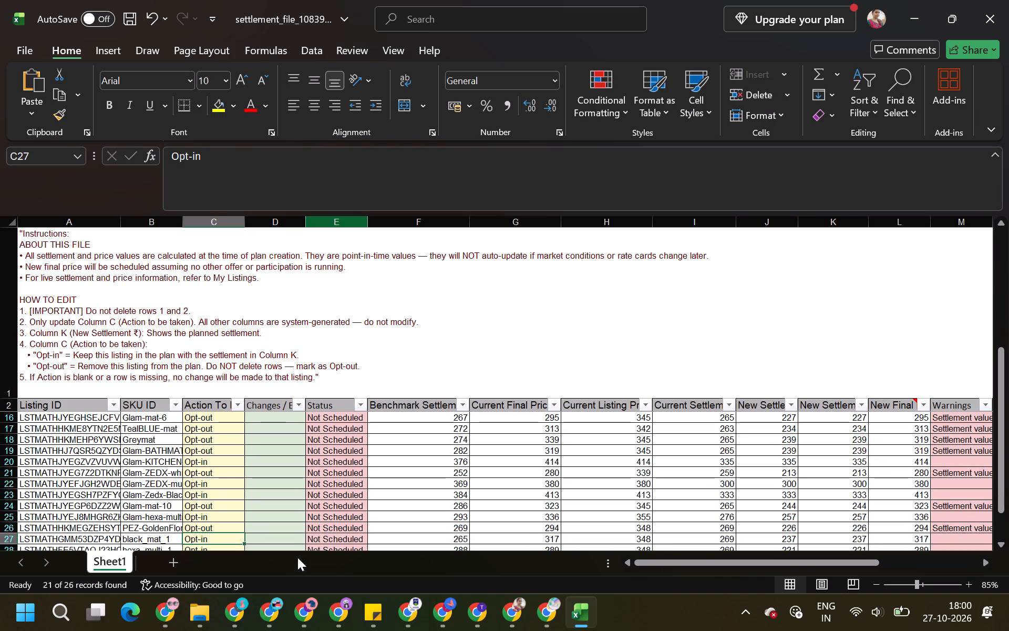
Copy Opt-out down the action column to black_mat_1 and hexa_multi_1 in rows 27 and 28.
click(7, 538)
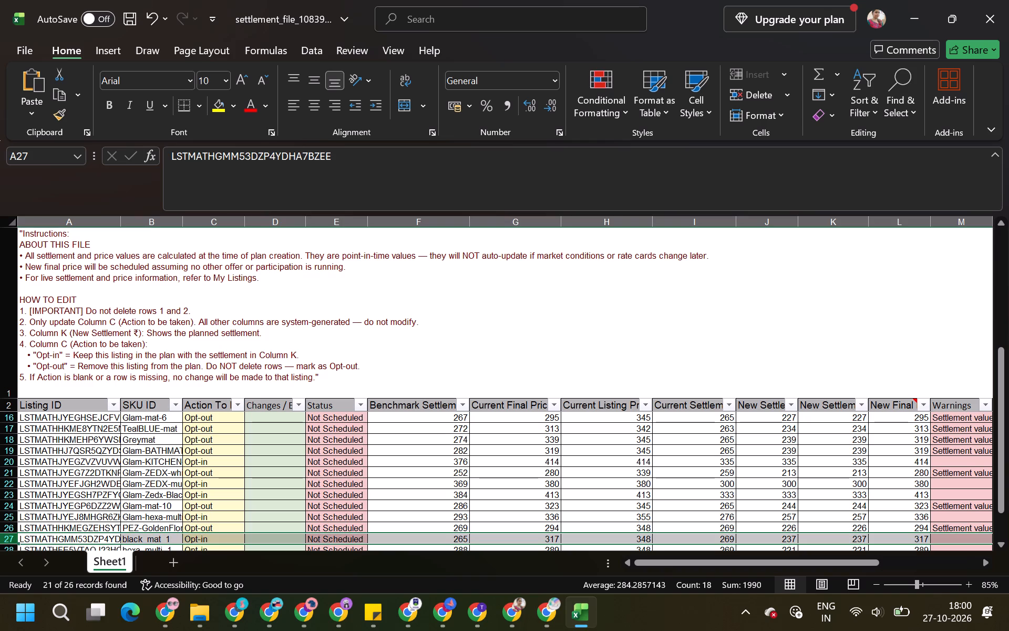
click(223, 537)
key(ctrl+d)
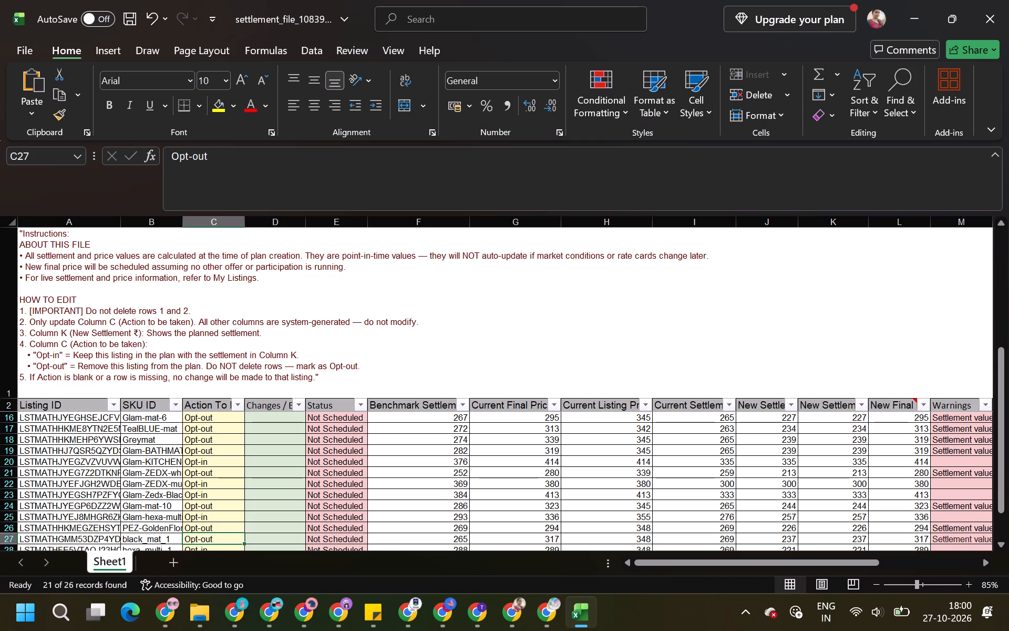
key(Down)
key(ctrl+d)
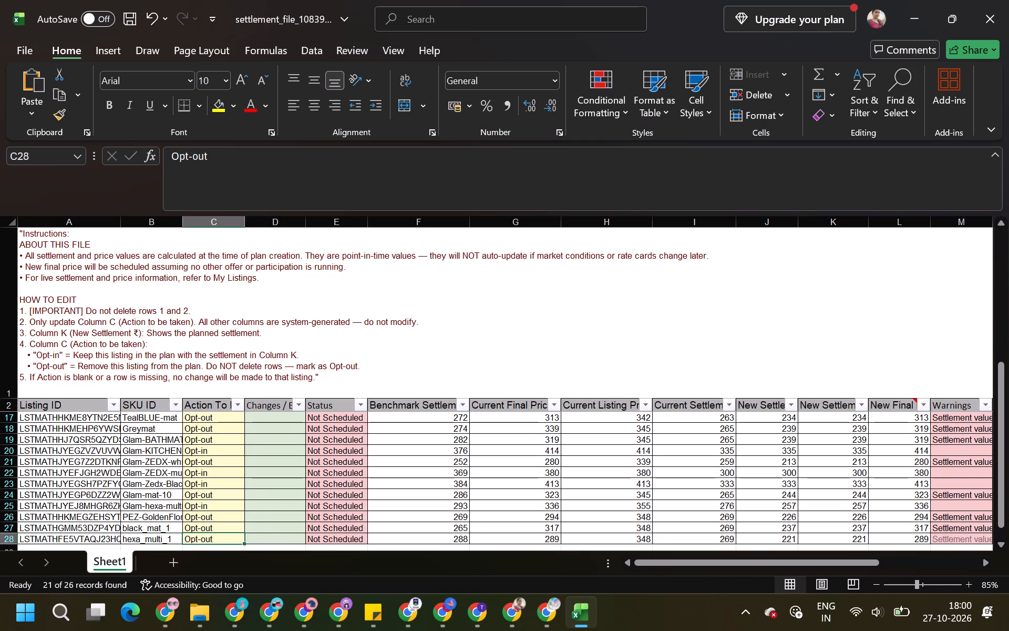
Save the edited settlement workbook and close it.
key(ctrl+s)
key(ctrl+s)
key(ctrl+s)
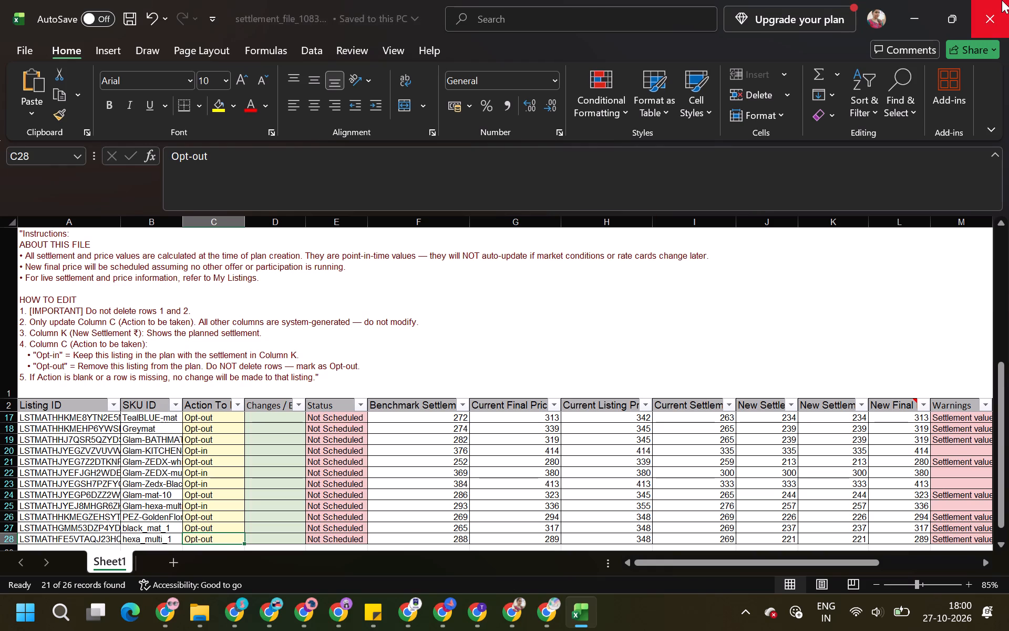
click(1002, 0)
In Chrome, return to Plan 2140 on the Flipkart Seller Hub and start uploading the edited settlement file.
click(418, 0)
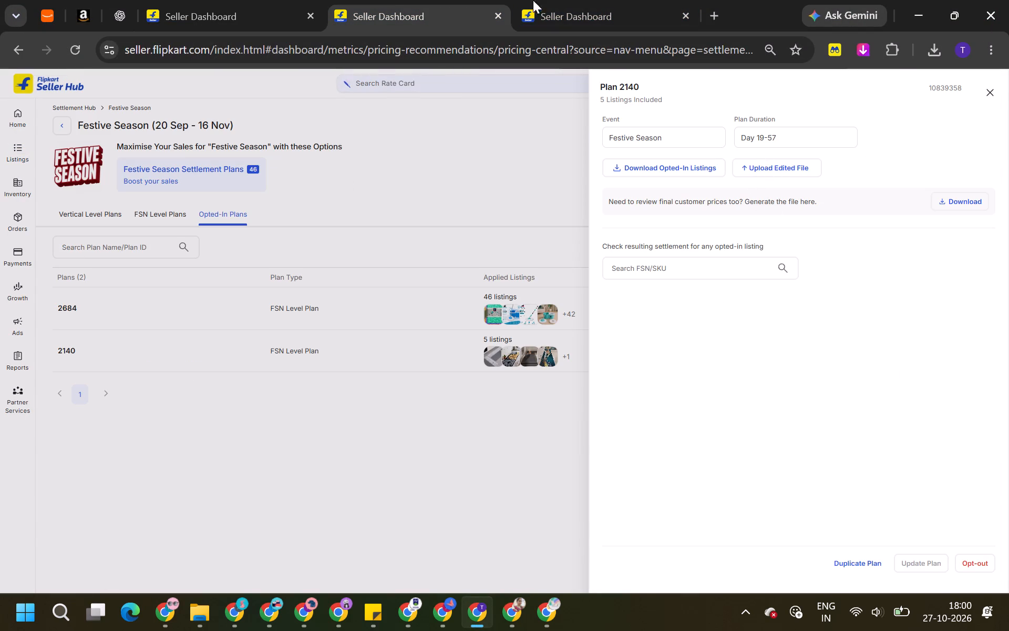
click(551, 0)
click(303, 0)
click(404, 0)
click(746, 165)
Choose the edited settlement file as the upload for Plan 2140 and submit the plan update.
double_click(436, 171)
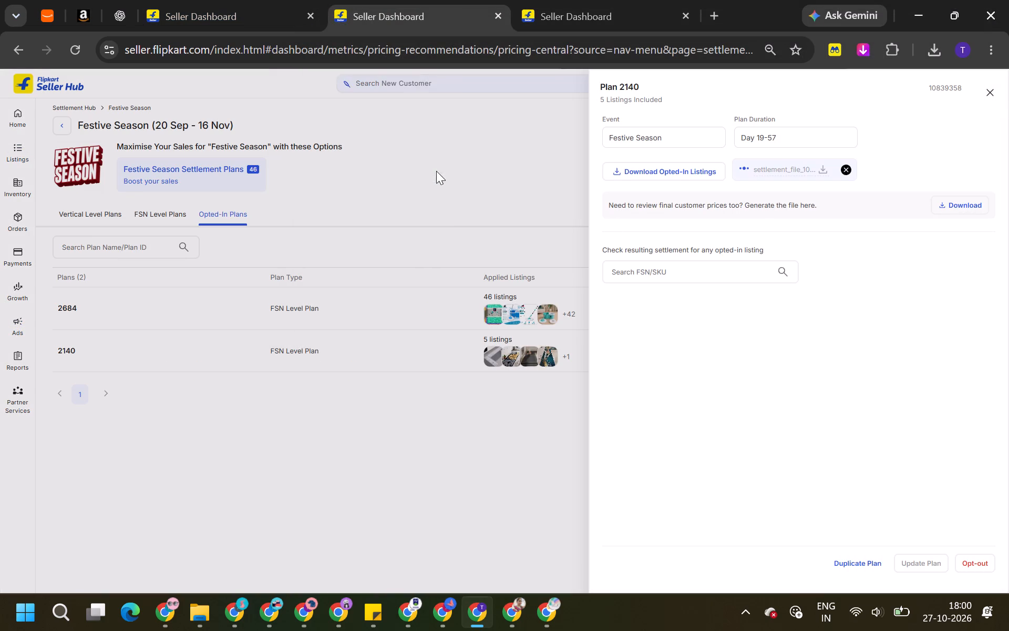
click(936, 563)
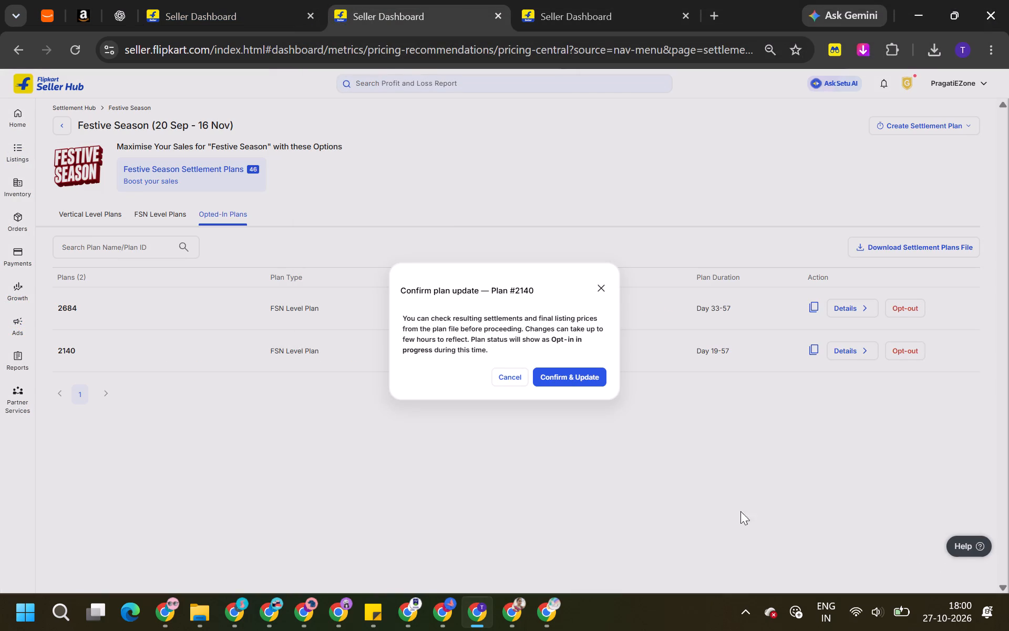
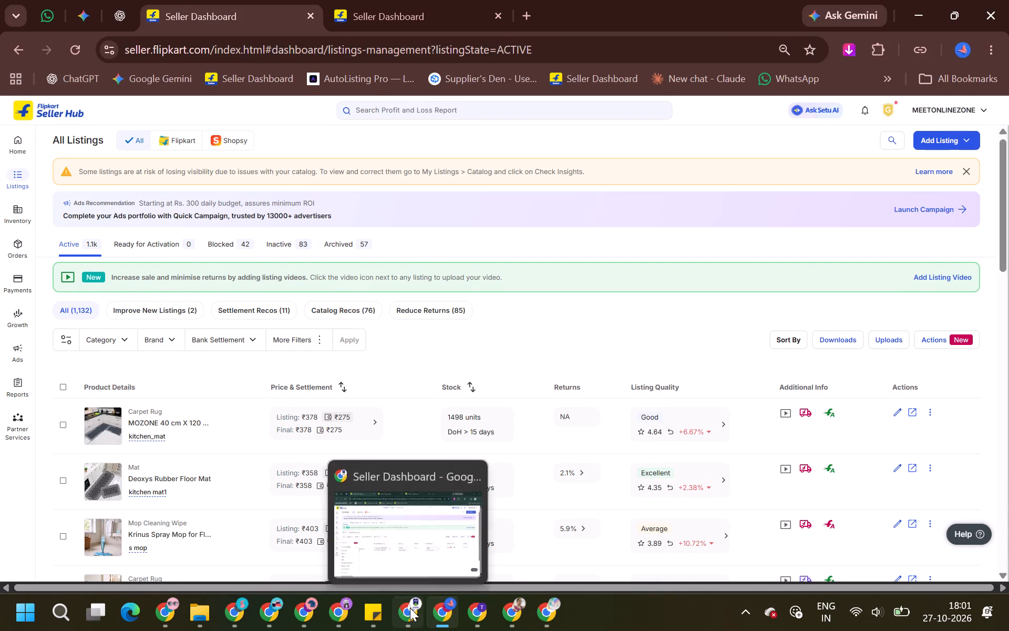
Open the SankalpEZone account's All Listings page and filter the active listings by the Mop Cleaning Wipe category.
click(24, 168)
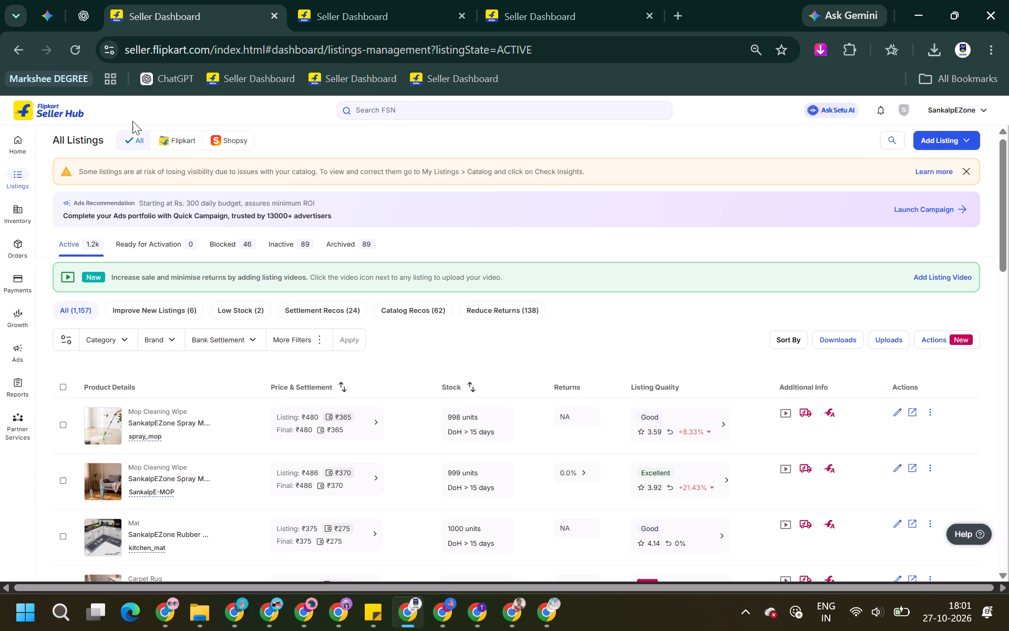
click(113, 341)
click(130, 365)
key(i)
key(BackSpace)
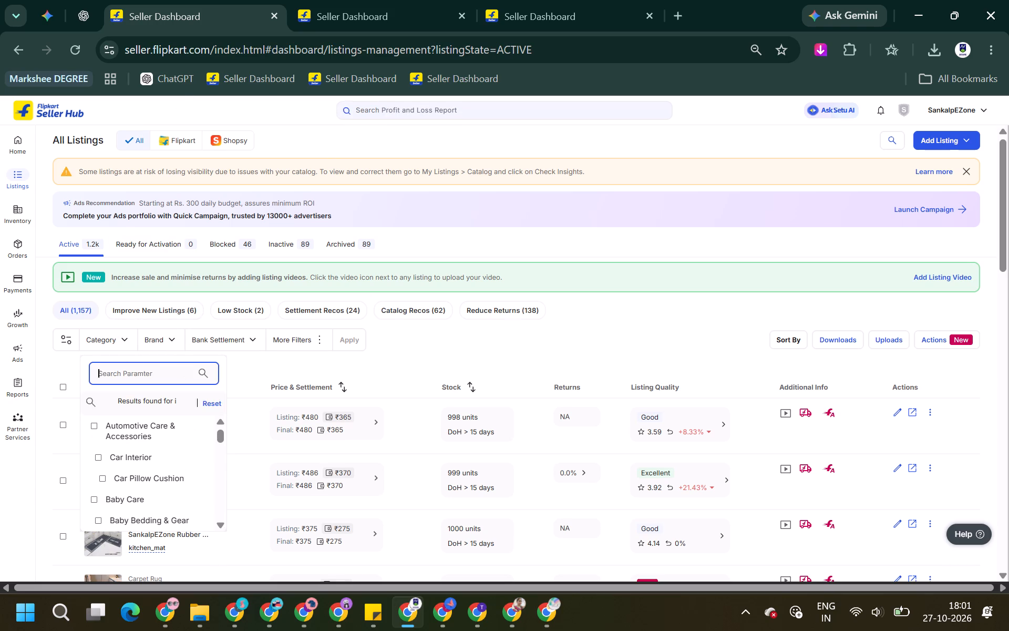
key(BackSpace)
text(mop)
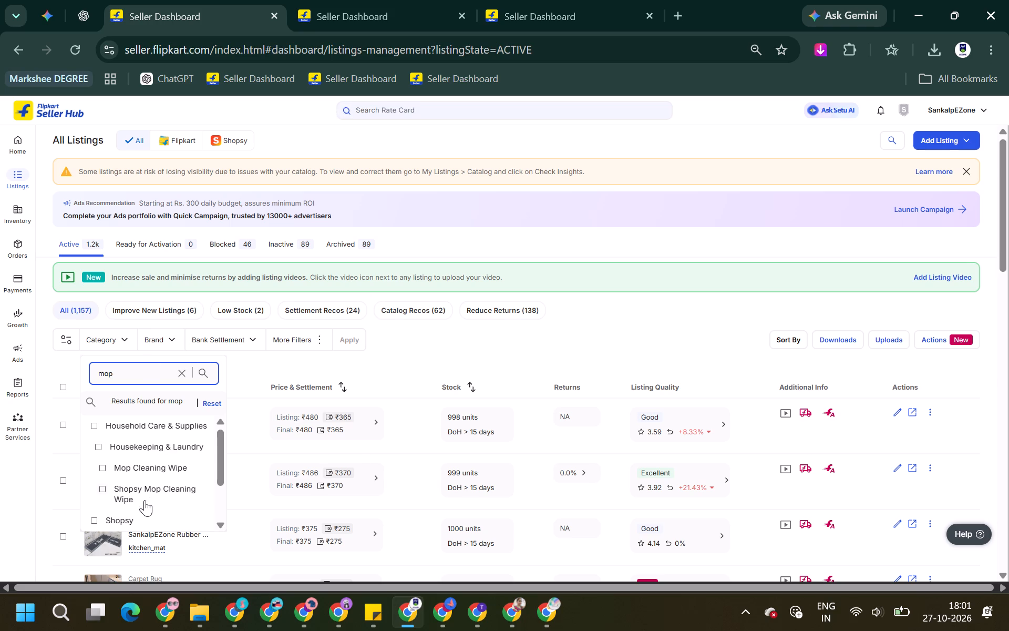
click(151, 473)
click(152, 467)
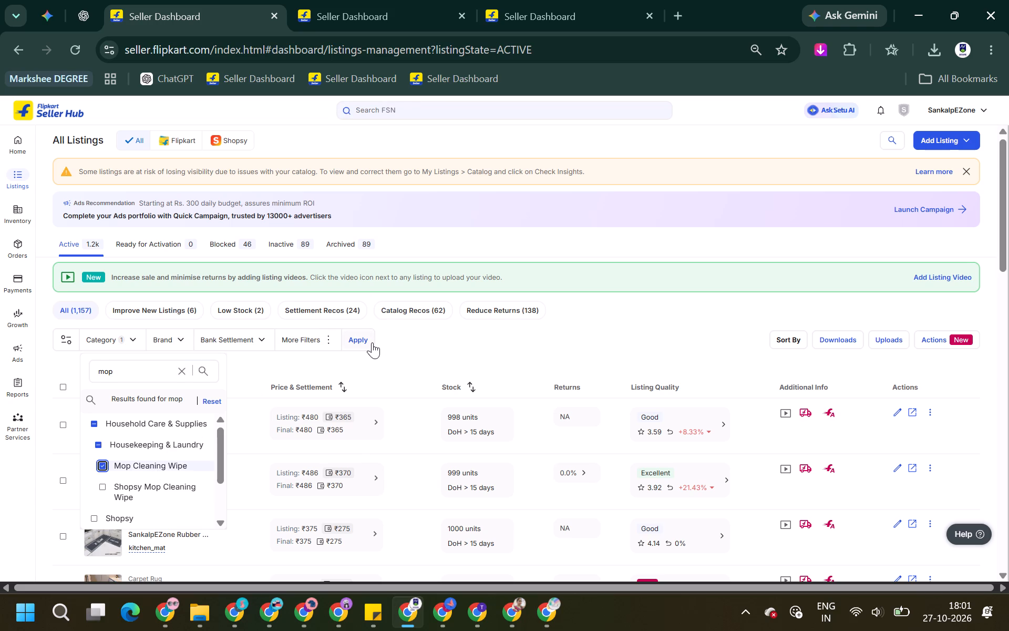
click(368, 342)
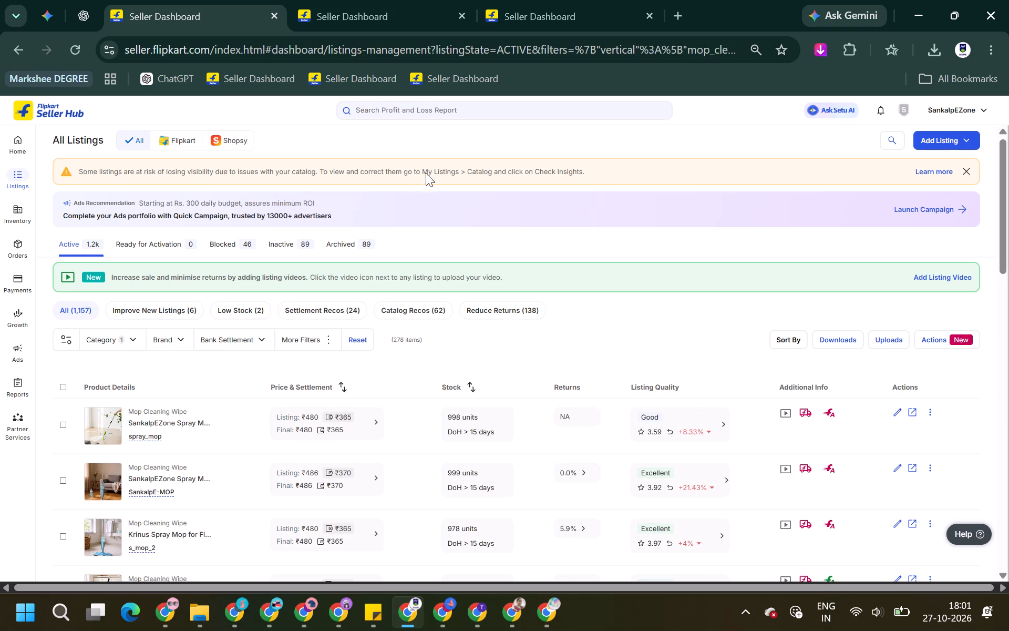
Go through the filtered Mop Cleaning Wipe listings to the end of the first page.
scroll(372, 247, down, 20)
scroll(372, 247, down, 7)
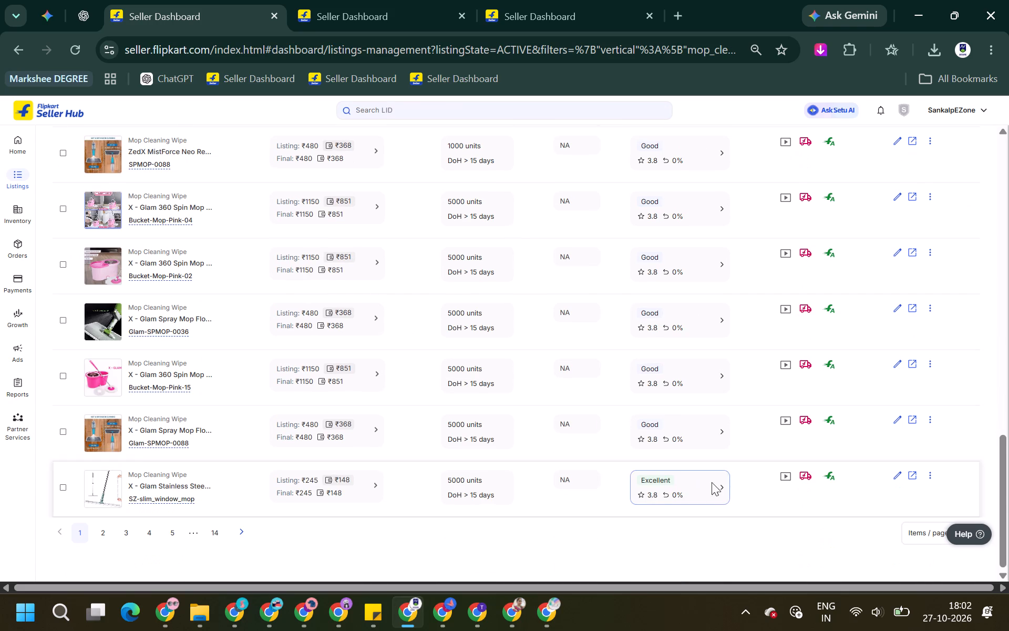
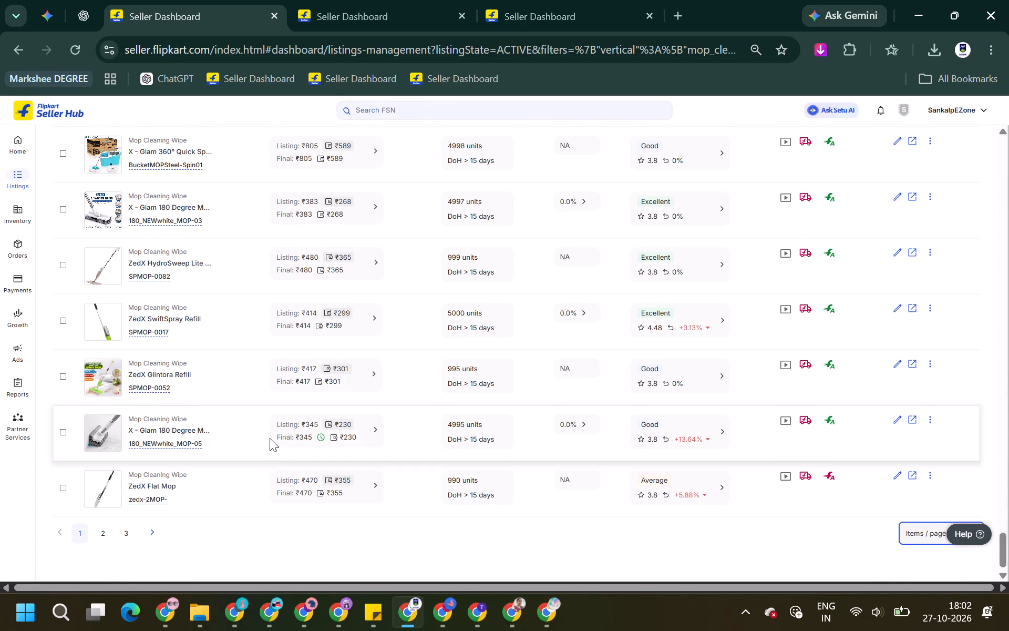
Look back through SankalpEZone's active Mop Cleaning Wipe listings, examining their prices, settlements and stock.
scroll(270, 436, up, 17)
scroll(303, 301, up, 7)
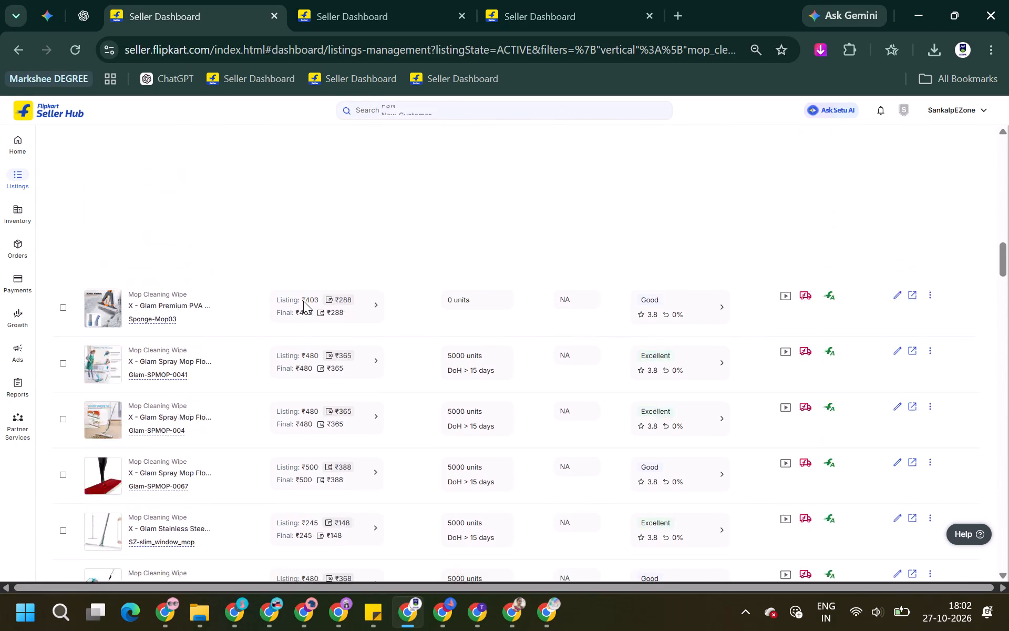
scroll(303, 301, down, 1)
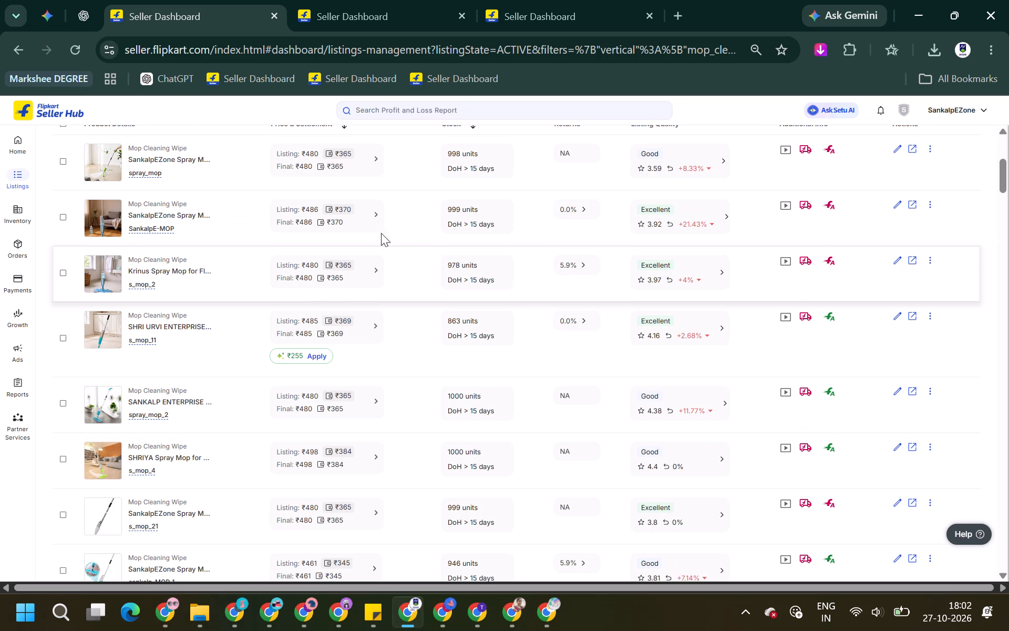
scroll(381, 233, down, 1)
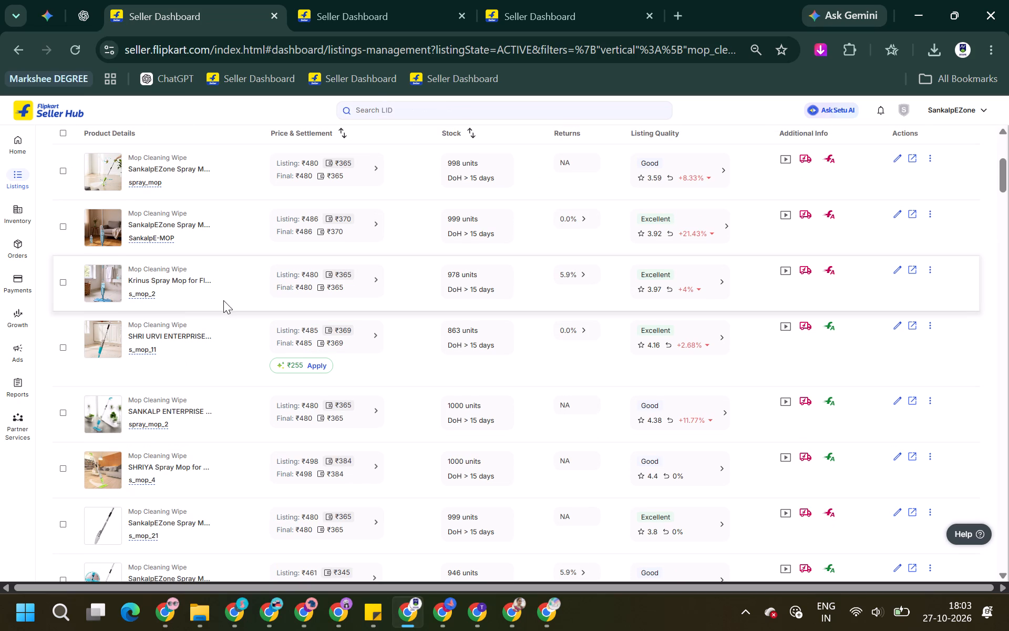
Look through the active mop listings and check the settlement and price details of the ZedX GlideMist Prime Refill, SPMOP-0087.
scroll(223, 300, up, 1)
scroll(196, 311, down, 2)
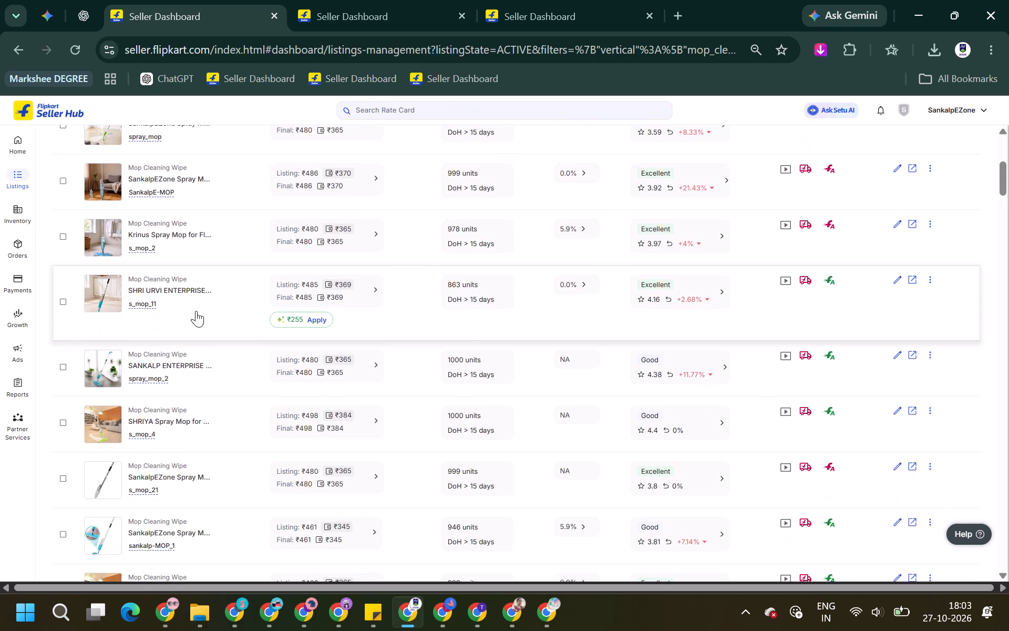
scroll(196, 311, down, 2)
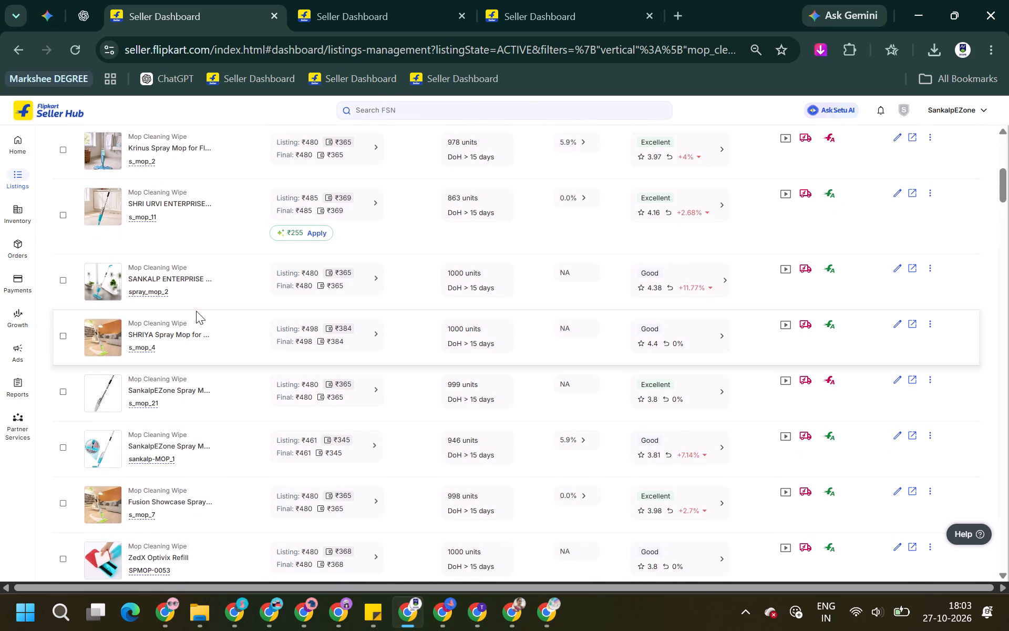
scroll(196, 311, down, 2)
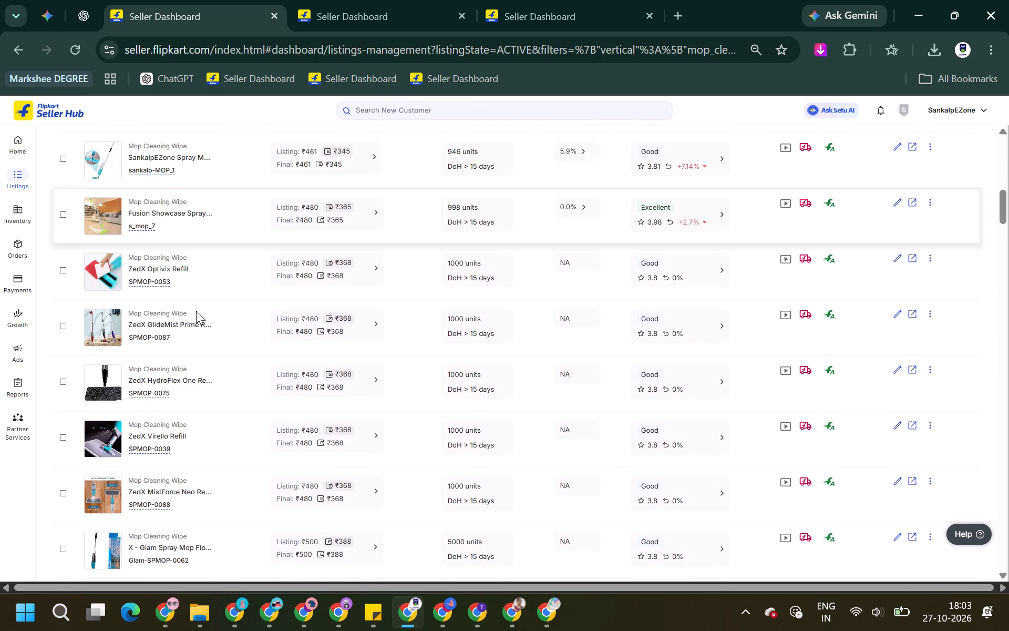
scroll(196, 311, down, 1)
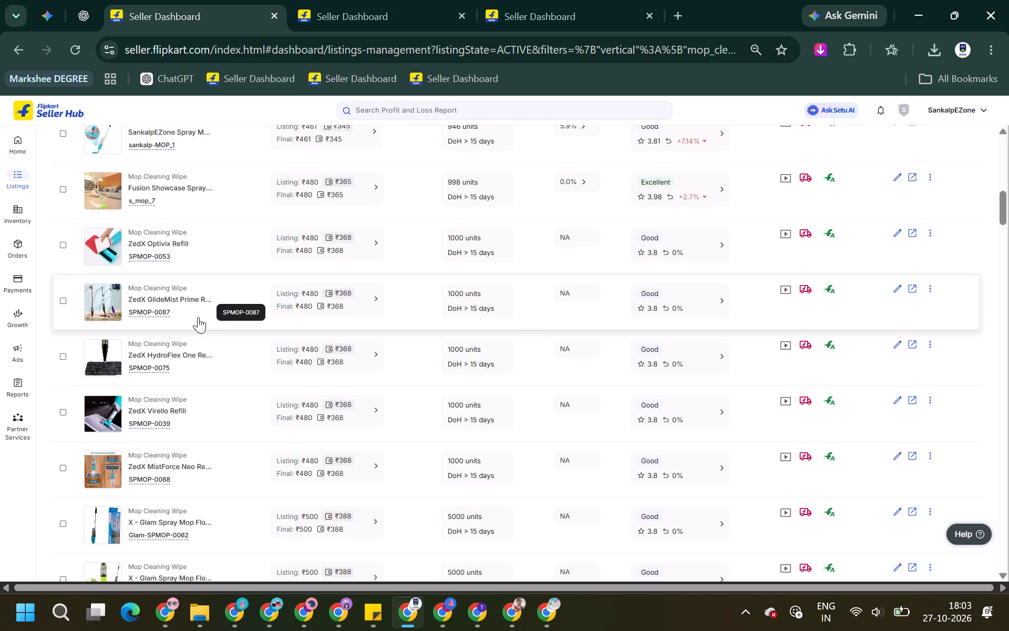
click(198, 317)
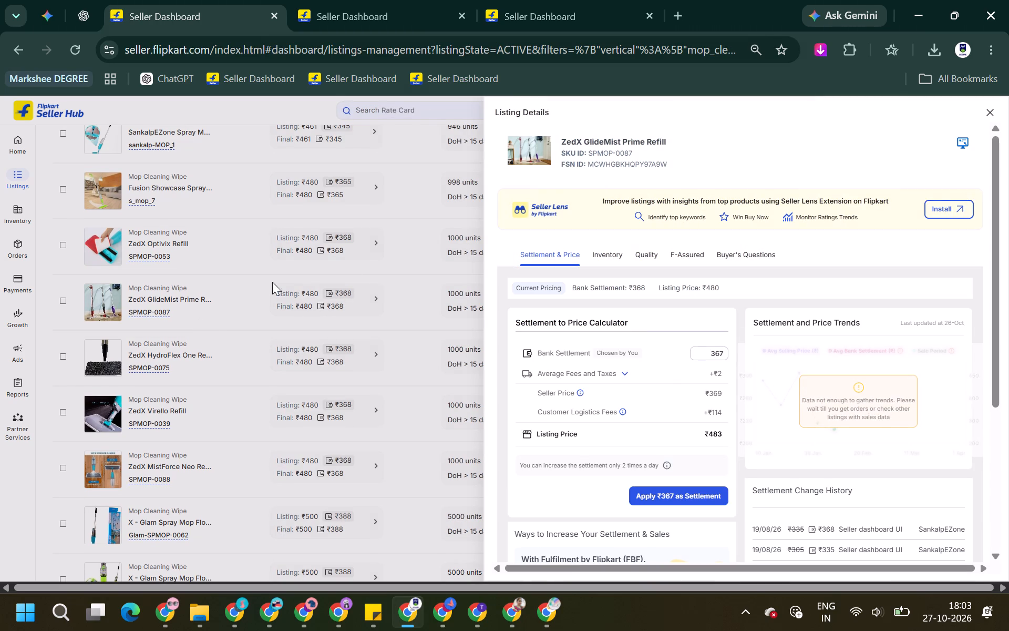
click(249, 273)
click(987, 114)
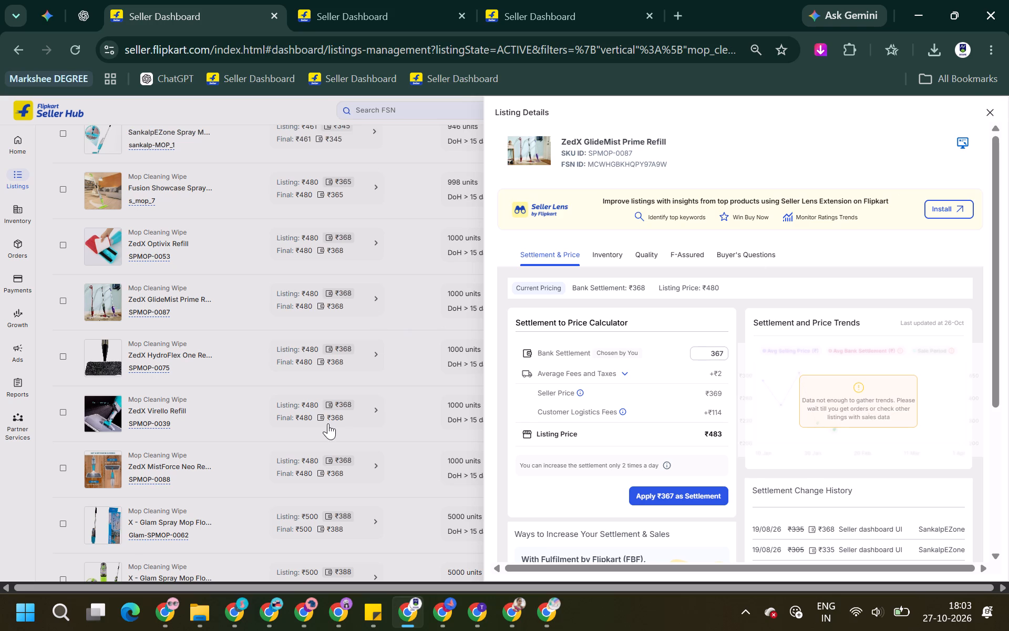
Open the stock quantity of the X - Glam 360 Spin Mop listing Bucket-Mop-Pink-15 for editing.
scroll(328, 423, down, 3)
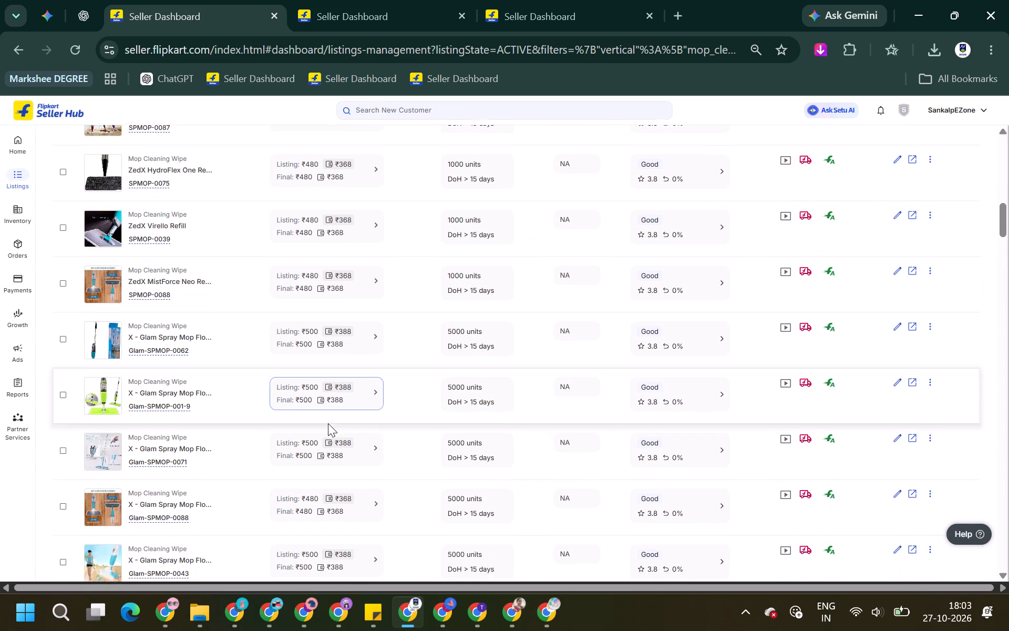
scroll(328, 423, down, 3)
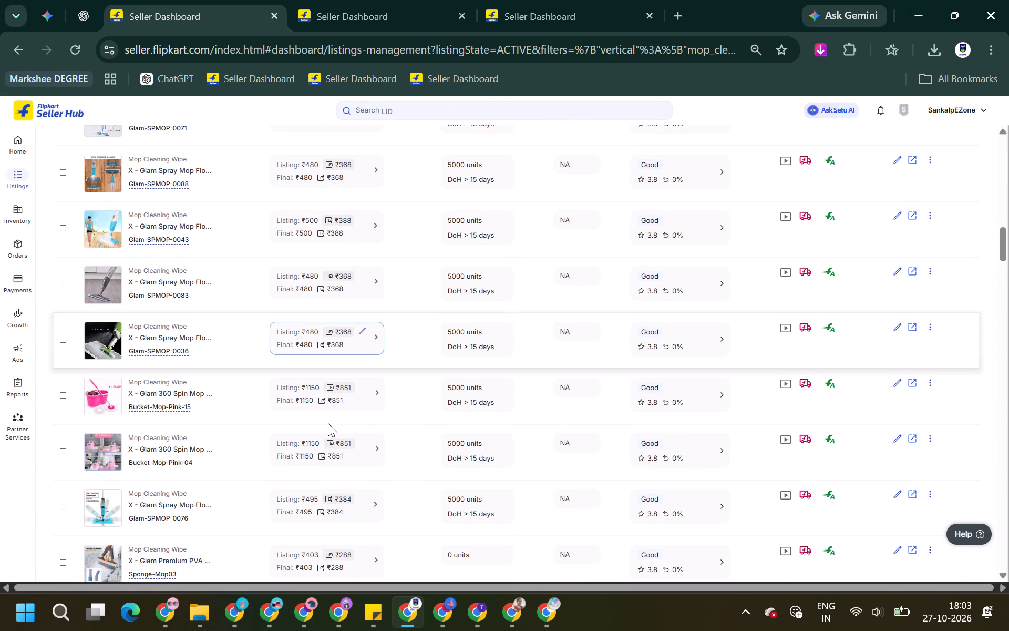
scroll(328, 423, down, 2)
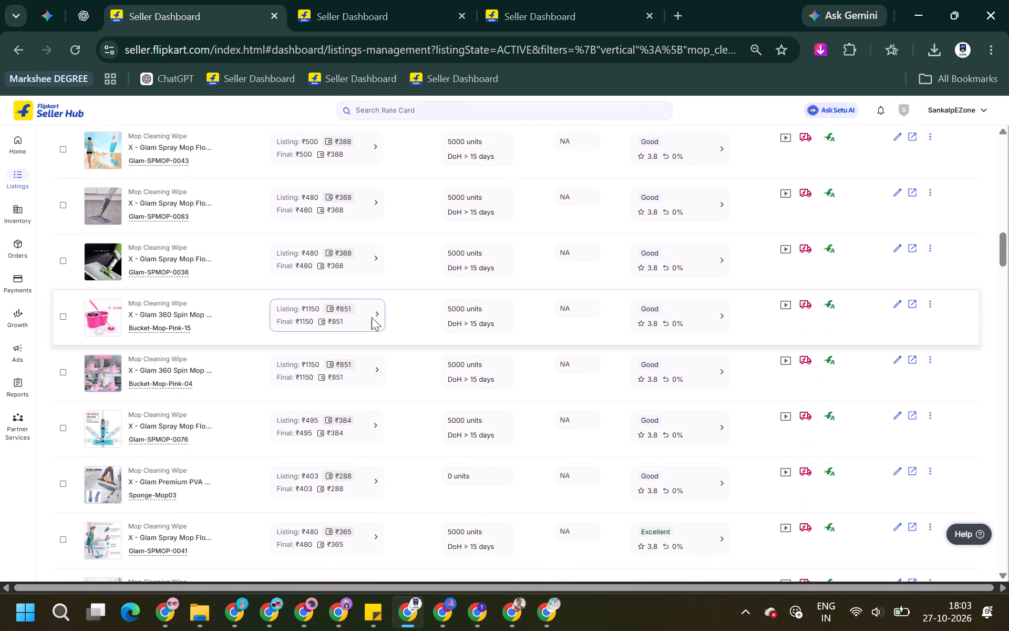
click(504, 318)
click(554, 292)
triple_click(553, 296)
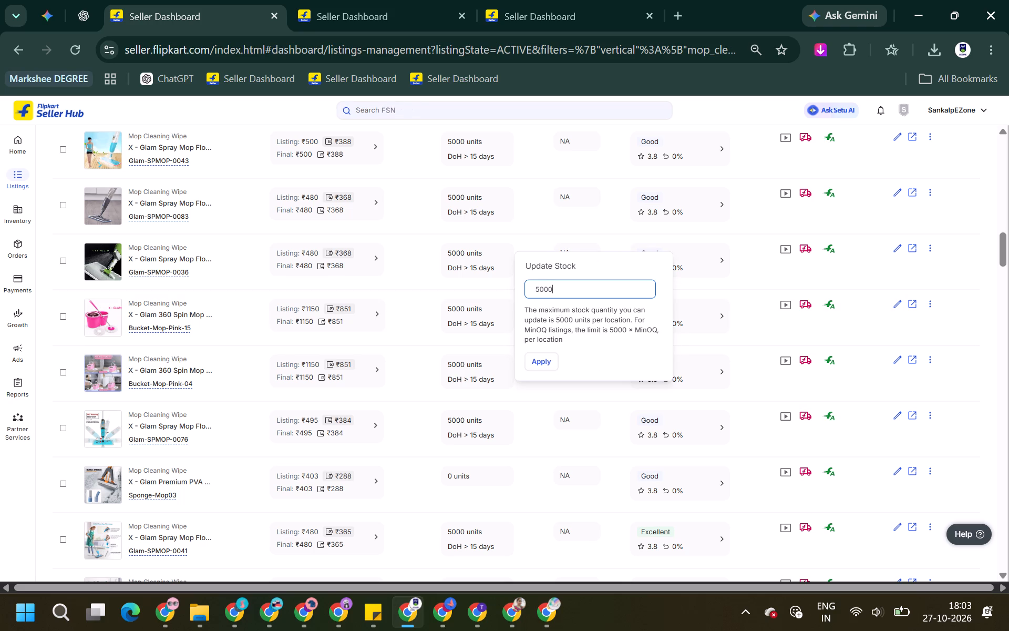
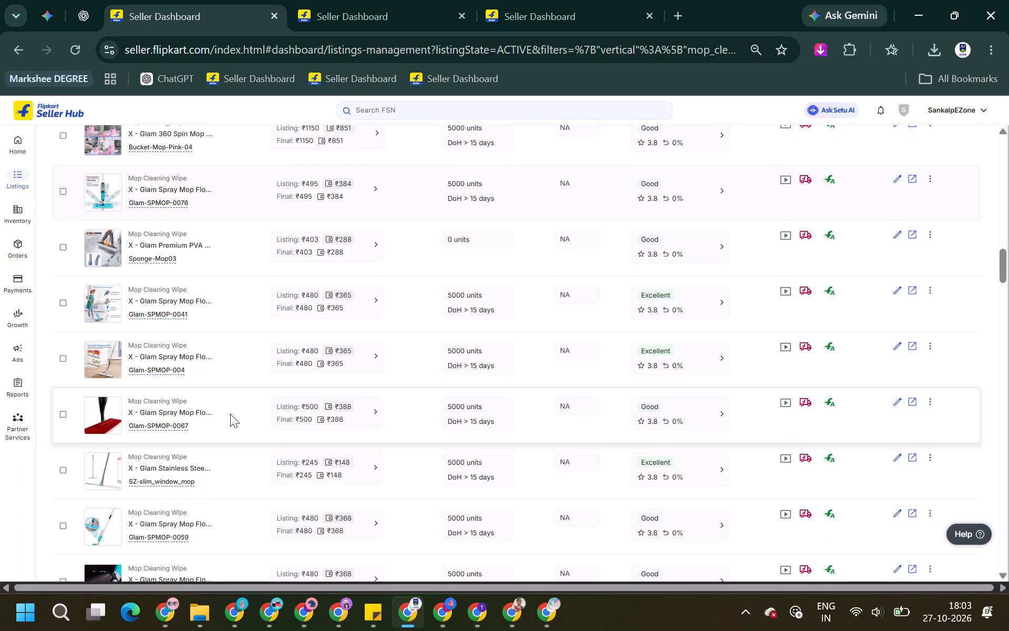
Set the stock of the X - Glam 360° Spin Mop listing XGLM-plastic-BucketMOP01 to 0 units.
scroll(230, 414, down, 2)
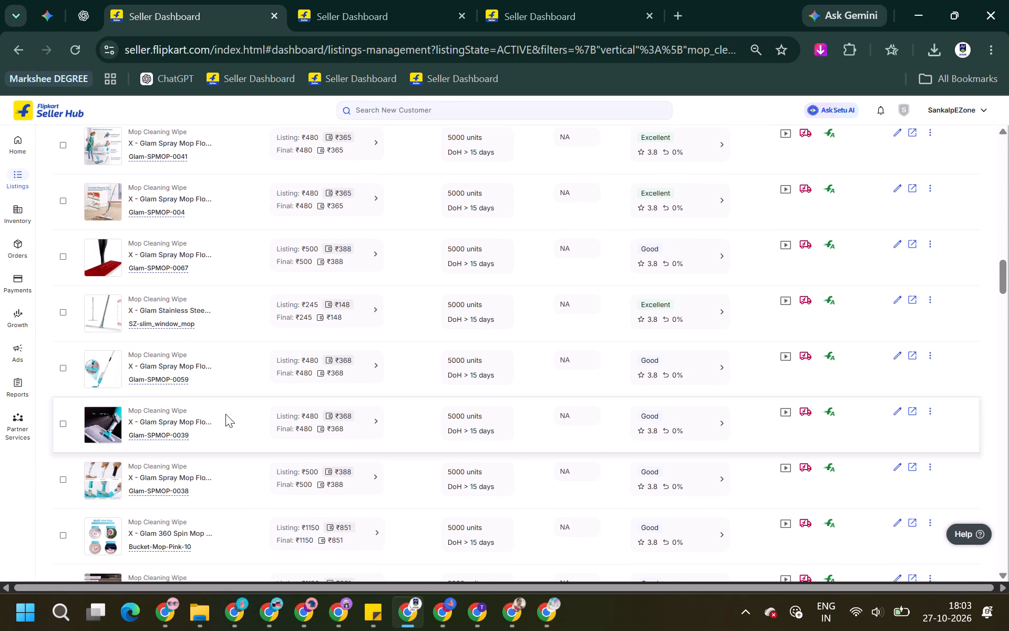
scroll(225, 414, down, 7)
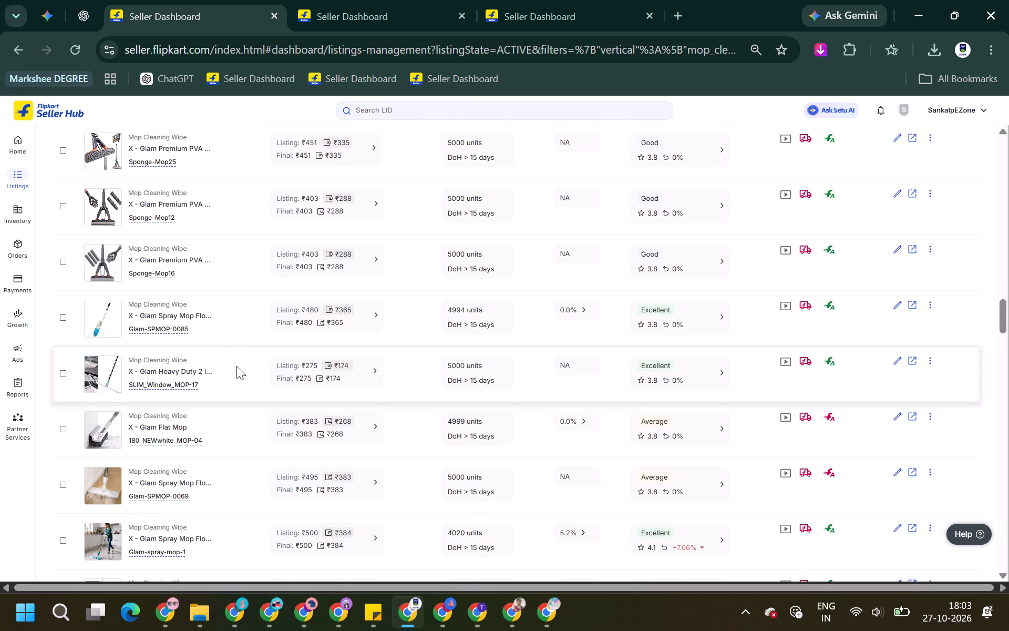
scroll(234, 413, down, 1)
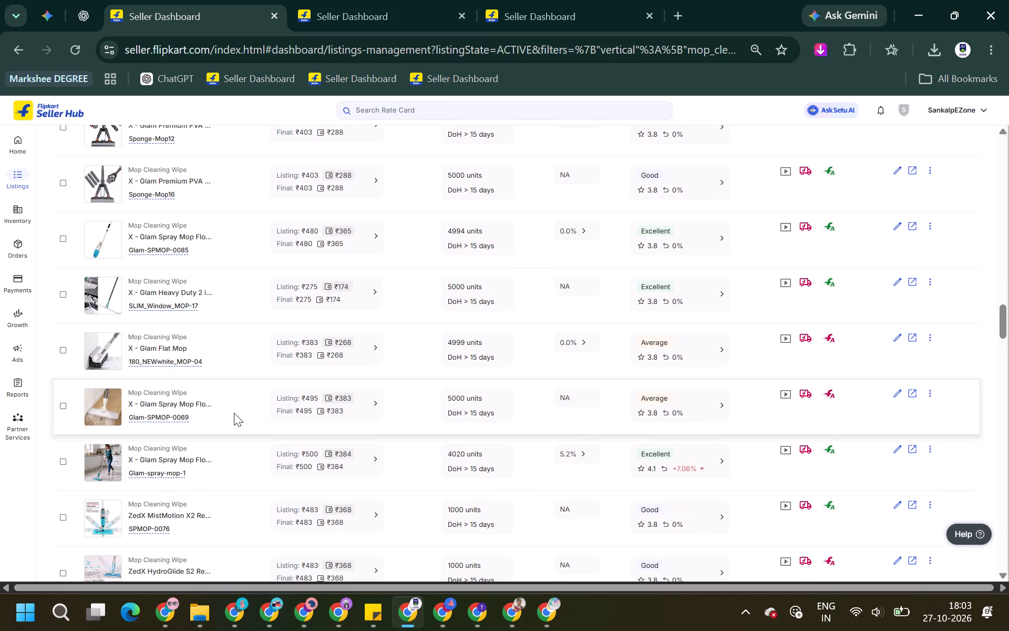
scroll(234, 413, down, 2)
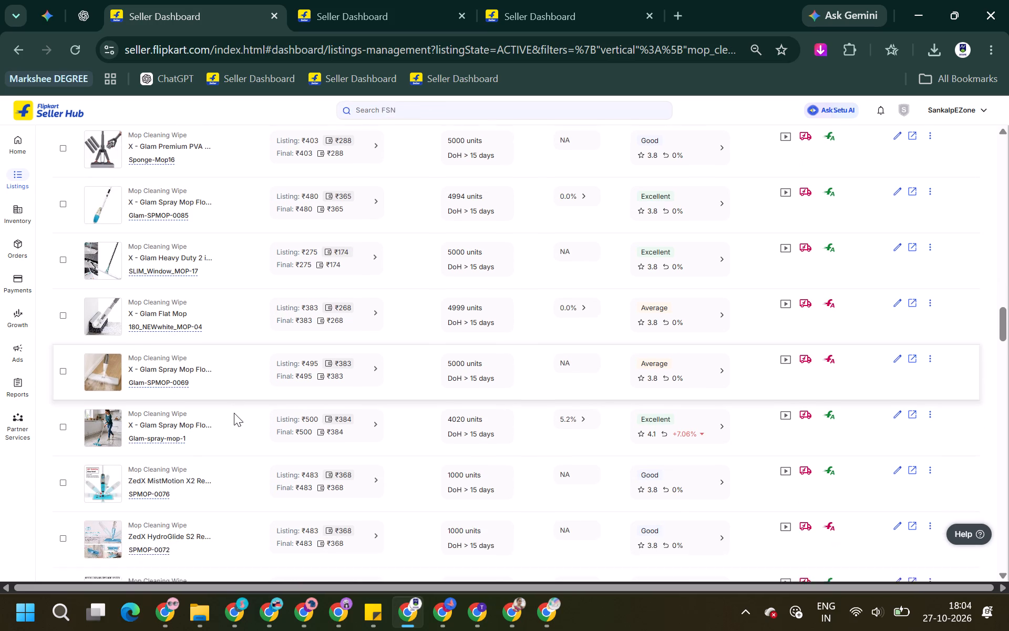
scroll(234, 412, down, 1)
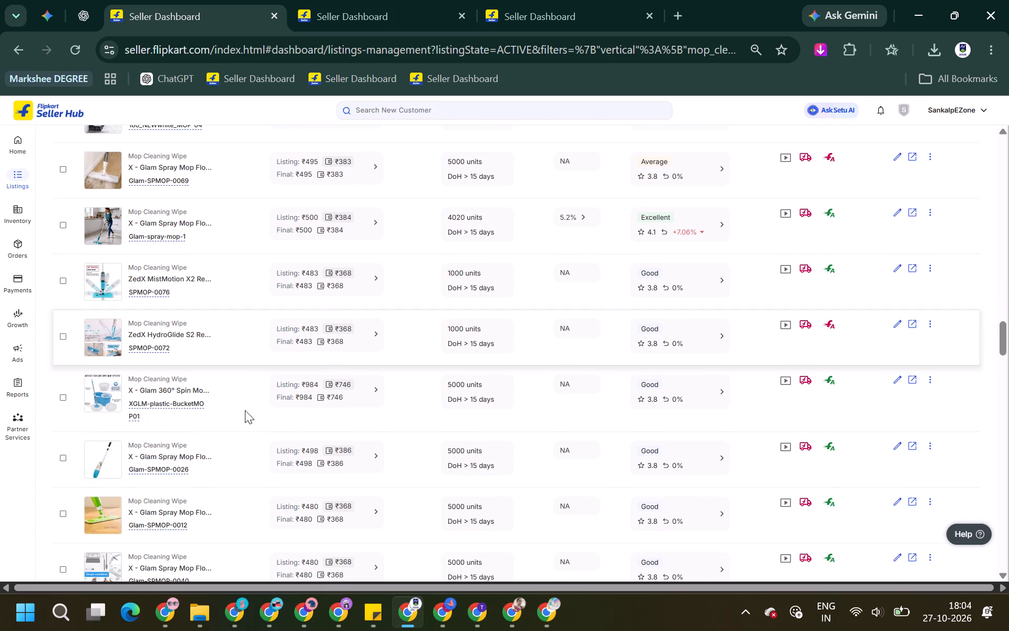
click(507, 386)
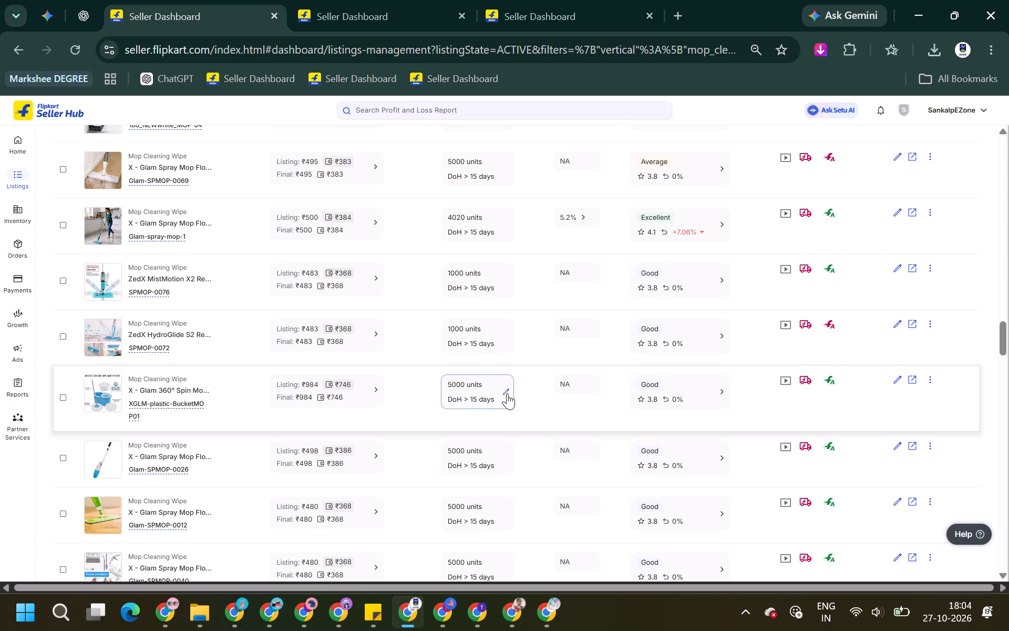
click(507, 393)
double_click(543, 361)
key(0)
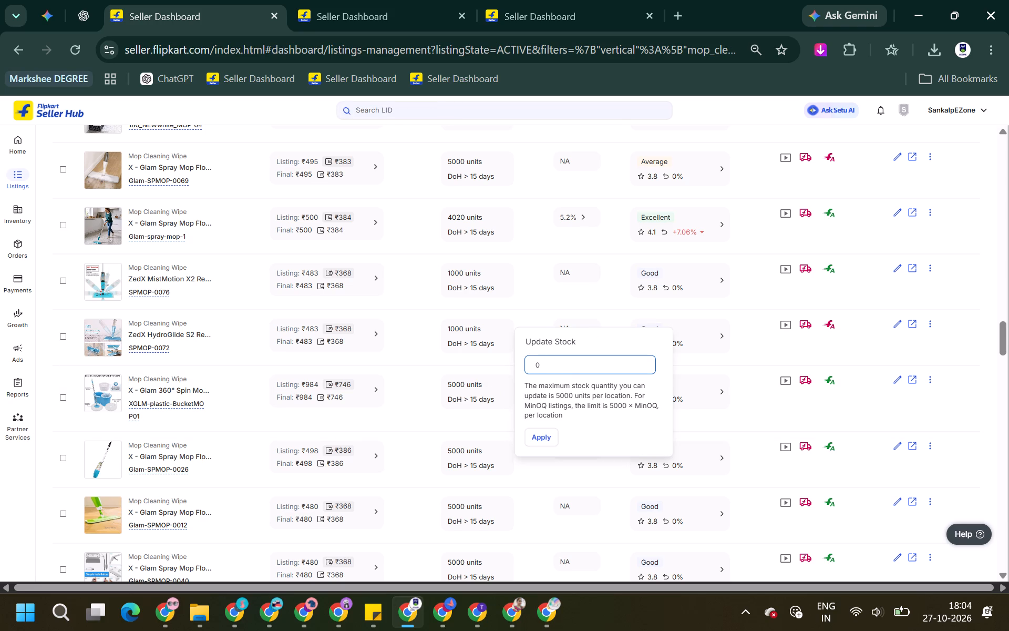
key(Return)
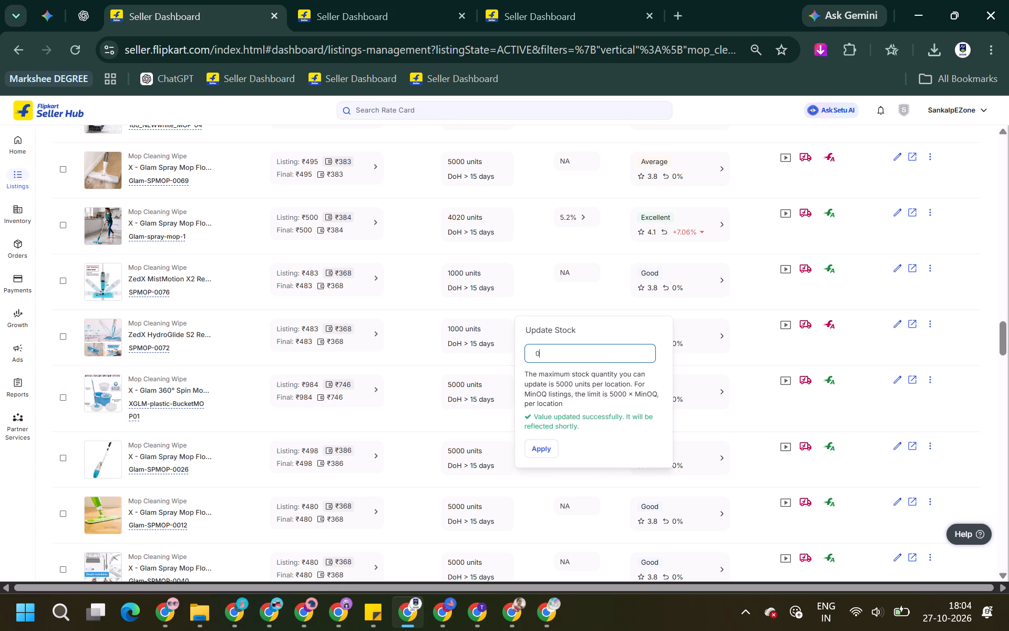
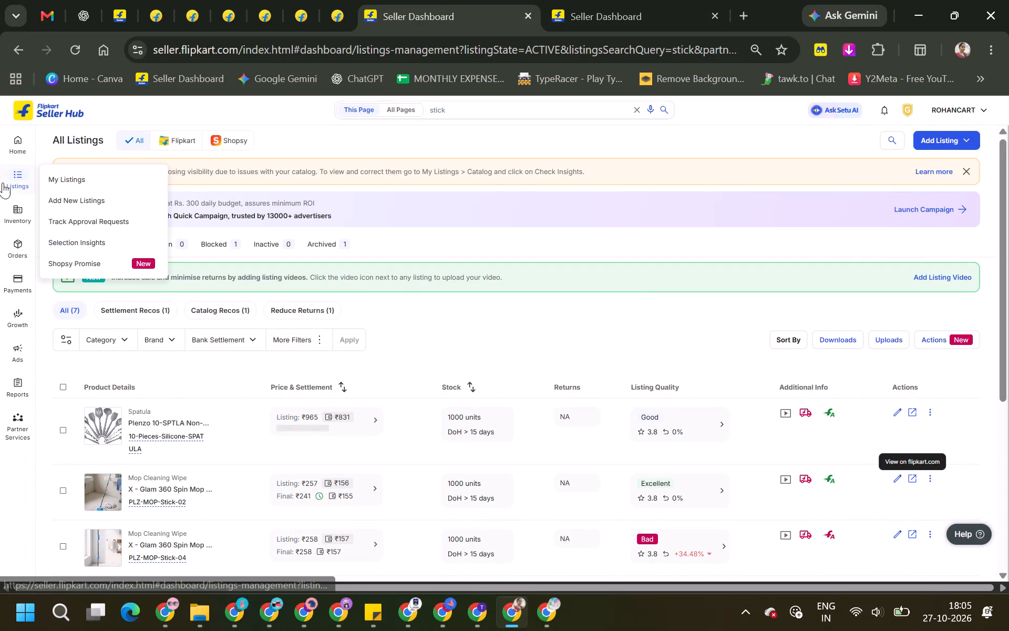
Open the account's new-listing requests and load more entries to look through the older SKUs, including the mop cleaning wipes.
click(66, 203)
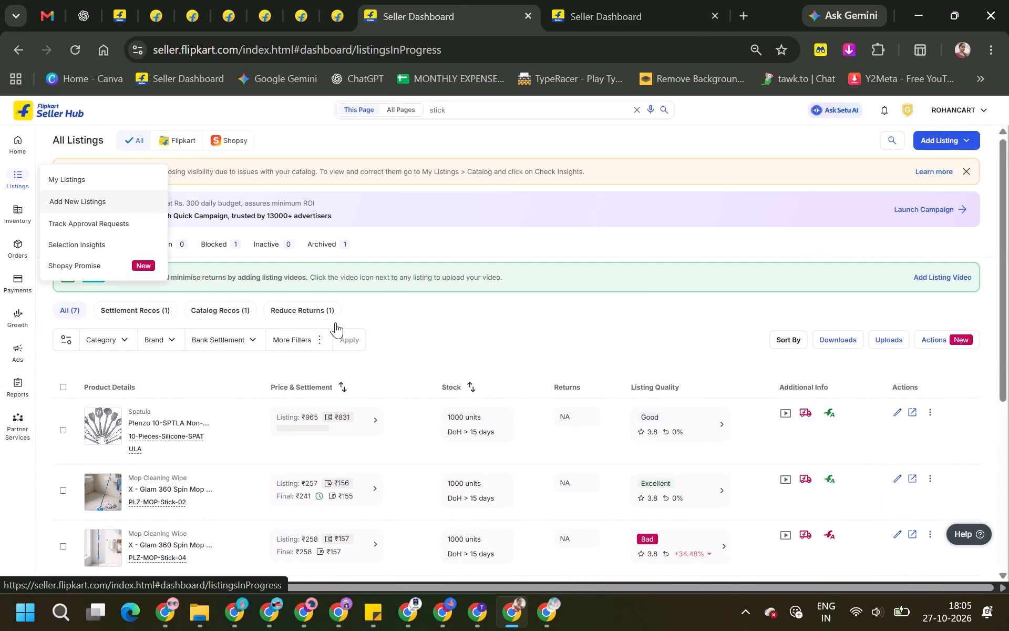
scroll(227, 444, down, 2)
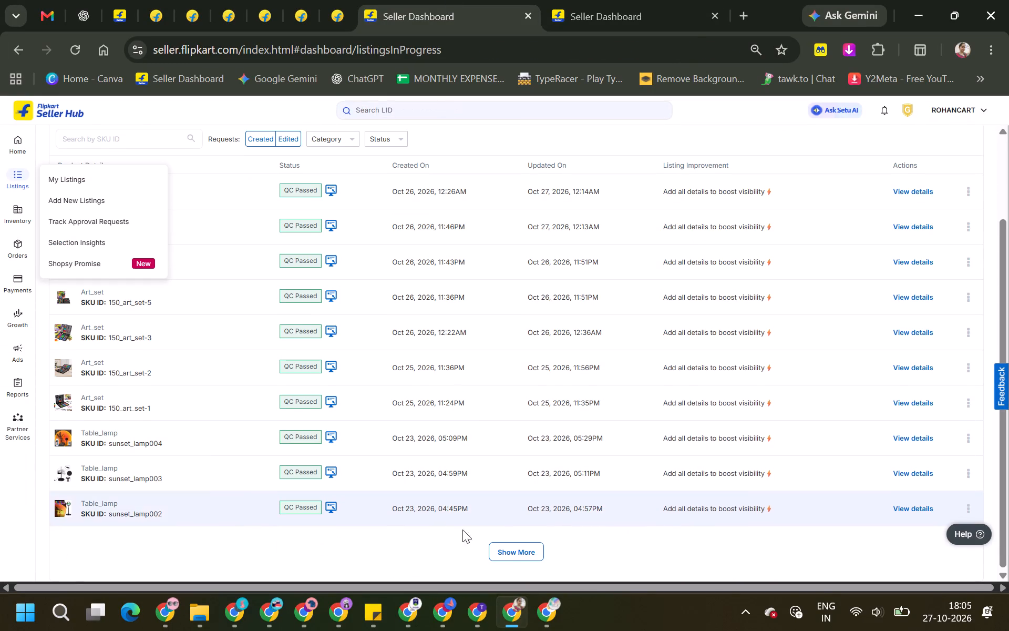
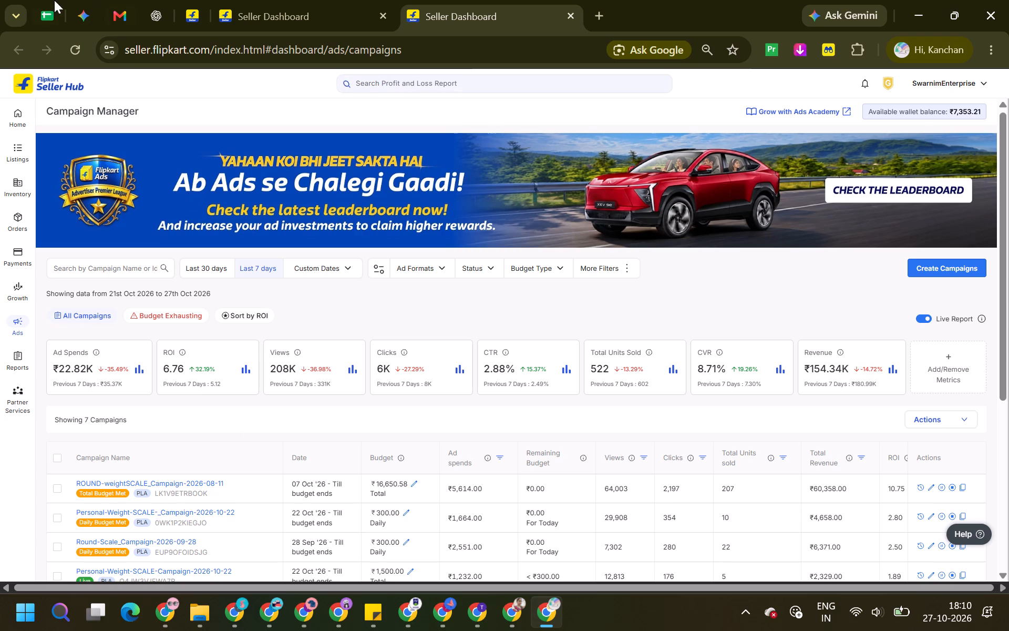
Reload the SwarnimEnterprise home dashboard tab and return to the Campaign Manager tab.
click(285, 0)
key(ctrl+r)
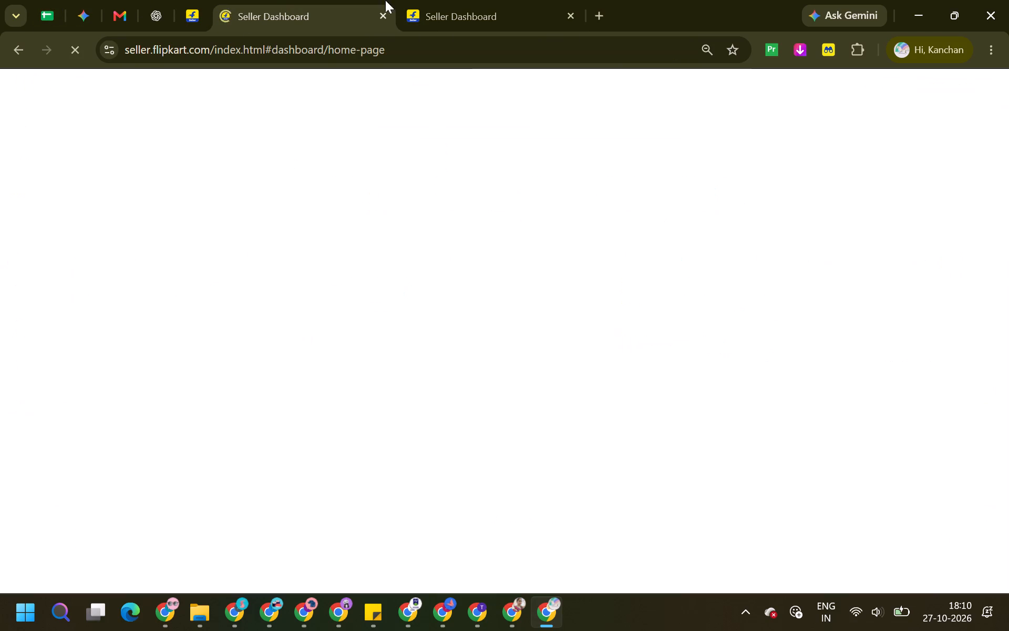
click(472, 4)
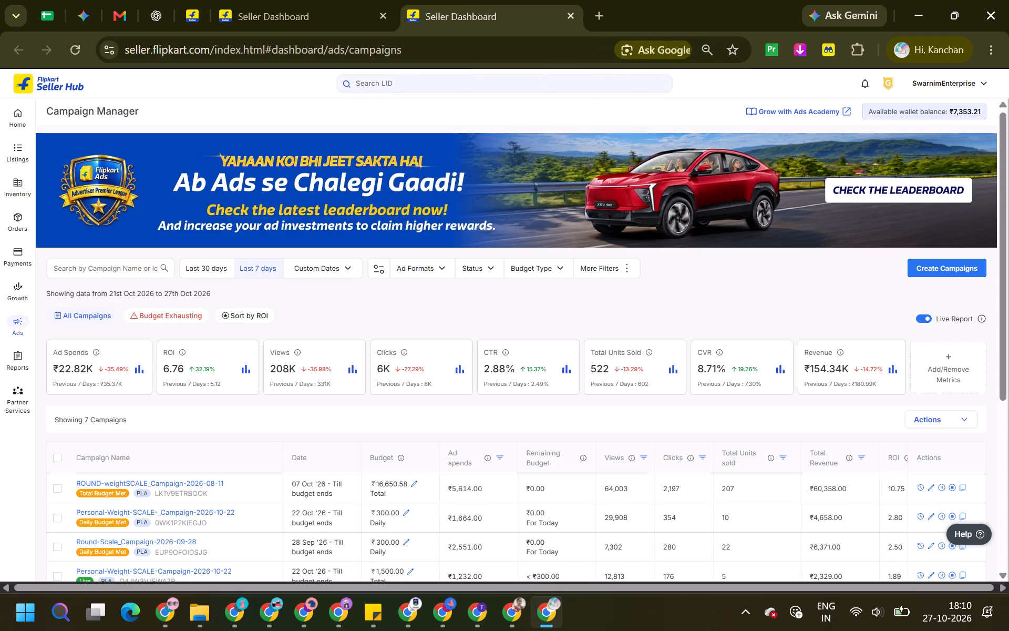
Raise the total budget of ROUND-weightSCALE_Campaign-2026-08-11 to ₹17,000 and apply it.
scroll(298, 277, down, 4)
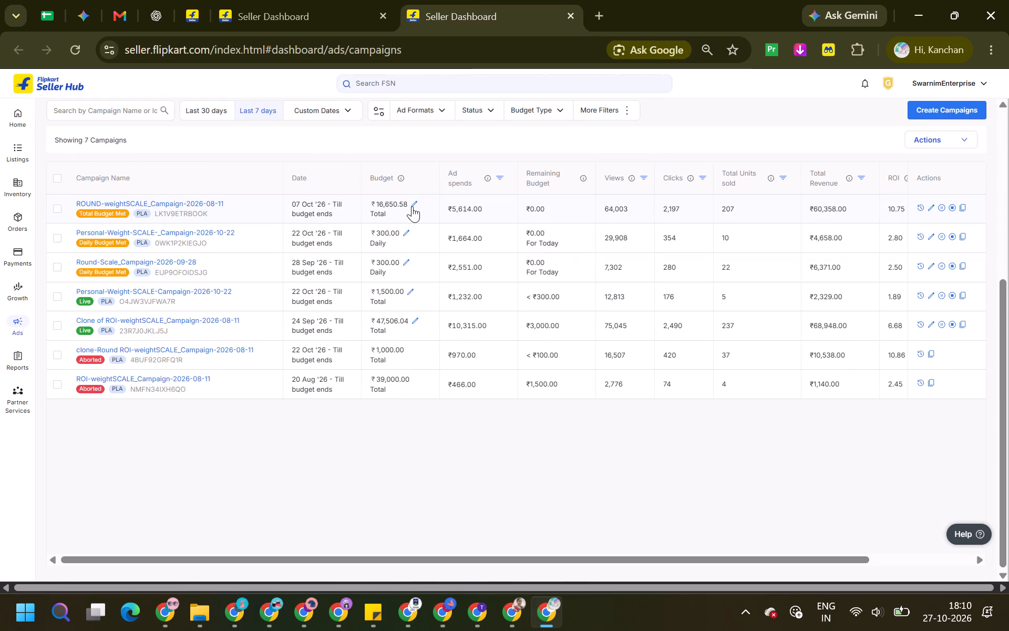
click(412, 206)
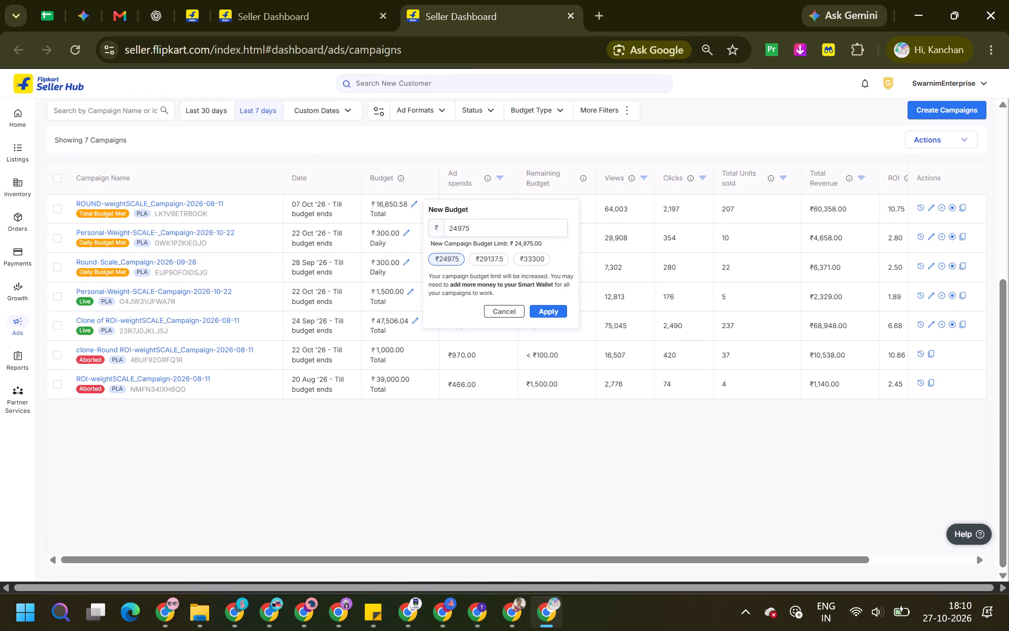
double_click(457, 224)
text(17)
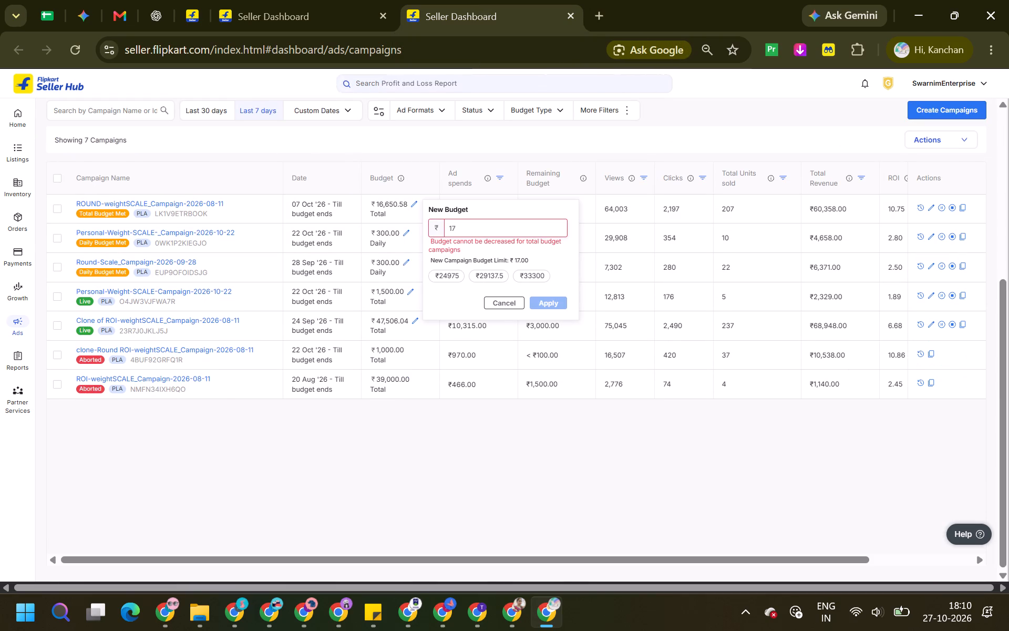
text(000)
click(535, 286)
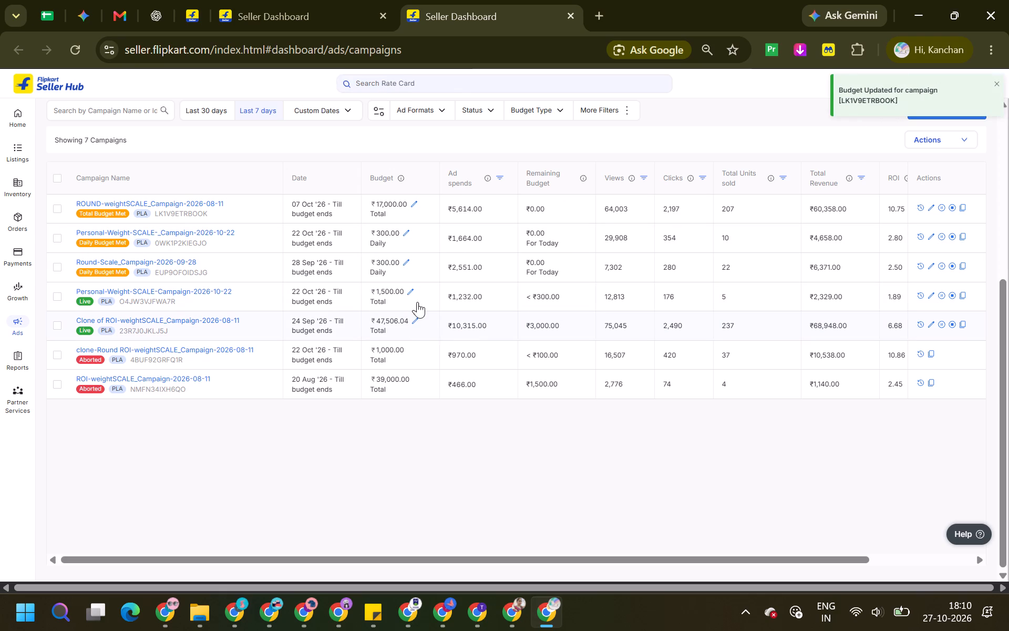
Limit the campaign report to the custom date 27 Oct 2026 and review that day's spend, units sold and ROI per campaign.
click(351, 100)
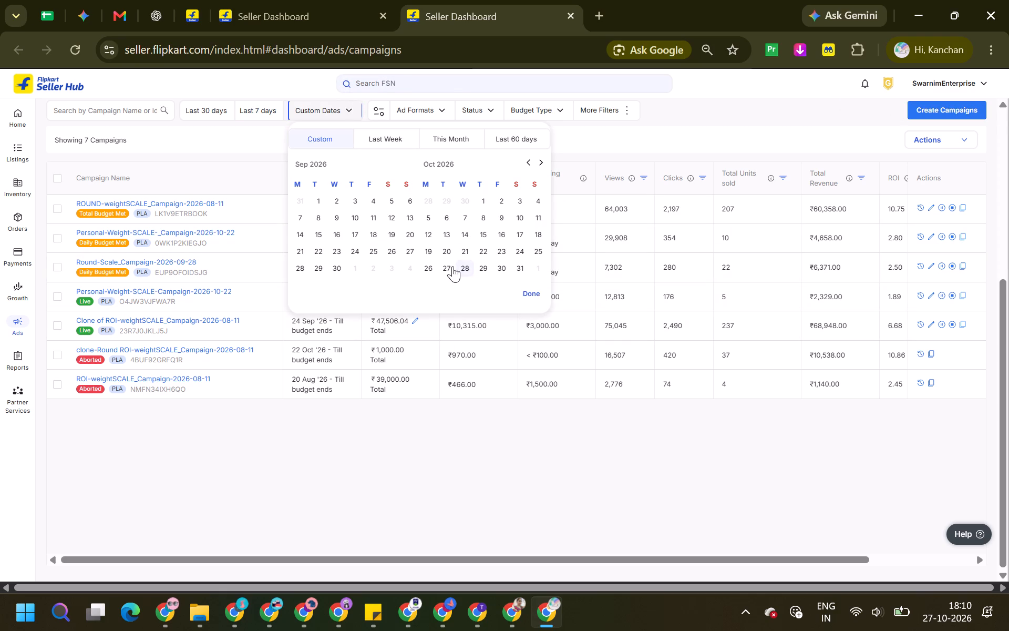
double_click(448, 266)
click(540, 293)
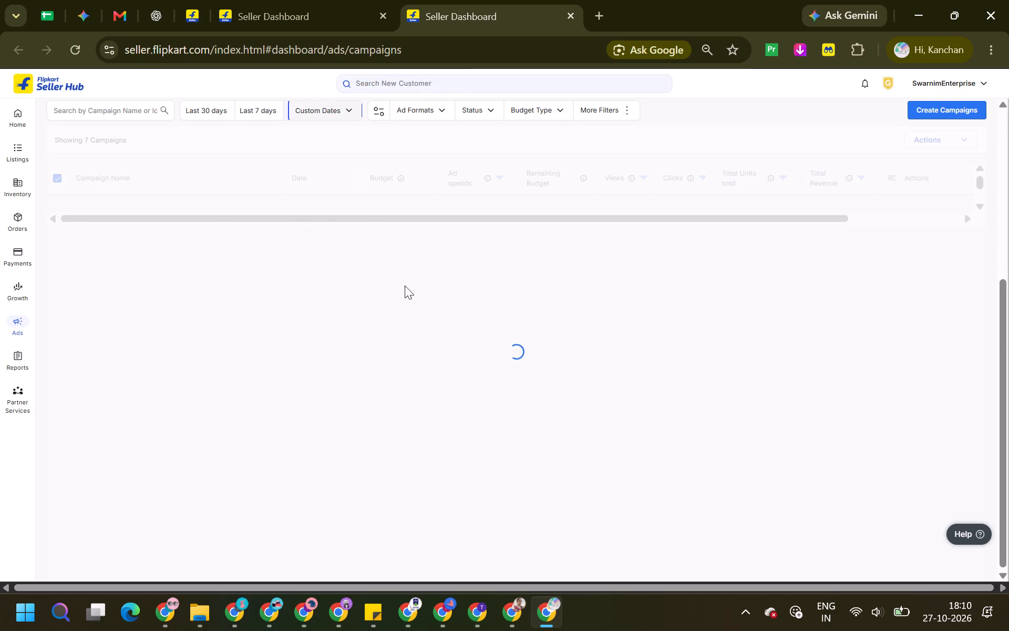
scroll(346, 144, up, 2)
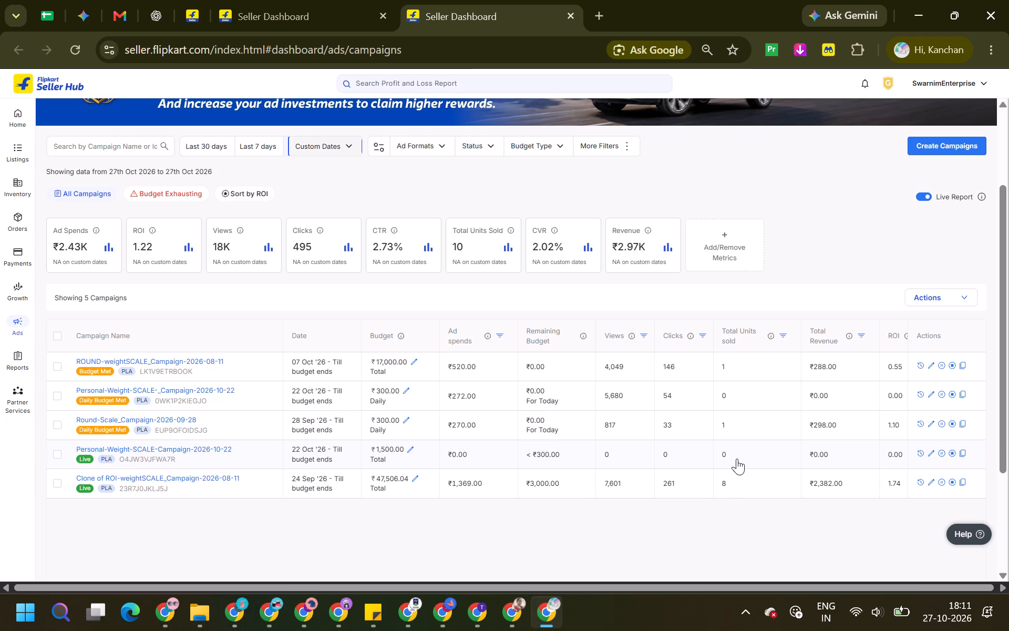
Switch to the ROHANCART window and look over its ad campaigns and its listing creation requests.
click(523, 607)
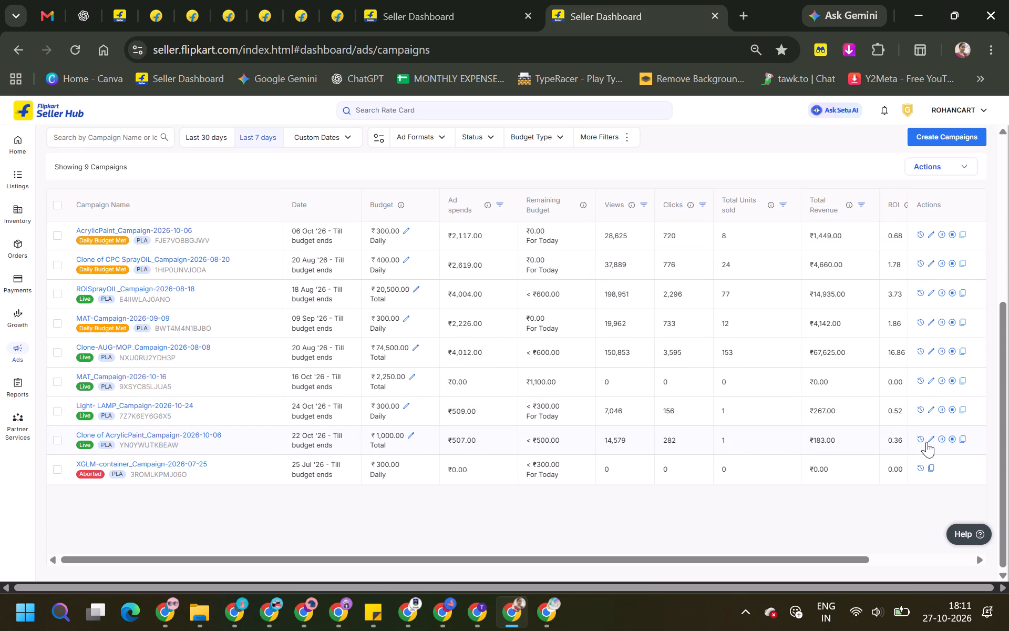
click(475, 0)
scroll(325, 335, up, 5)
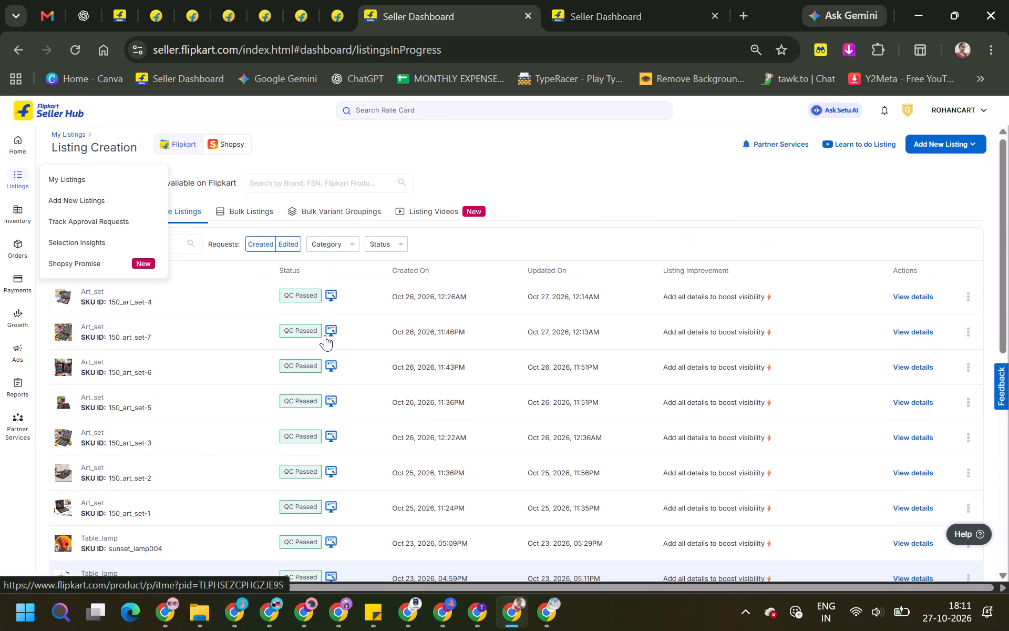
scroll(325, 335, up, 2)
scroll(325, 335, down, 1)
scroll(325, 335, up, 2)
Switch to the SankalpEZone listings window and set the stock of spin mop Bucket-Mop-Blue-5 to 0.
click(396, 616)
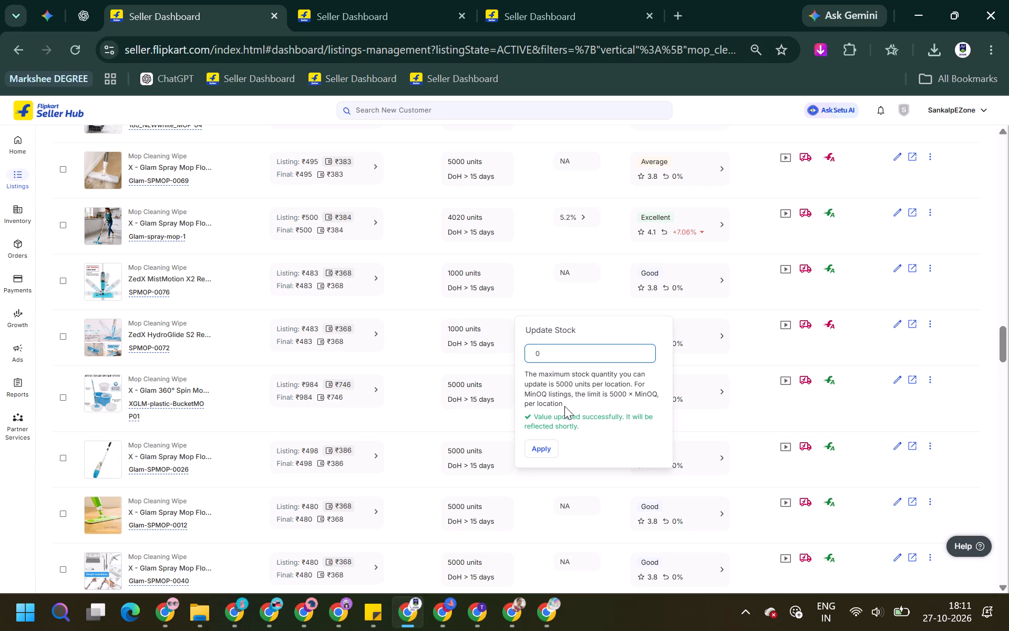
click(416, 363)
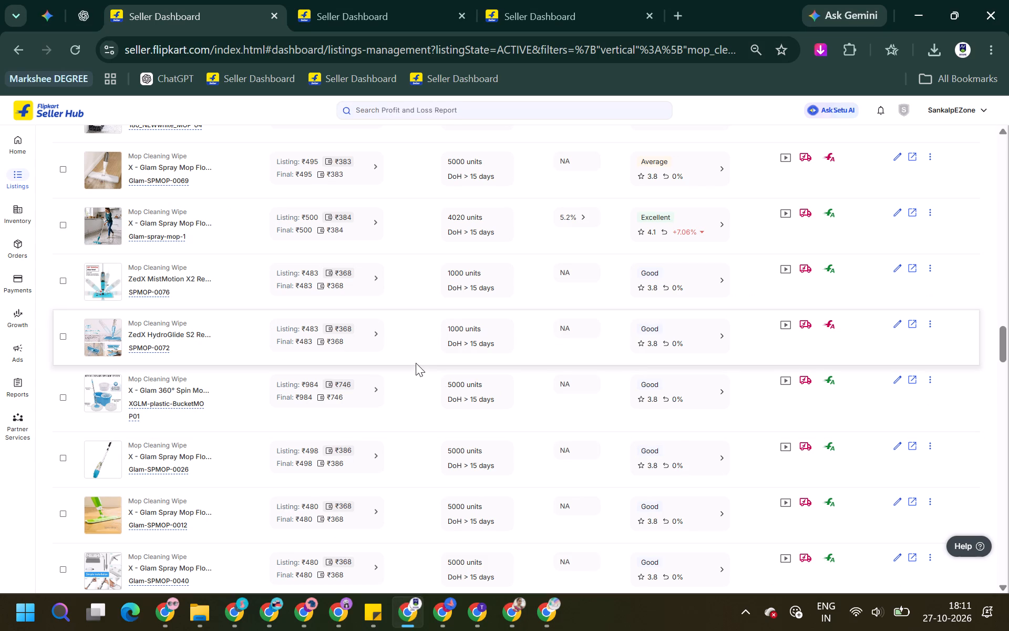
scroll(217, 380, down, 1)
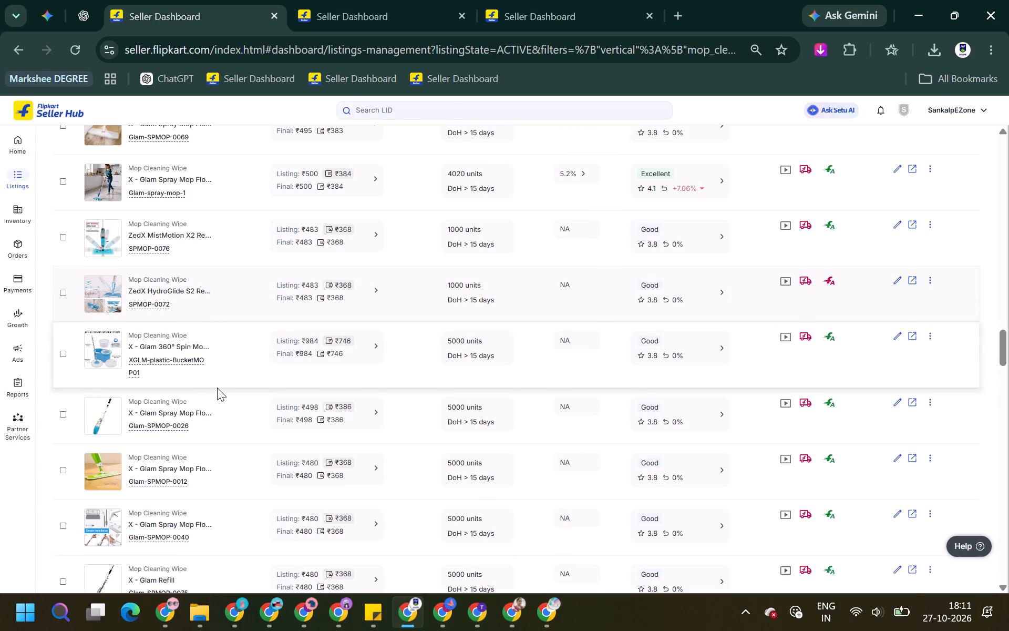
scroll(256, 385, down, 3)
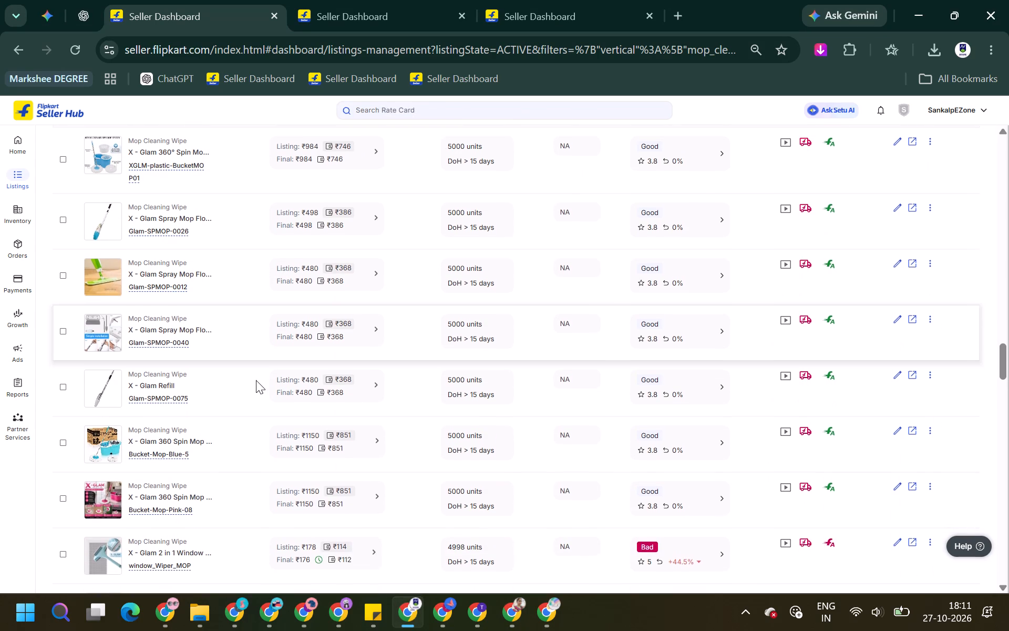
click(503, 371)
click(505, 369)
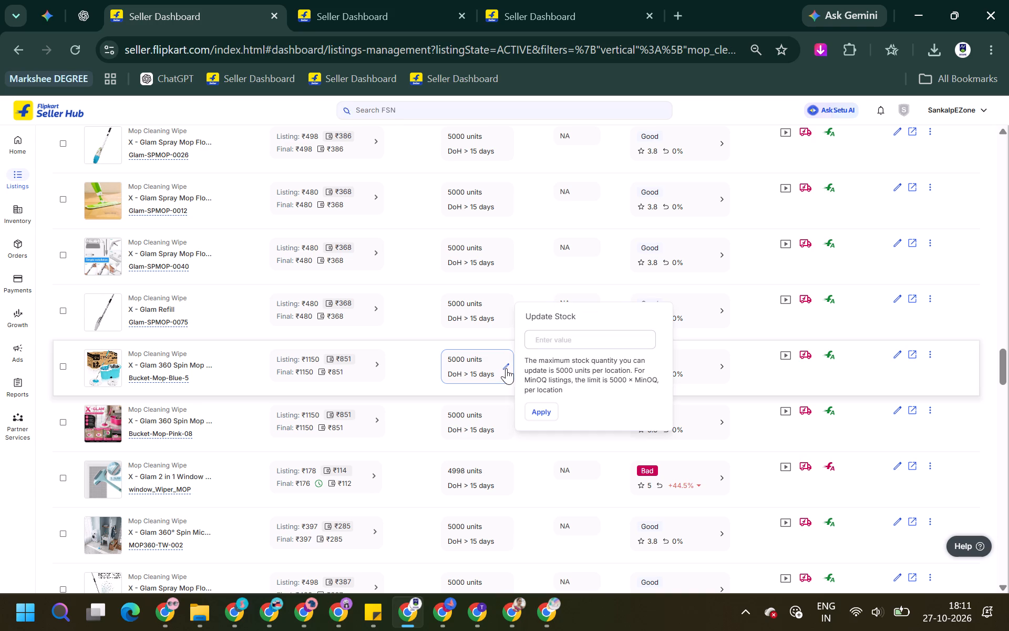
double_click(542, 344)
key(0)
key(Return)
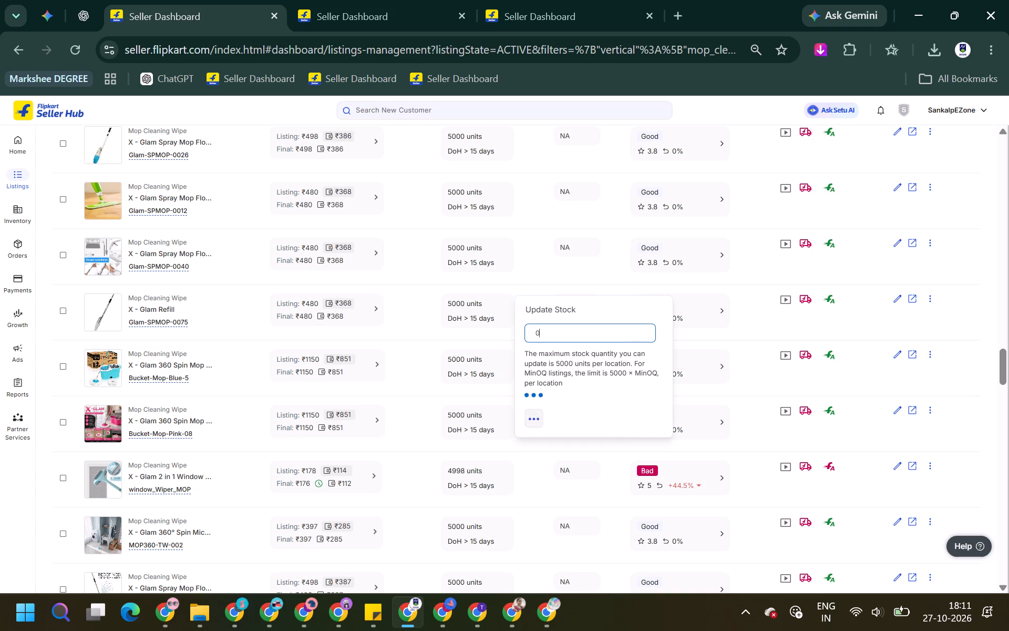
scroll(265, 342, down, 2)
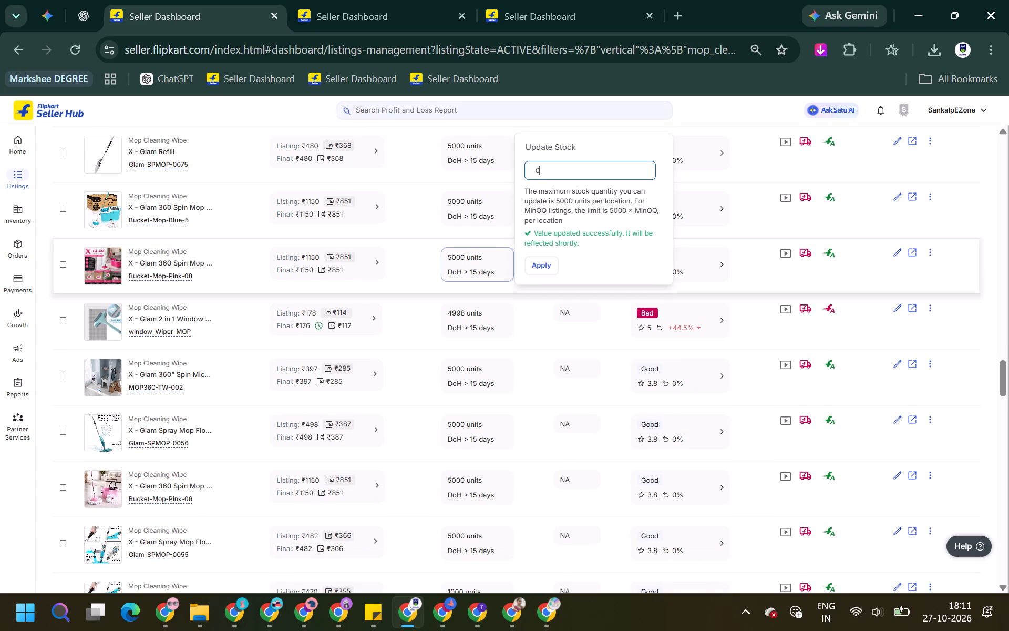
click(536, 301)
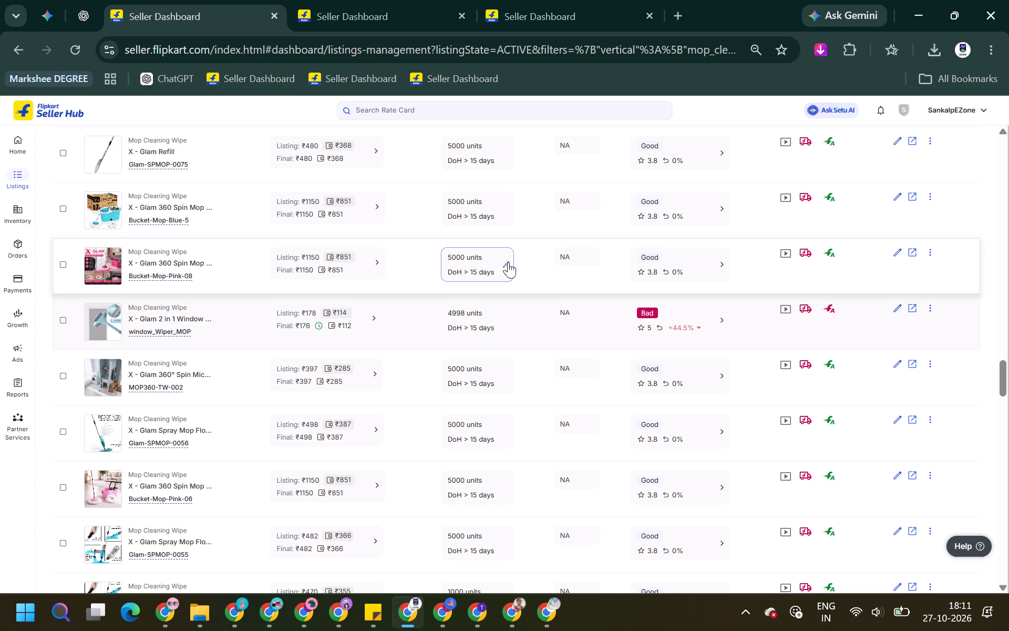
Set the stock of spin mop Bucket-Mop-Pink-08 to 0 and close the stock editor.
click(508, 263)
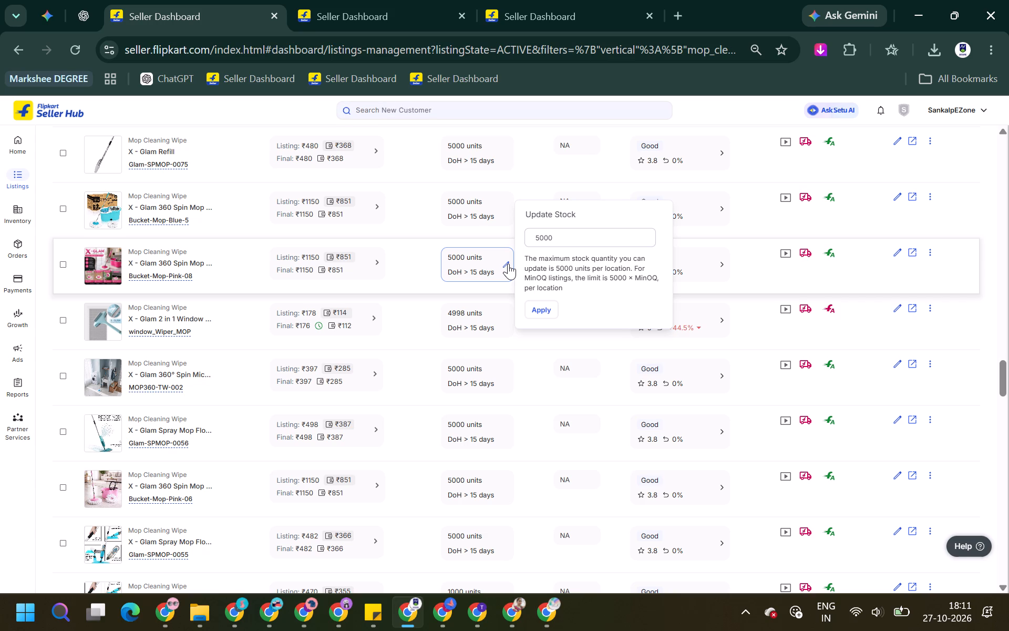
double_click(560, 237)
key(0)
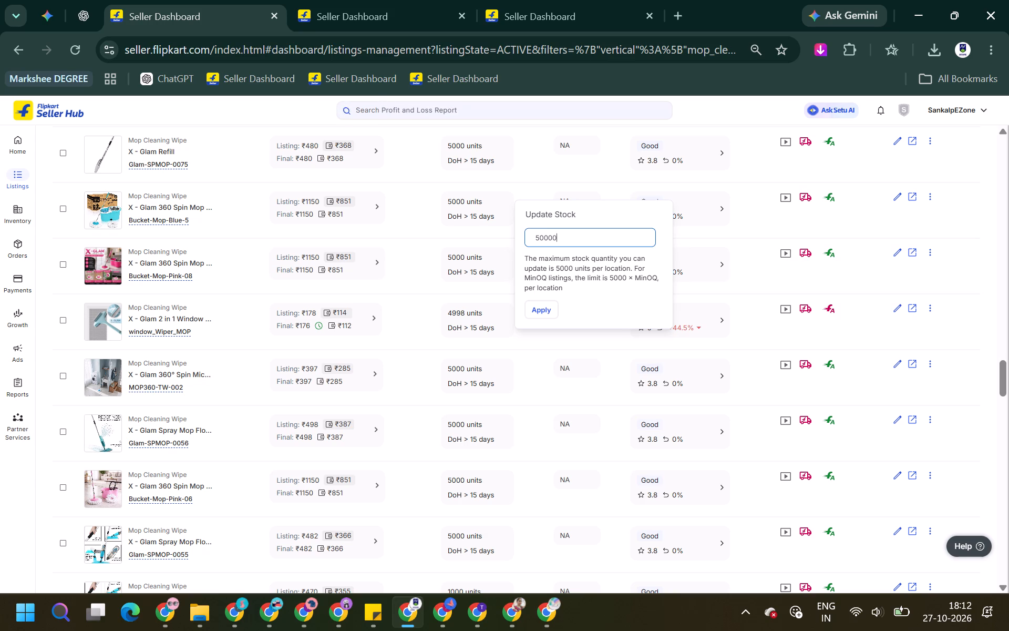
key(BackSpace)
key(BackSpace)
key(BackSpace)
key(BackSpace)
key(BackSpace)
key(BackSpace)
key(BackSpace)
key(BackSpace)
key(BackSpace)
key(BackSpace)
key(BackSpace)
key(BackSpace)
key(BackSpace)
key(BackSpace)
key(0)
key(Return)
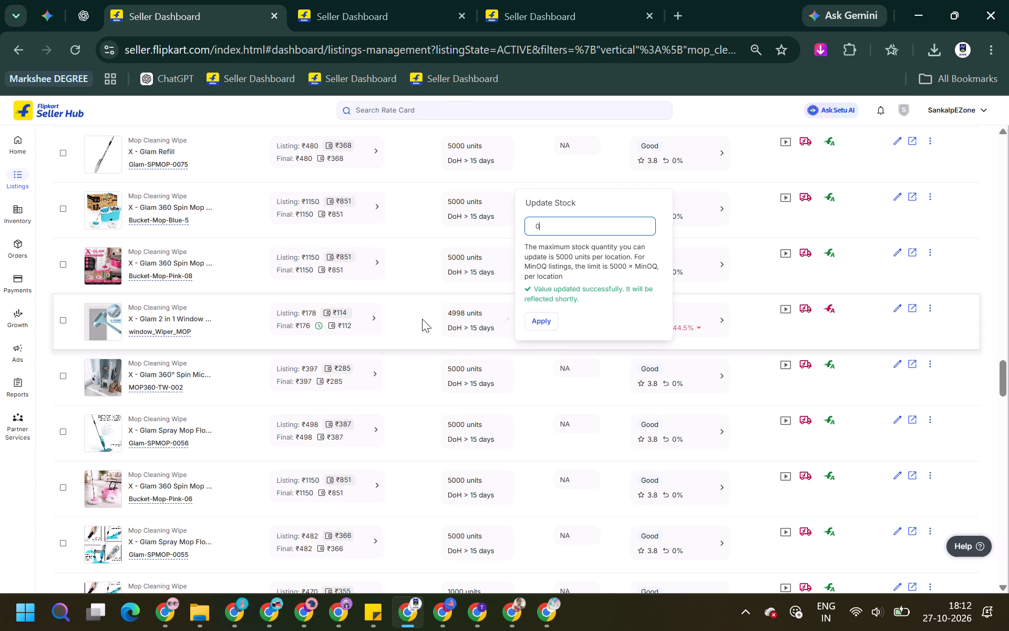
scroll(416, 308, down, 2)
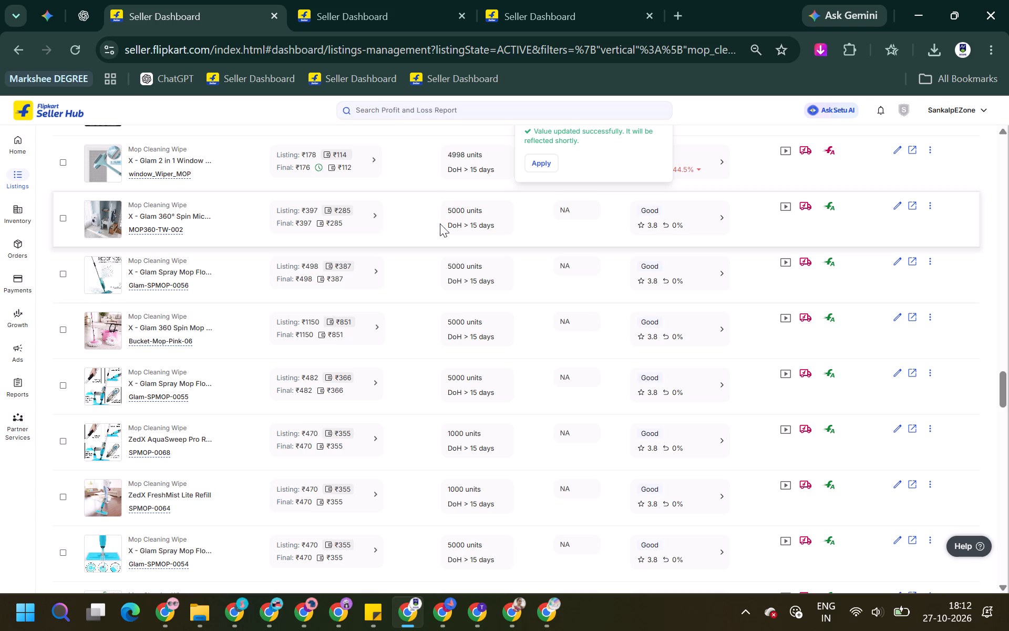
click(412, 277)
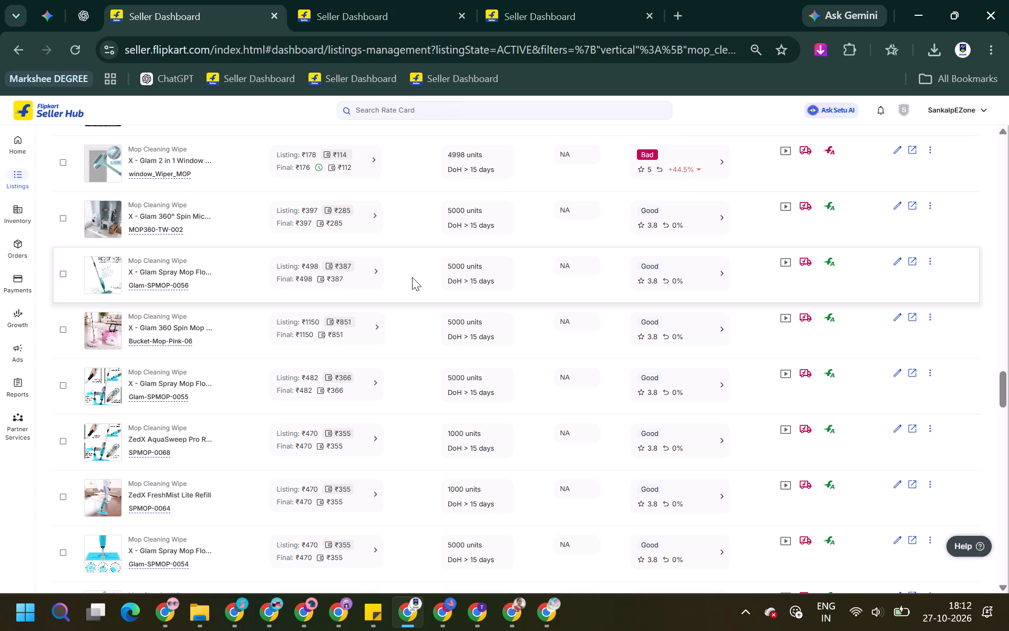
Set the stock of spin mop Bucket-Mop-Pink-06 to 0 and close the stock editor.
click(506, 329)
triple_click(540, 295)
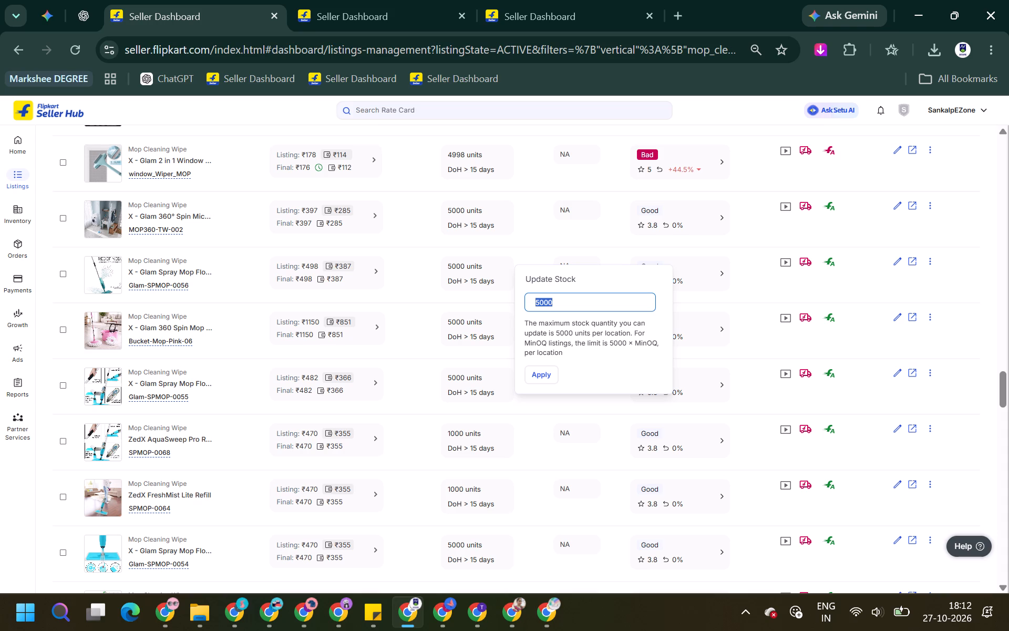
key(0)
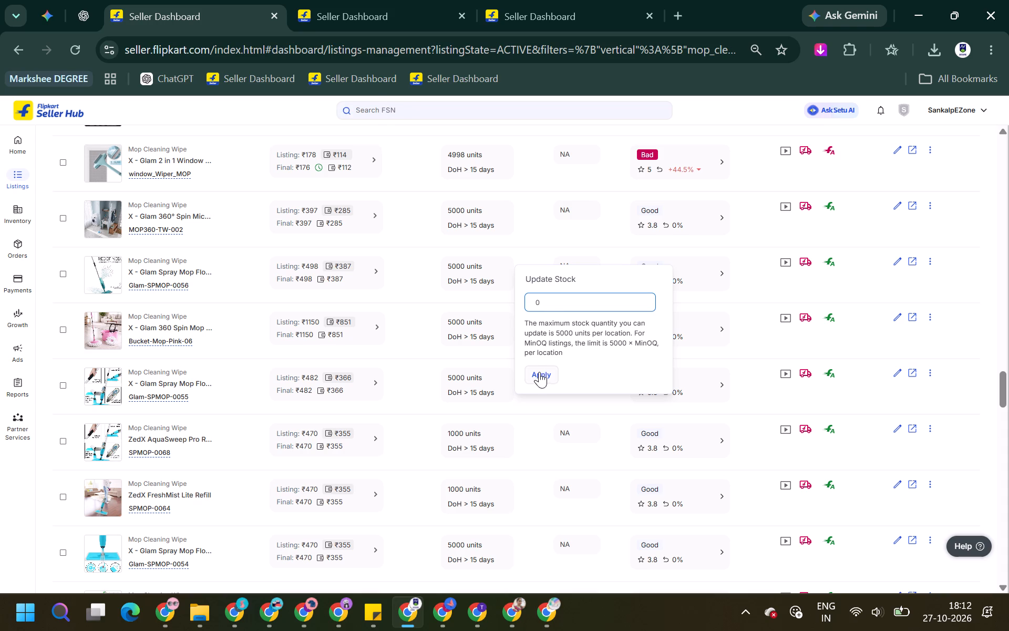
click(539, 372)
click(441, 362)
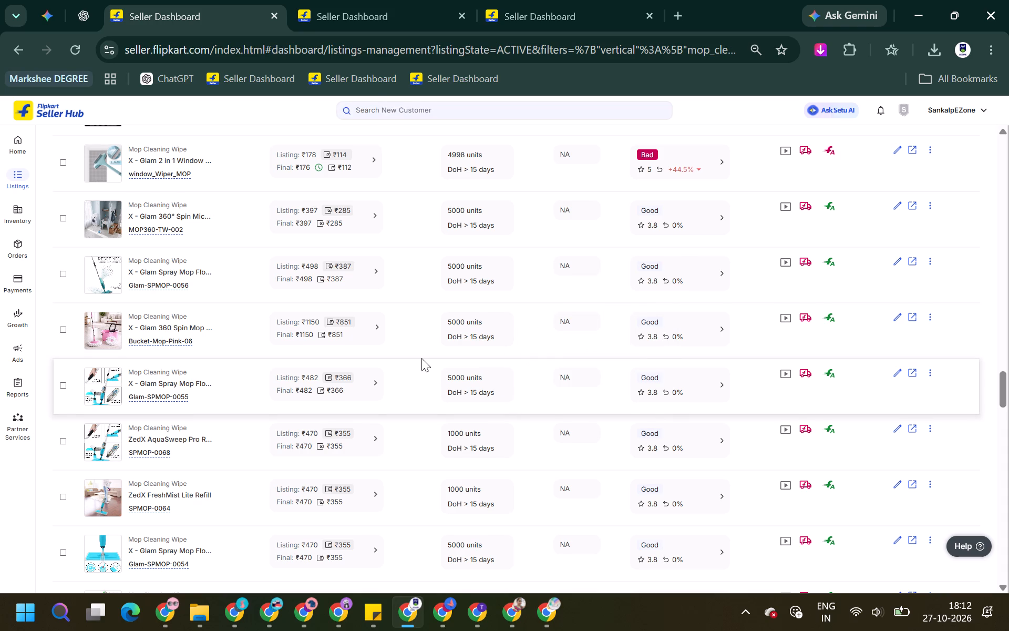
Find spin mop Bucket-Mop-Pink-03 further down the SankalpEZone listings and set its stock to 0.
scroll(421, 358, down, 1)
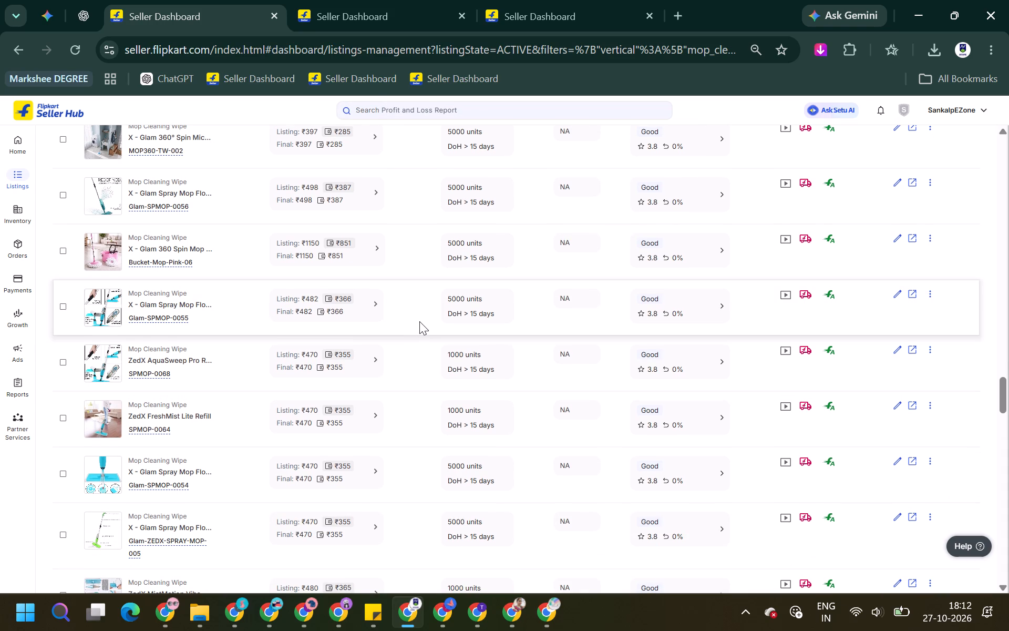
scroll(419, 321, down, 2)
scroll(375, 388, down, 1)
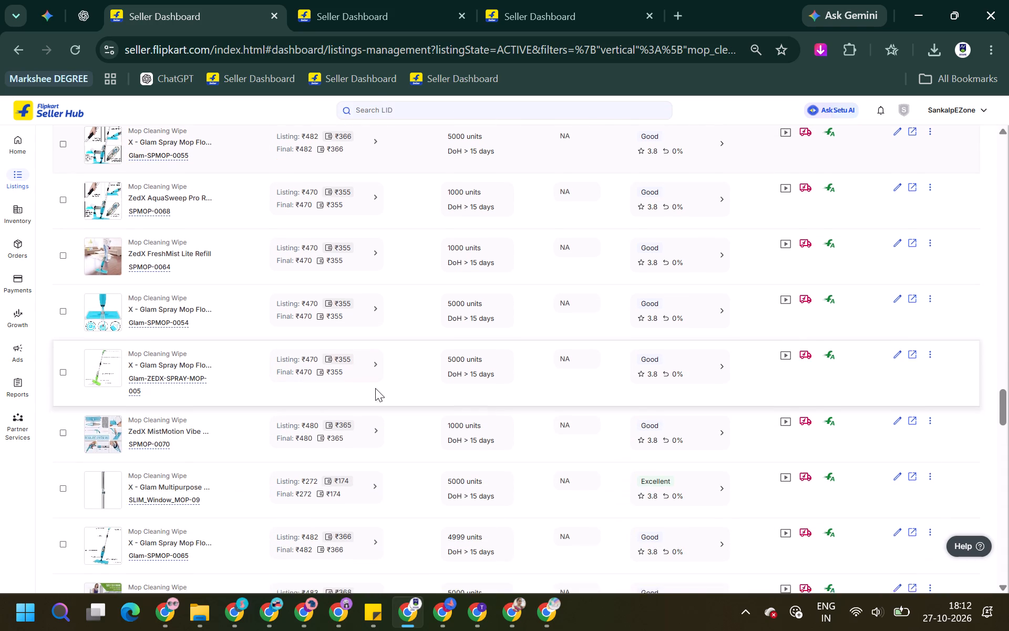
scroll(380, 412, down, 1)
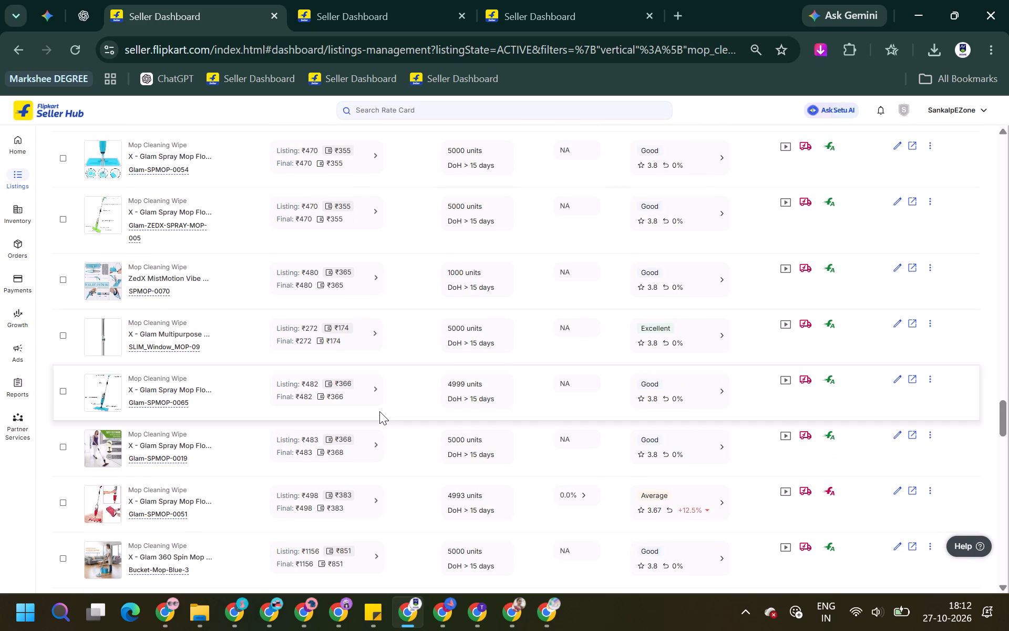
scroll(379, 411, down, 3)
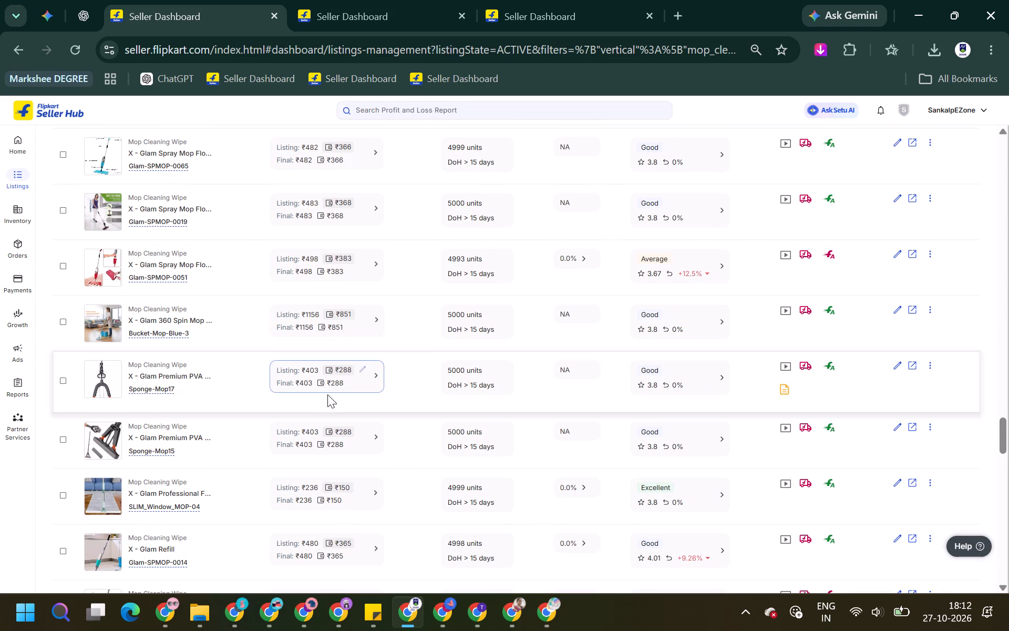
scroll(320, 438, down, 3)
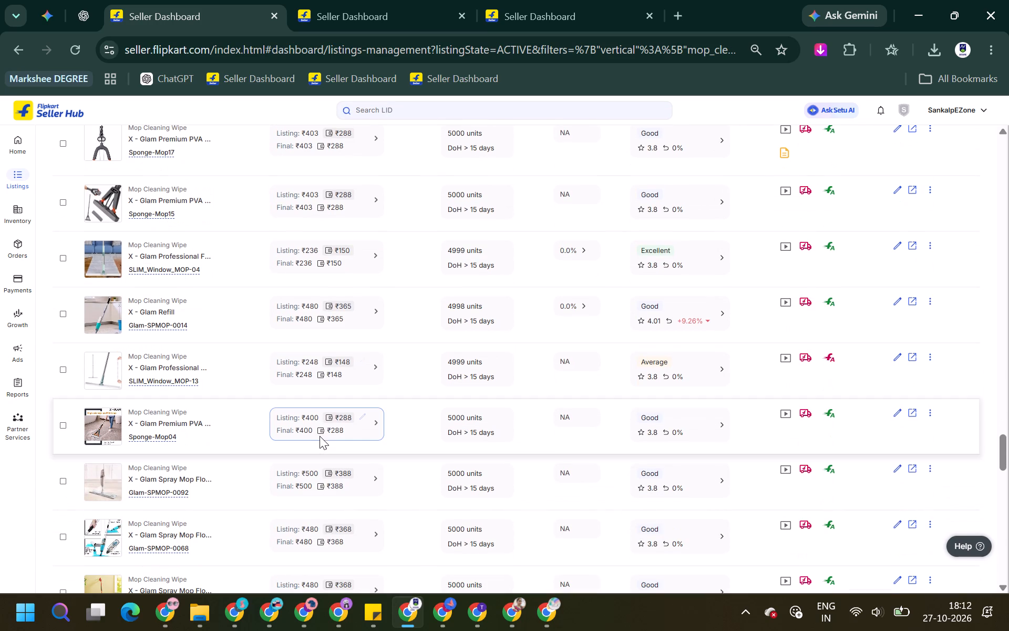
scroll(297, 437, down, 2)
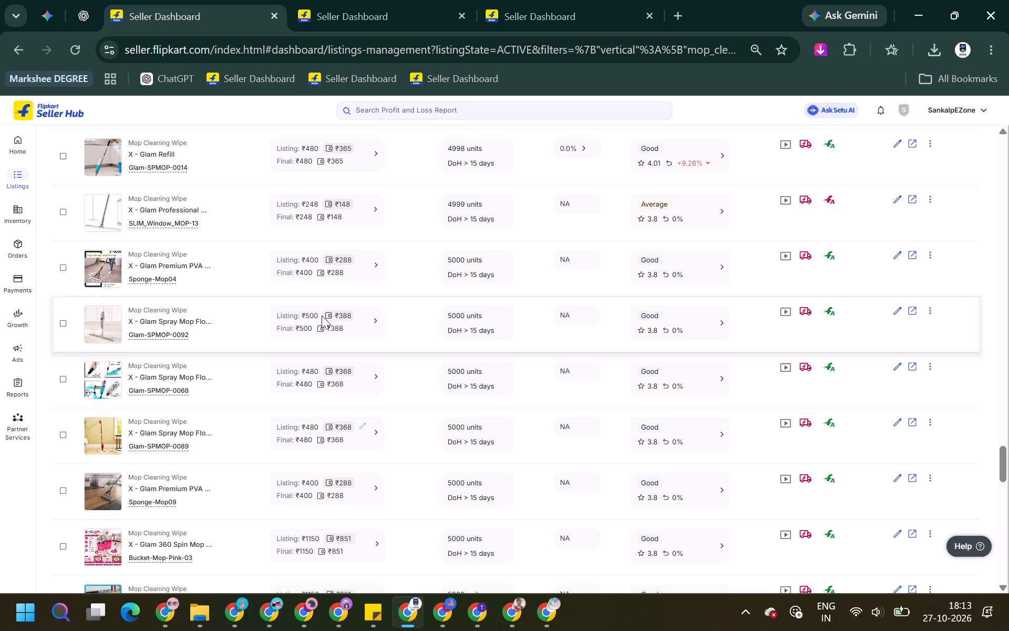
scroll(322, 327, down, 2)
click(508, 386)
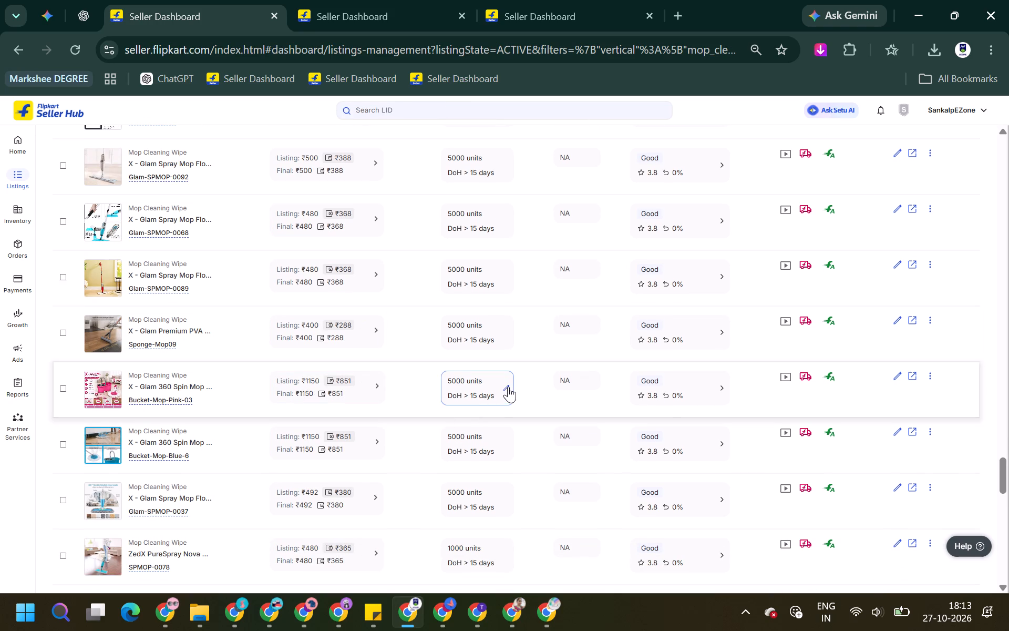
triple_click(544, 357)
key(0)
click(534, 435)
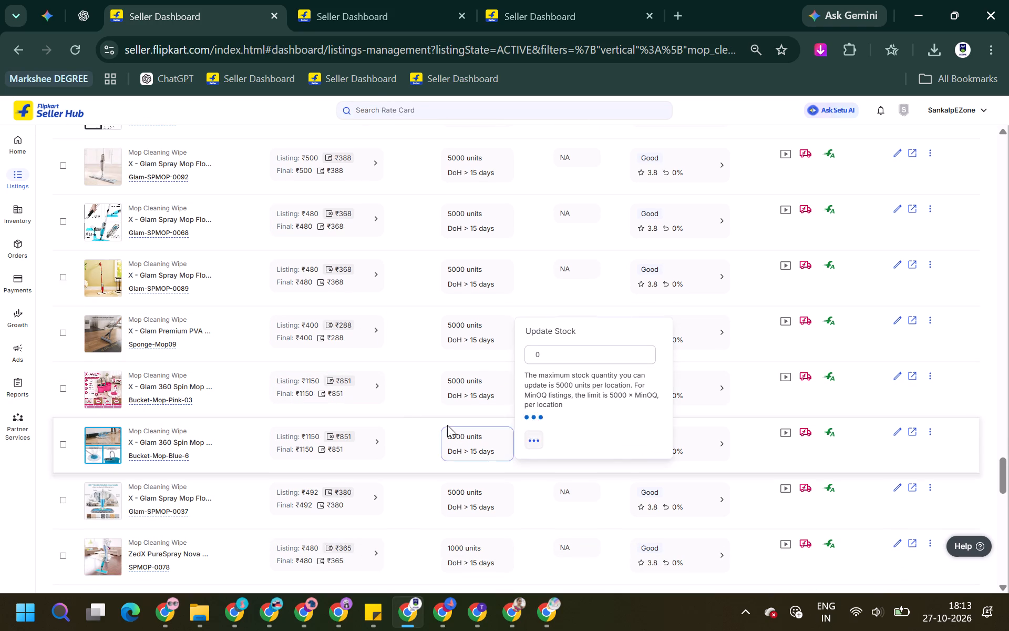
Close the open stock editor, set the stock of spin mop Bucket-Mop-Blue-6 to 0, and apply 0 a second time.
scroll(393, 395, down, 2)
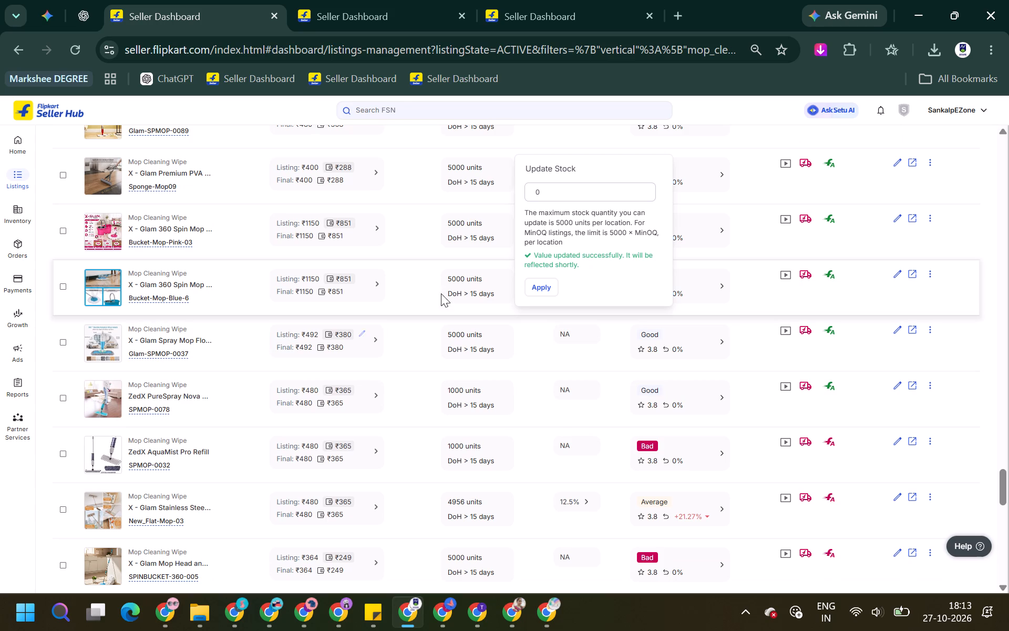
click(520, 311)
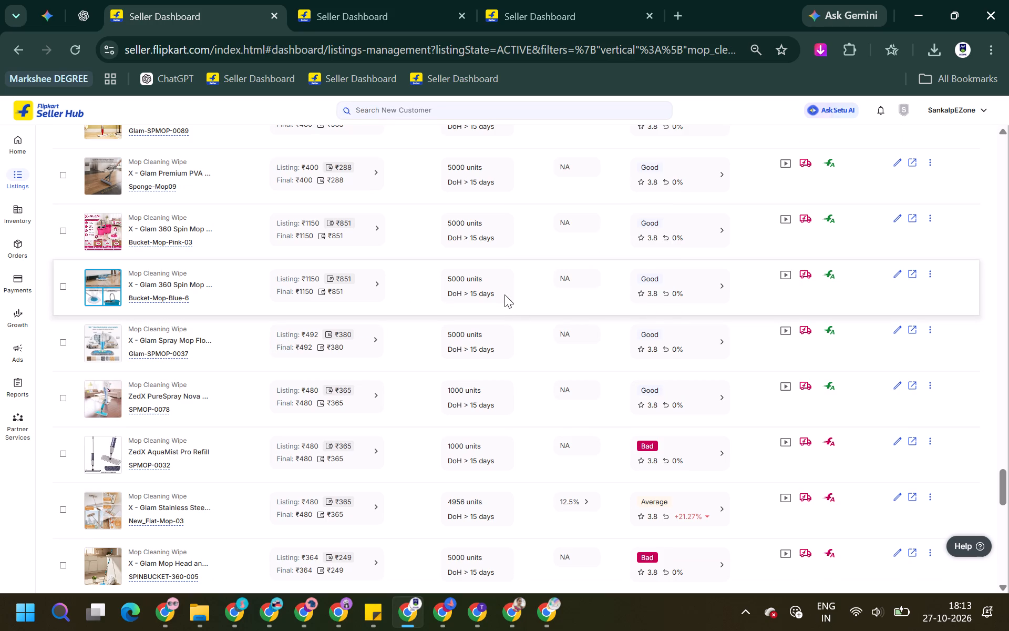
click(502, 287)
triple_click(555, 264)
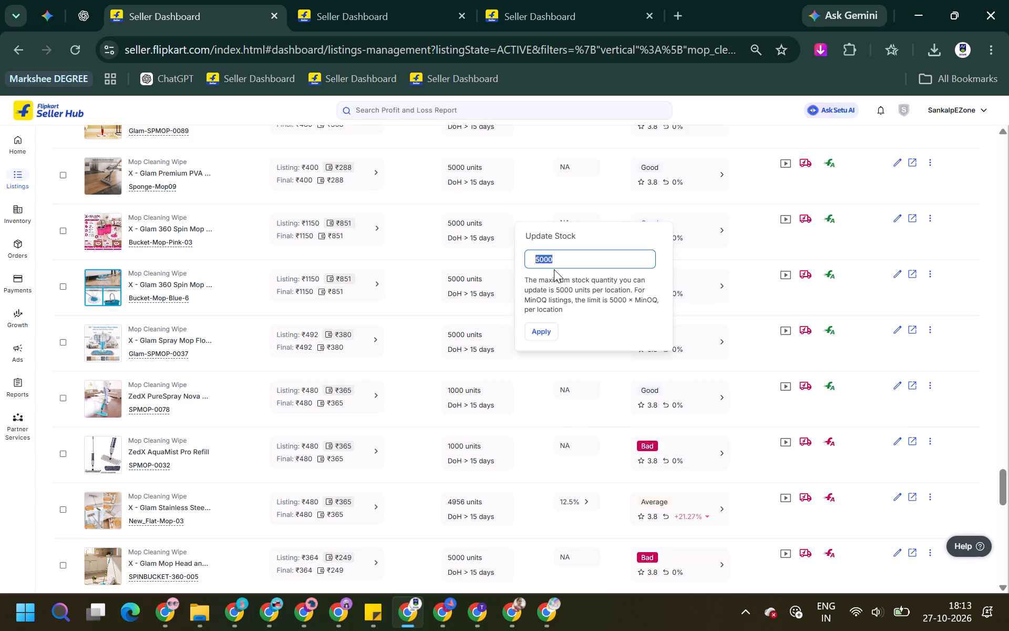
key(0)
click(537, 322)
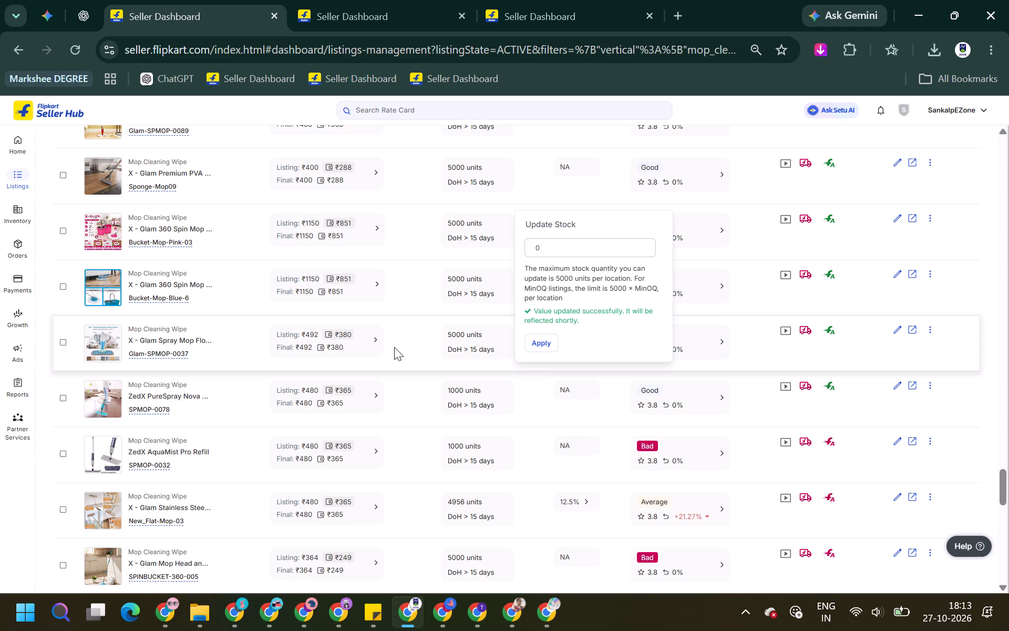
click(394, 347)
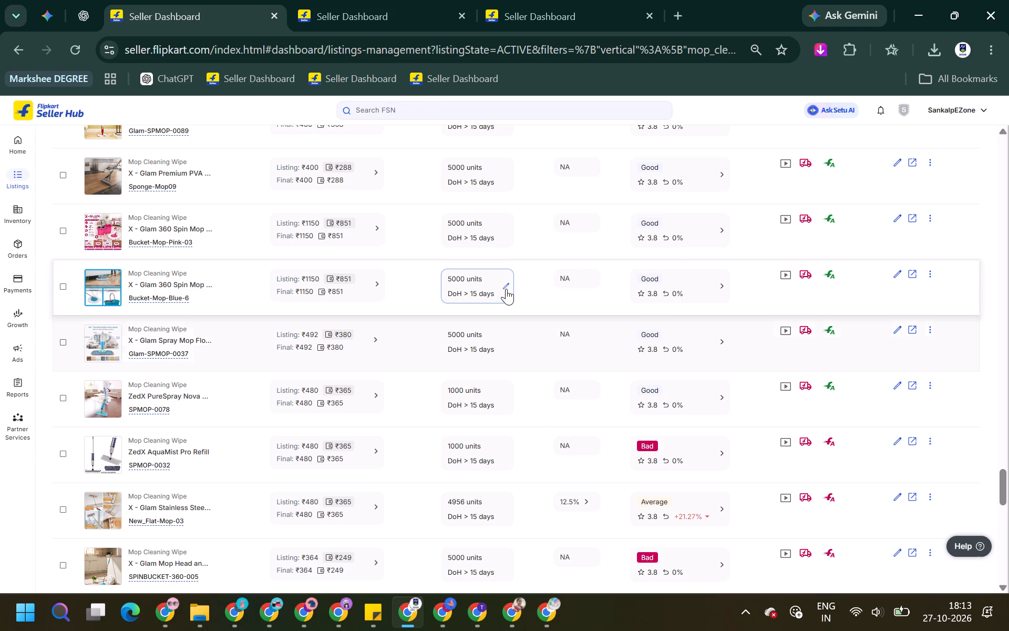
click(506, 289)
double_click(542, 268)
key(0)
key(Return)
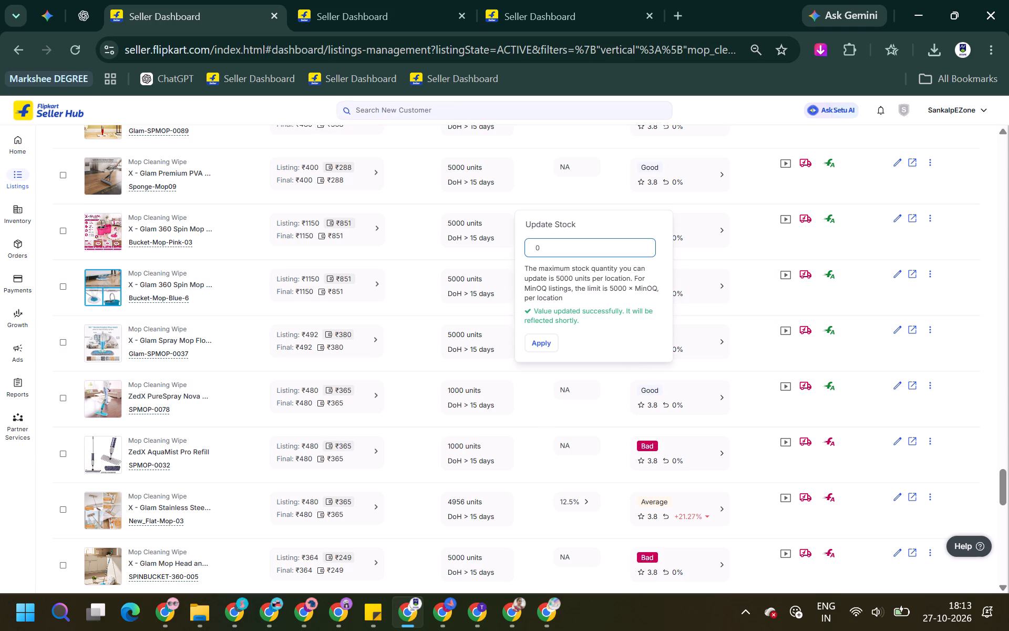
click(415, 367)
Find spin mop BucketMOPSteel-Spin01 near the end of the listings page, set its stock to 0, and close the stock editor.
scroll(415, 367, down, 1)
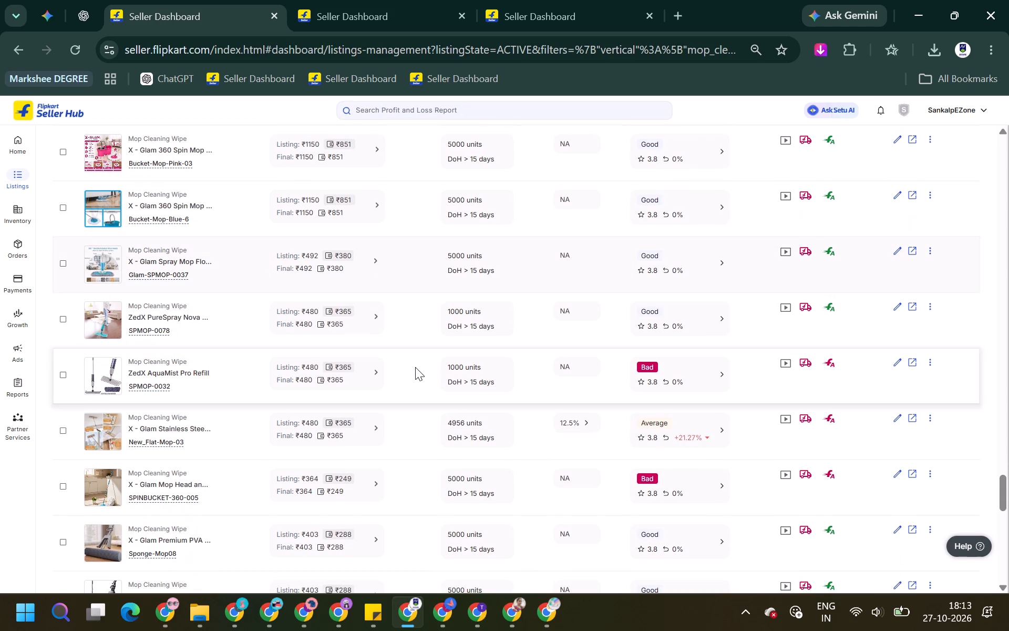
scroll(415, 367, down, 2)
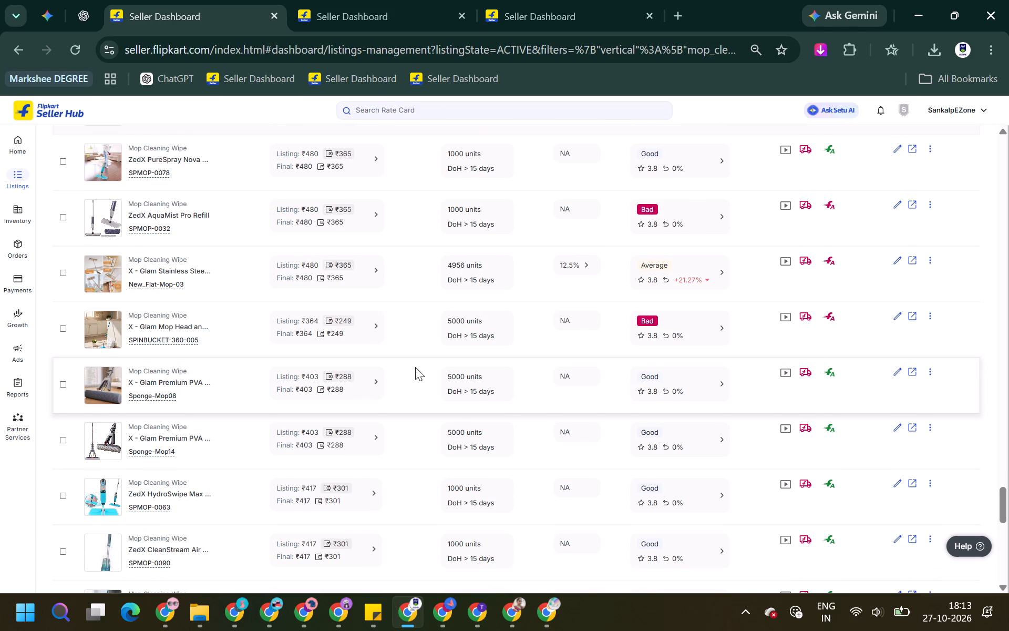
scroll(411, 375, down, 2)
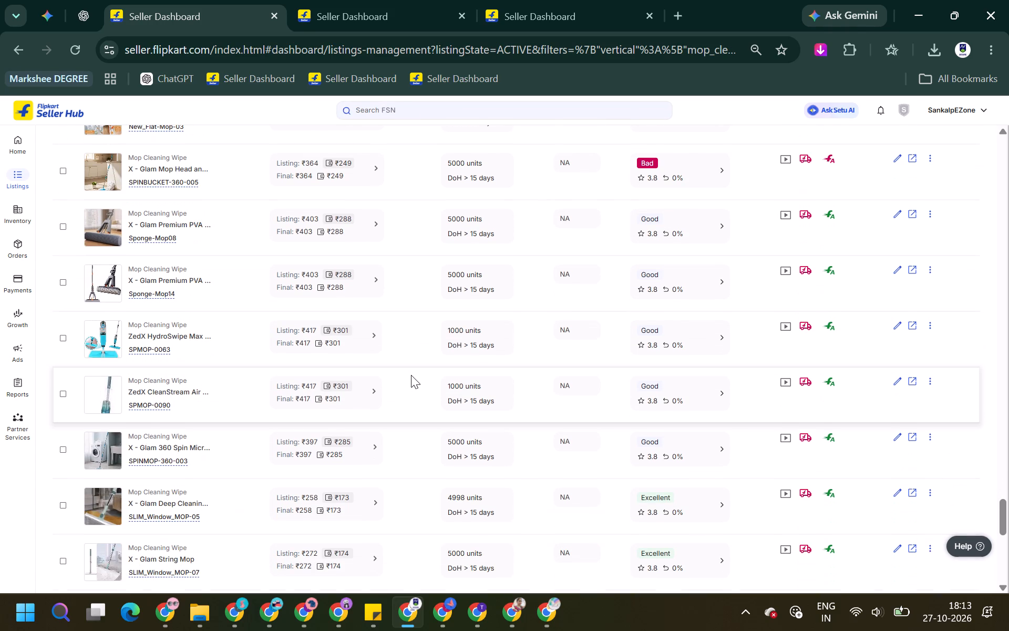
scroll(411, 375, down, 6)
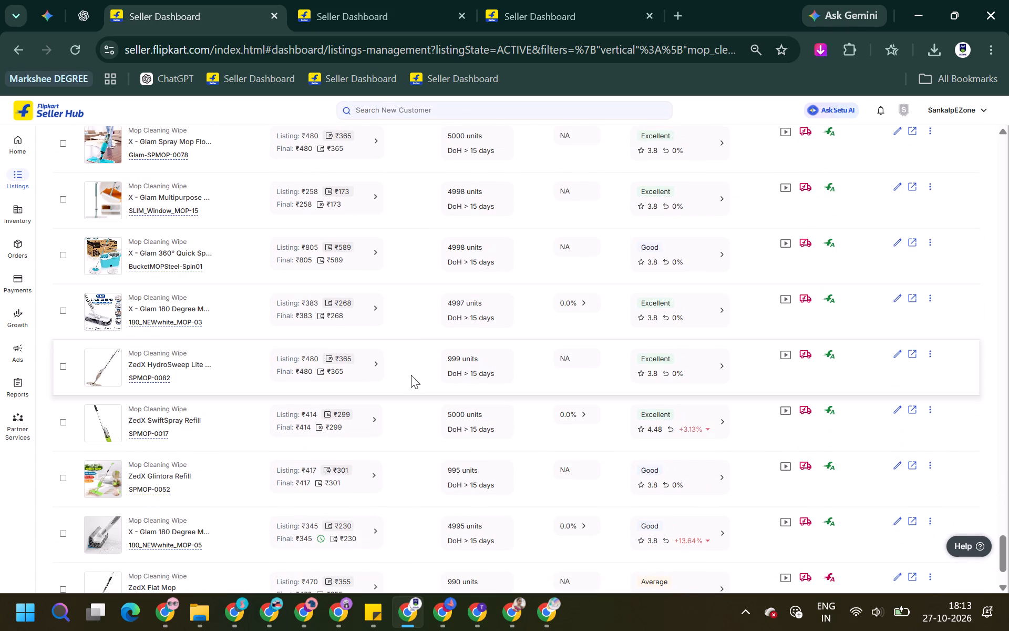
click(511, 253)
click(508, 255)
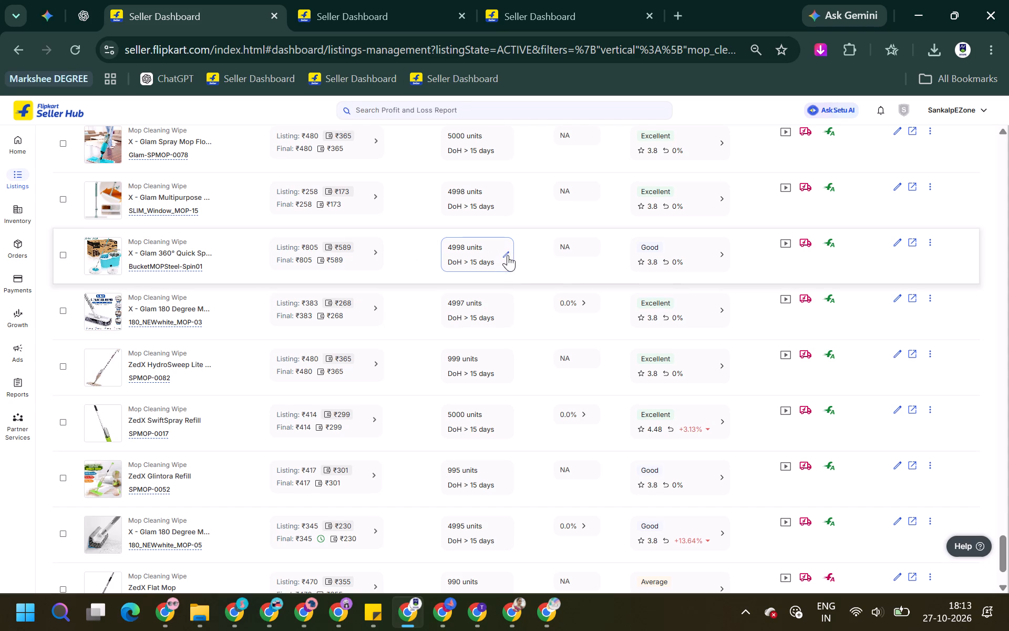
triple_click(601, 232)
click(601, 232)
key(0)
key(Return)
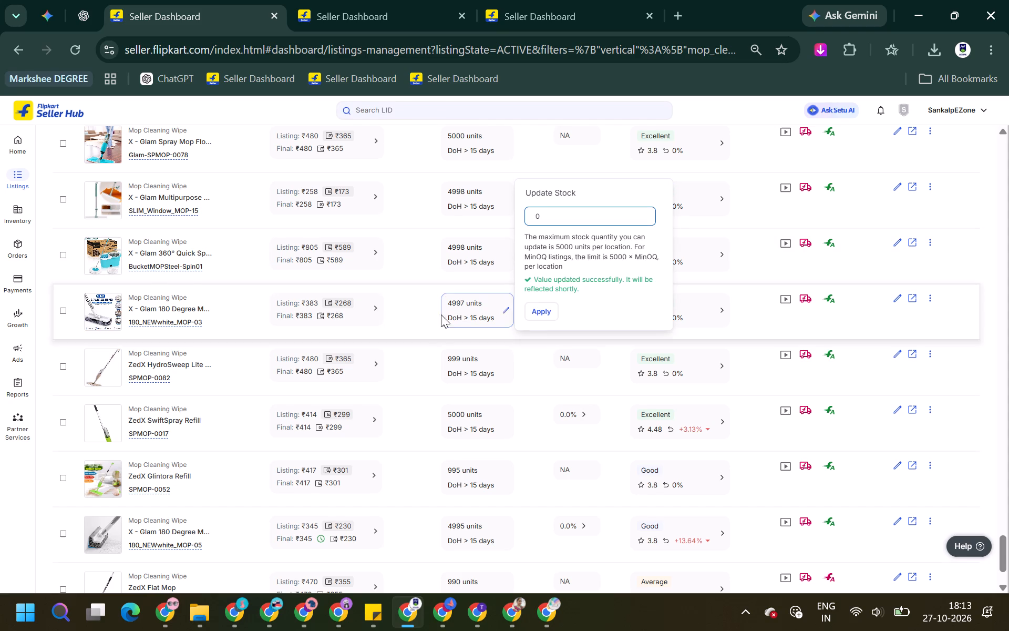
click(426, 347)
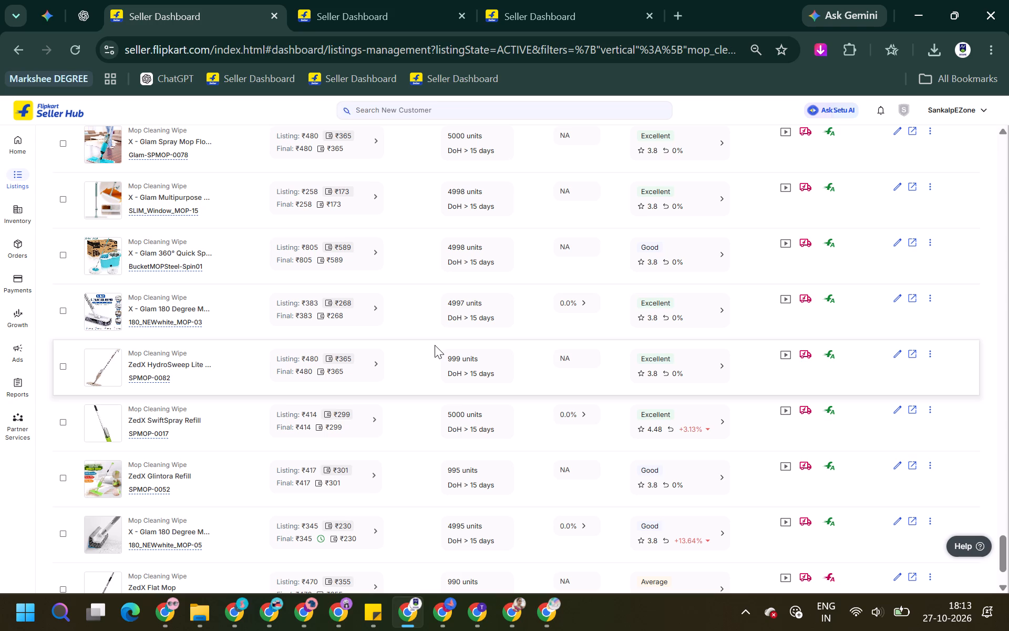
Go to page 2 of the SankalpEZone mop listings.
scroll(435, 345, down, 3)
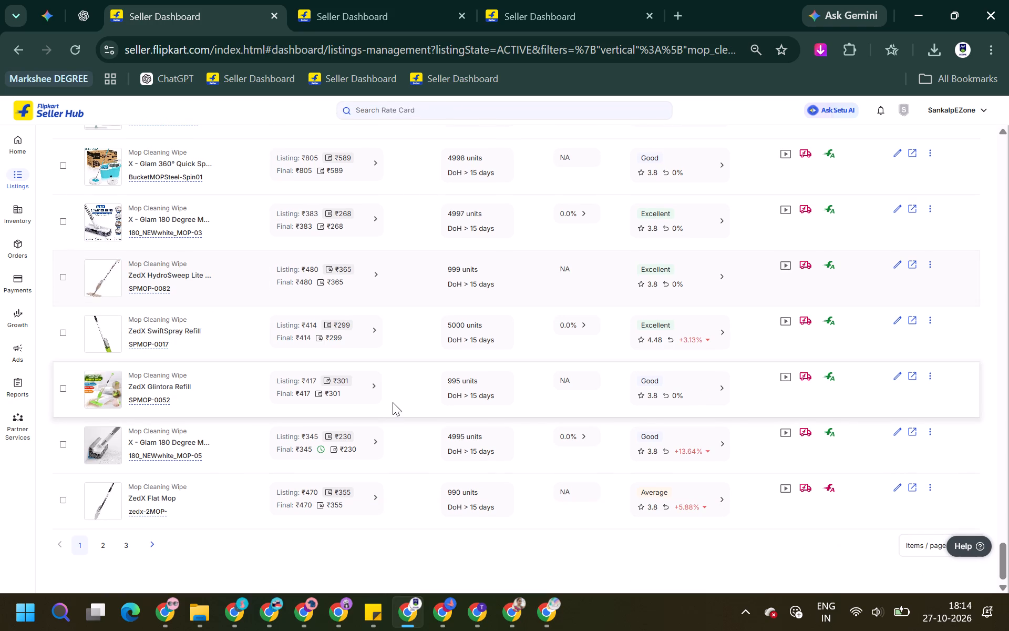
scroll(385, 409, down, 2)
click(102, 549)
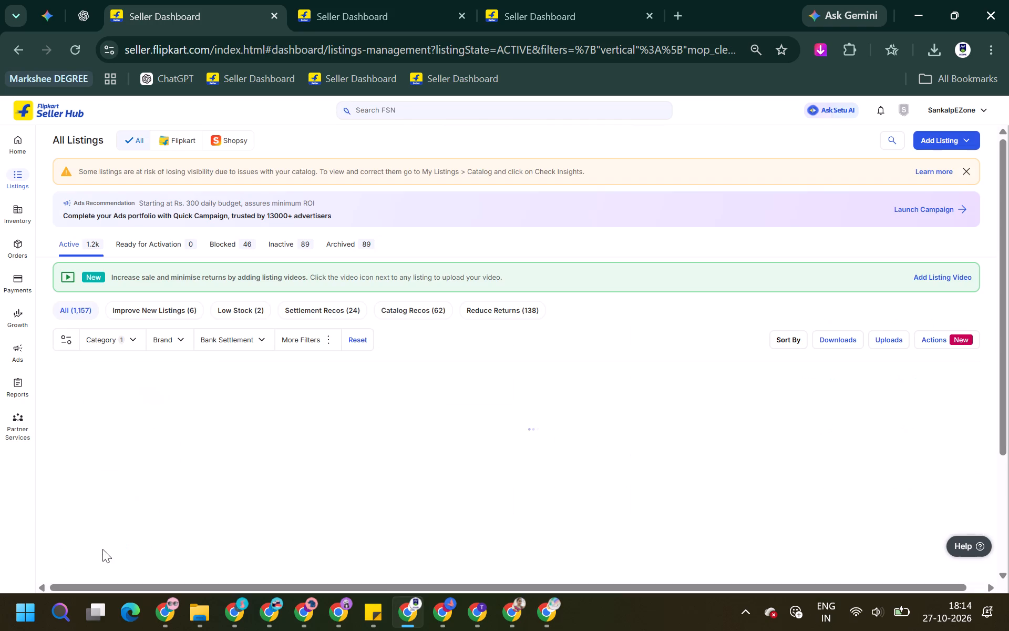
Find spin mop Bucket-Mop-Pink-14 on page 2 of the listings, set its stock to 0, and close the stock editor.
scroll(472, 307, down, 3)
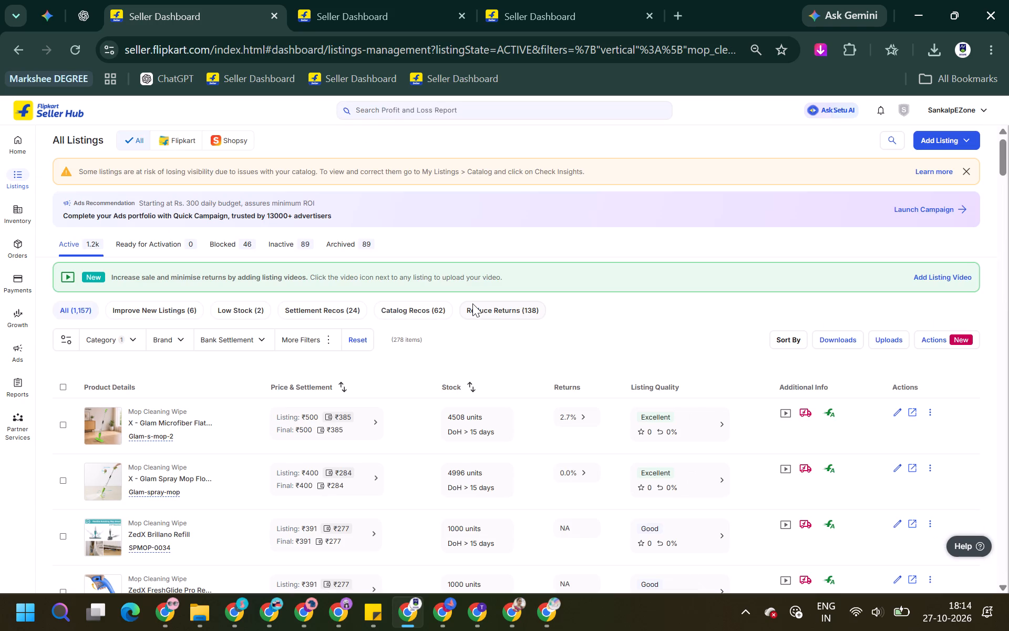
scroll(472, 303, down, 2)
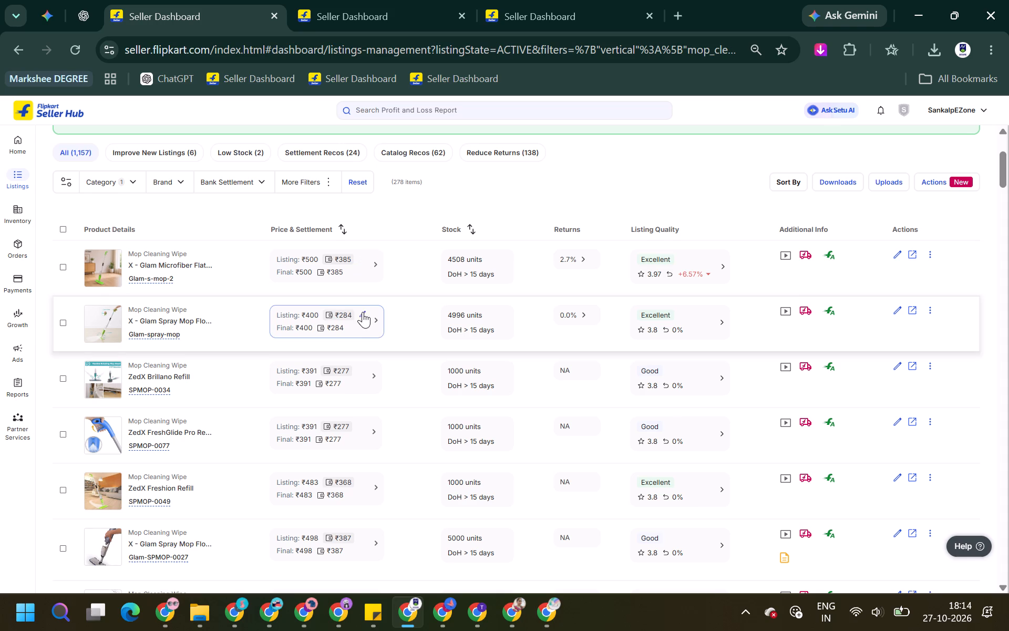
scroll(354, 324, down, 1)
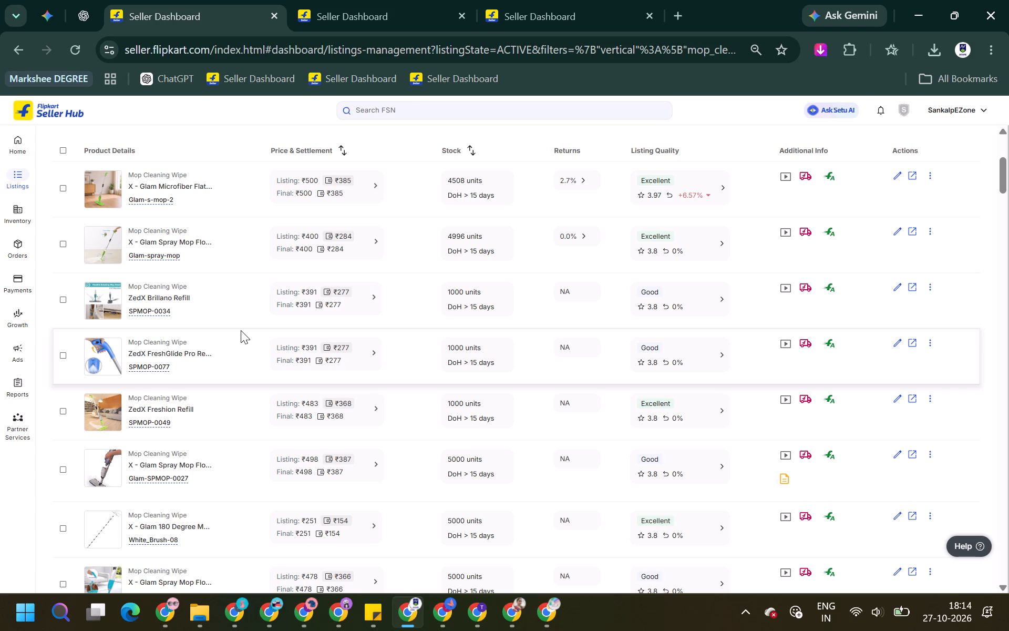
scroll(241, 330, down, 3)
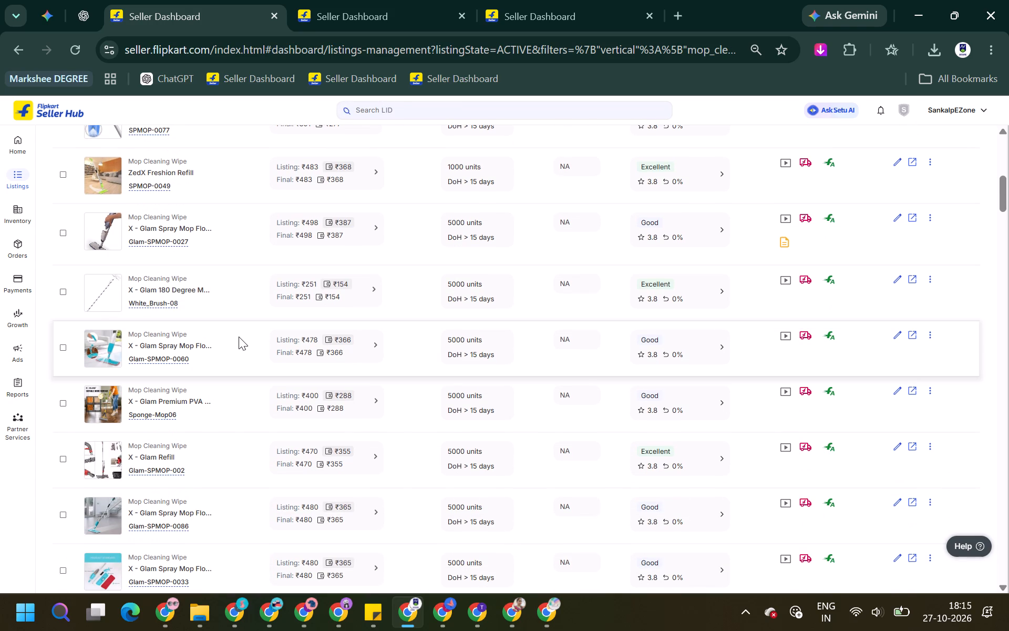
scroll(237, 337, down, 1)
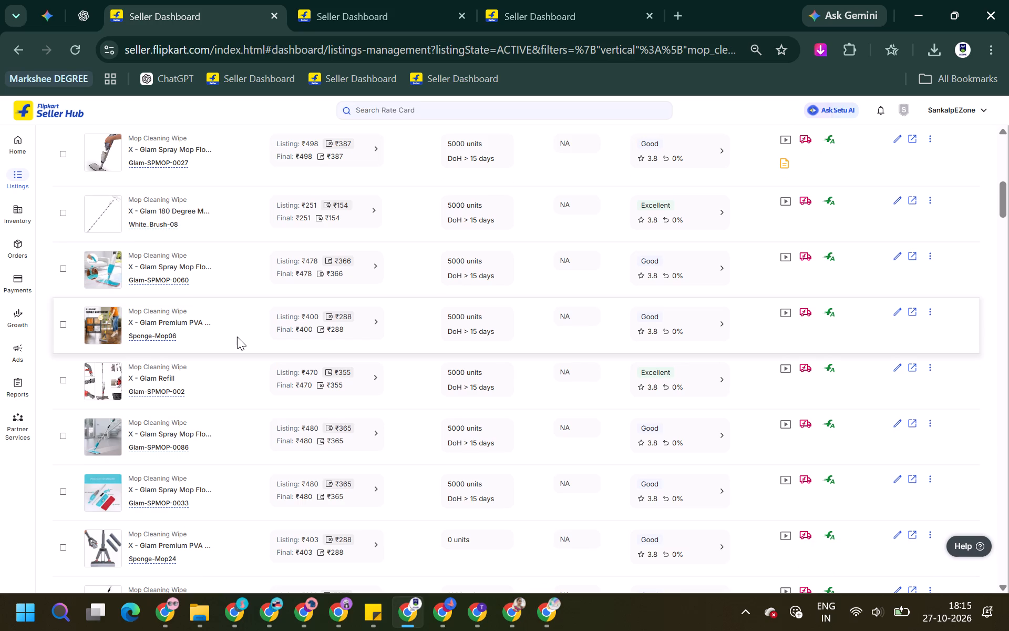
scroll(237, 337, down, 2)
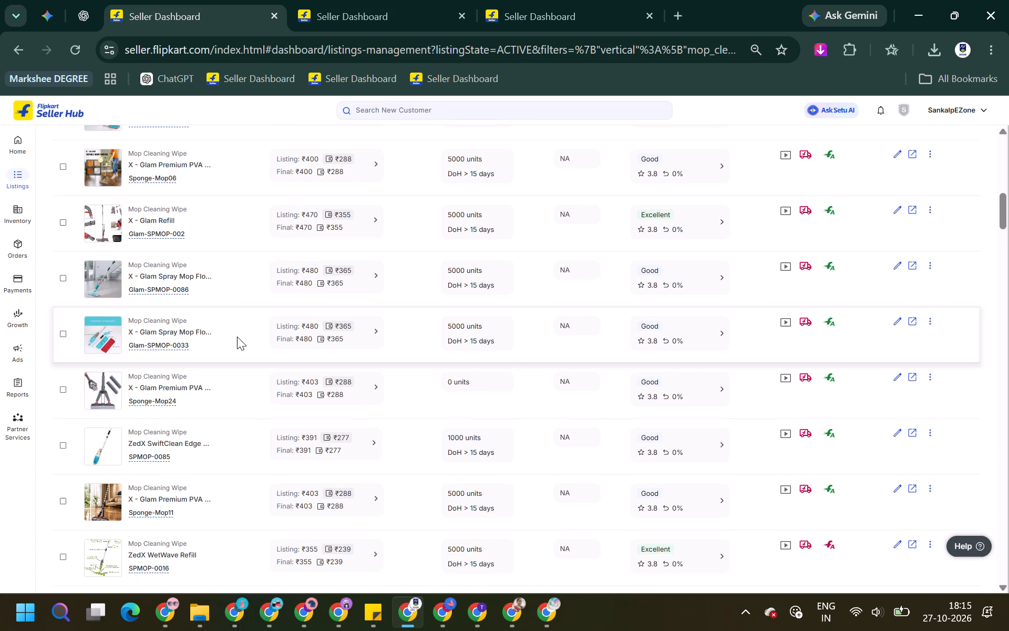
scroll(237, 337, down, 1)
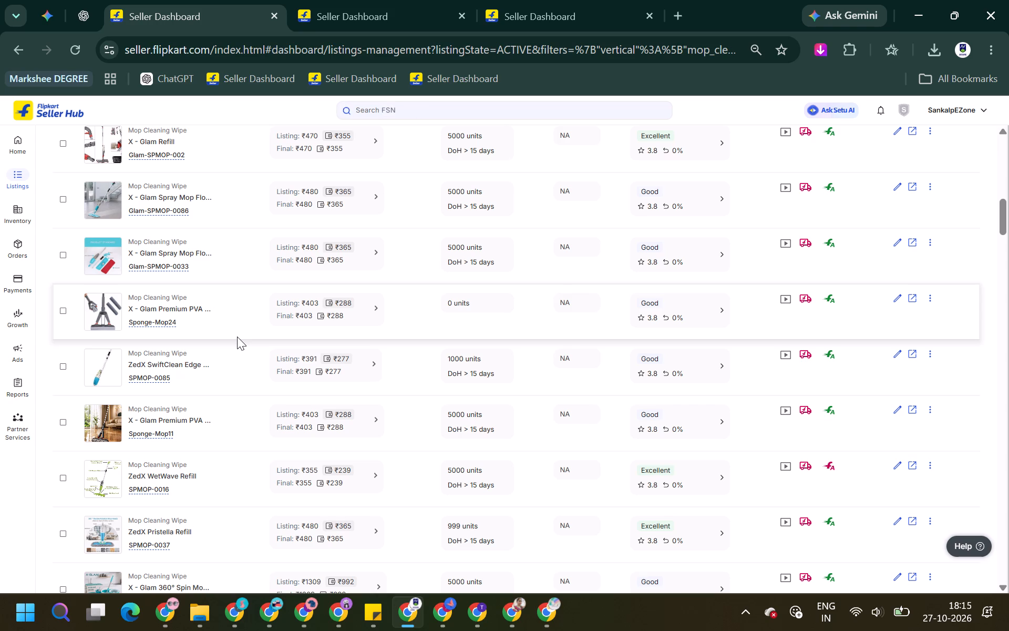
scroll(237, 337, down, 1)
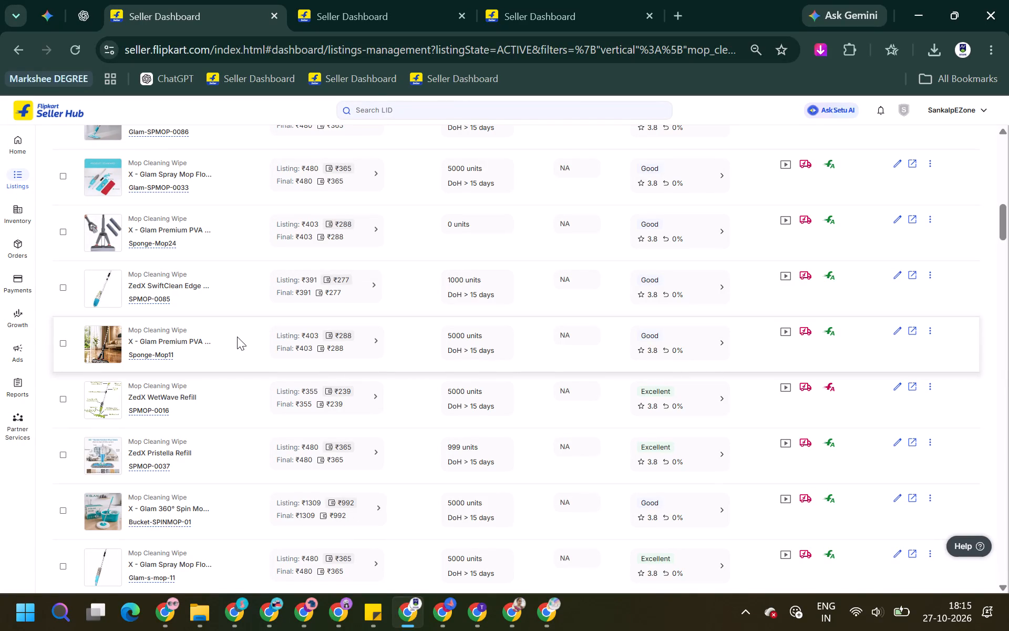
scroll(236, 337, down, 4)
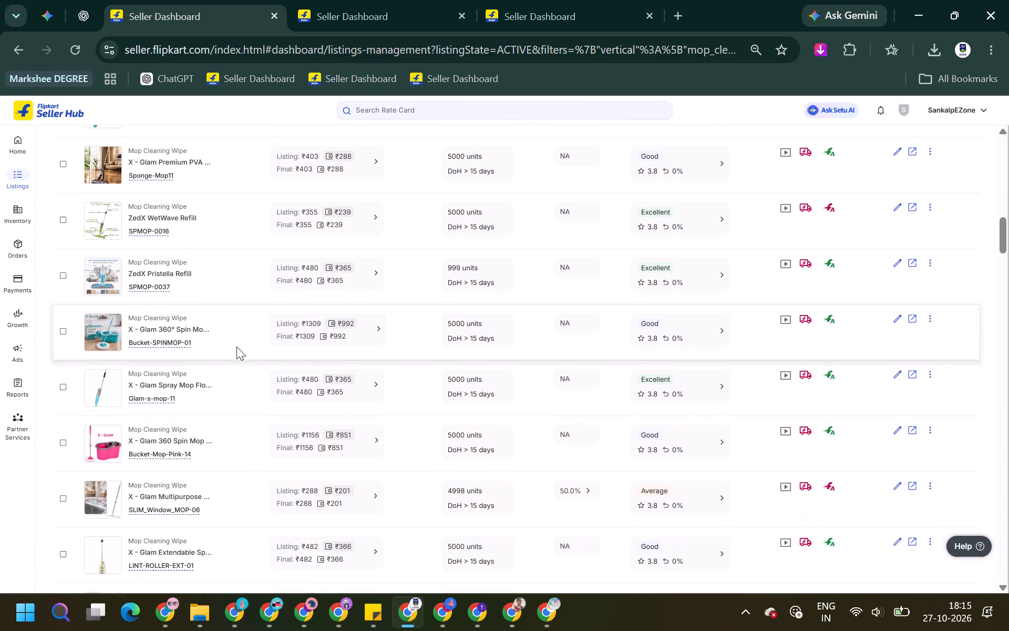
click(507, 308)
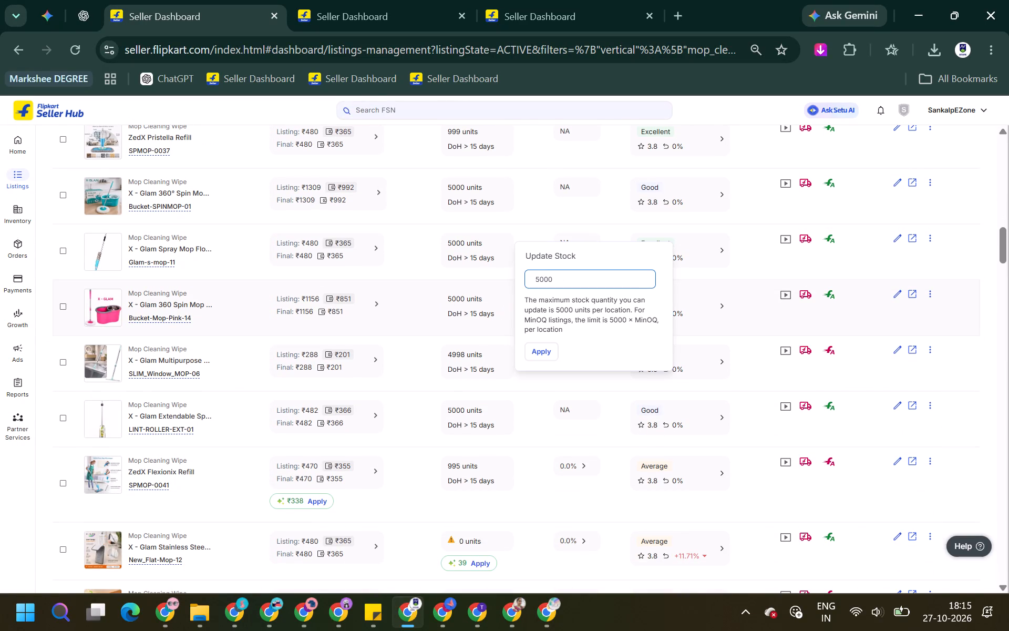
double_click(543, 279)
key(0)
key(Return)
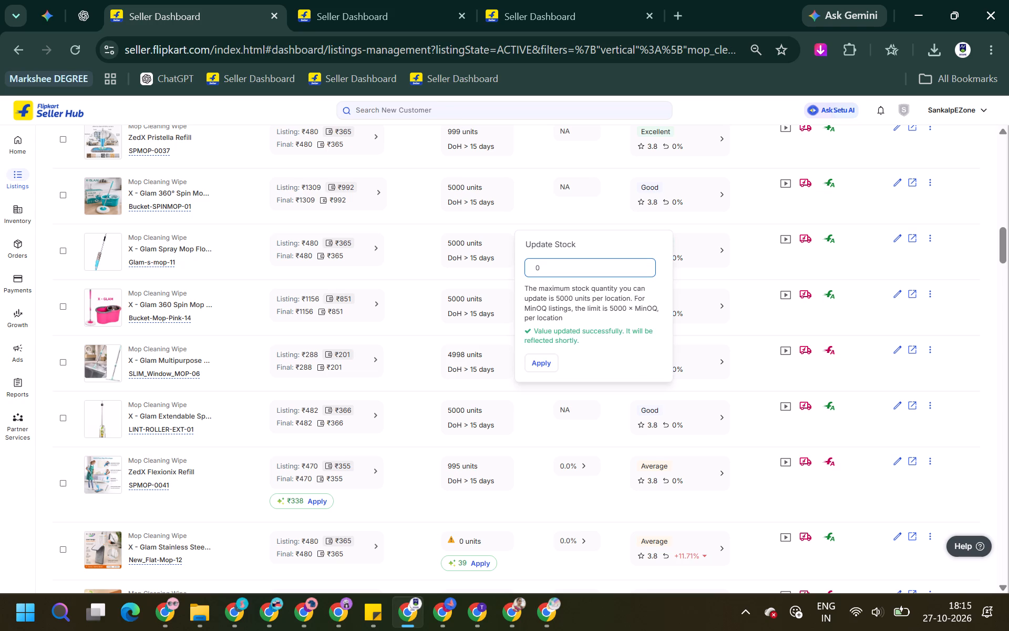
click(396, 317)
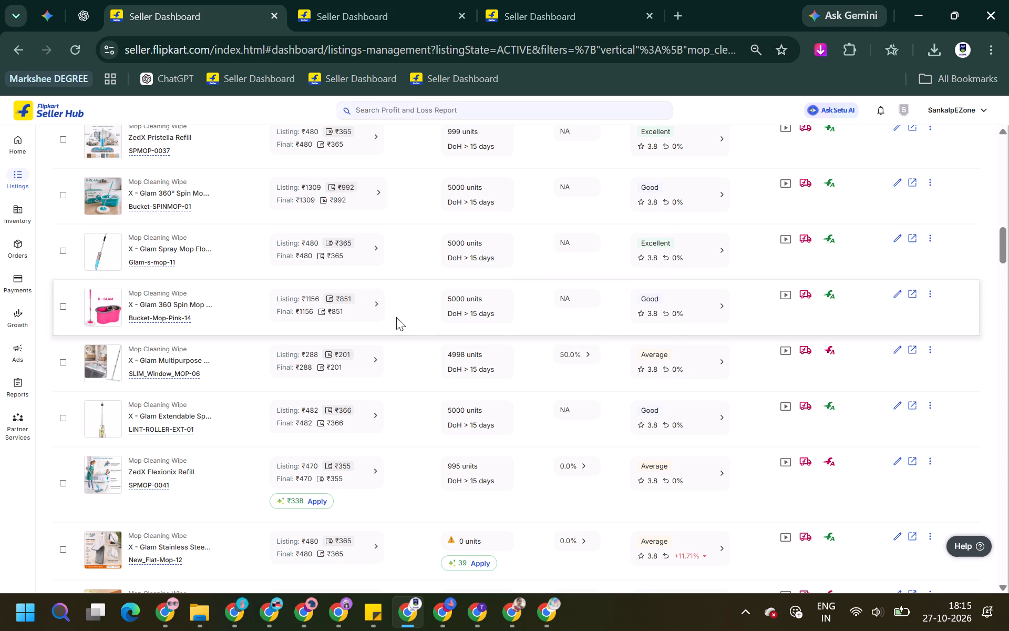
Find the Plenzo spin mop bucket-mop on page 2 of the listings, set its stock to 0, and close the stock editor.
scroll(396, 317, down, 1)
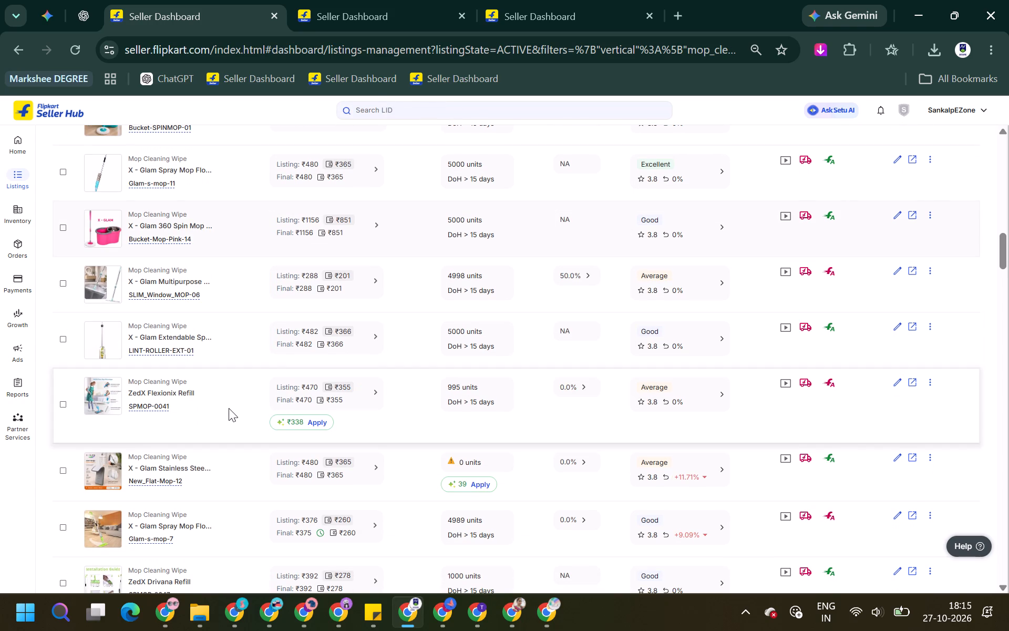
scroll(229, 408, down, 1)
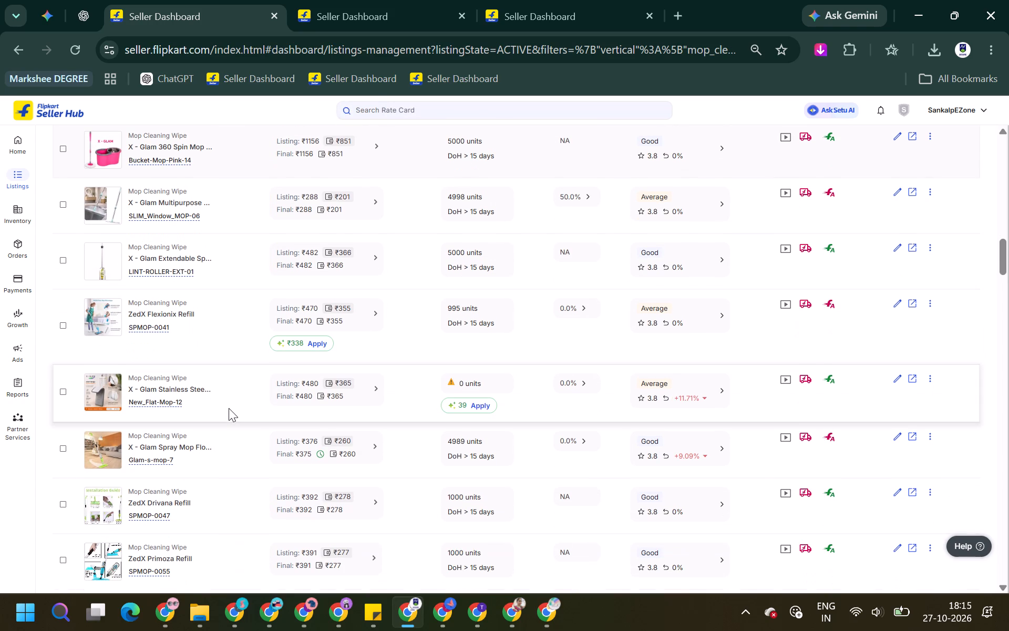
scroll(229, 408, down, 2)
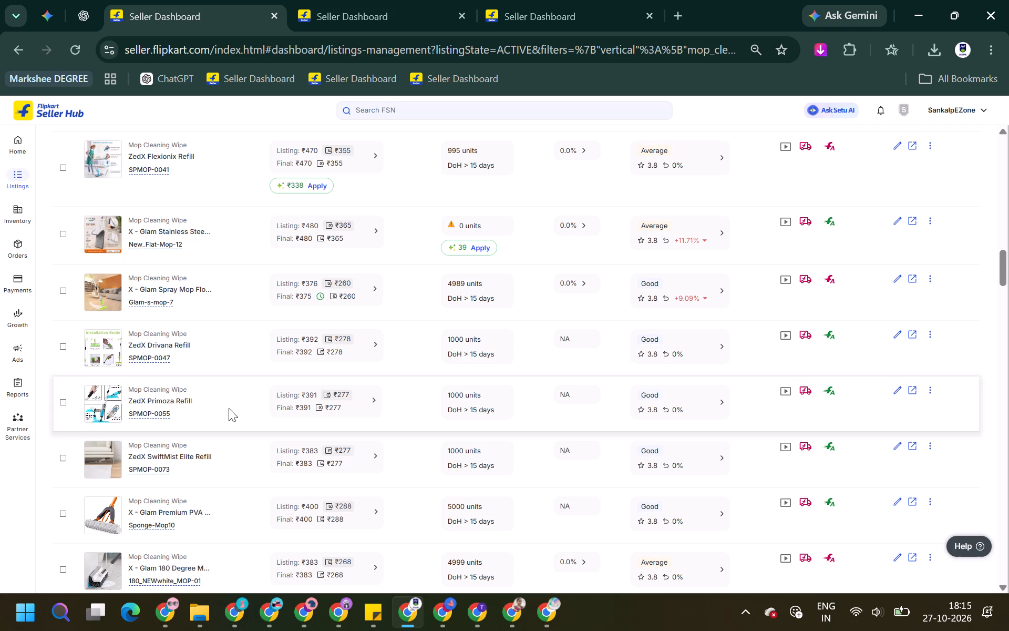
scroll(229, 407, down, 2)
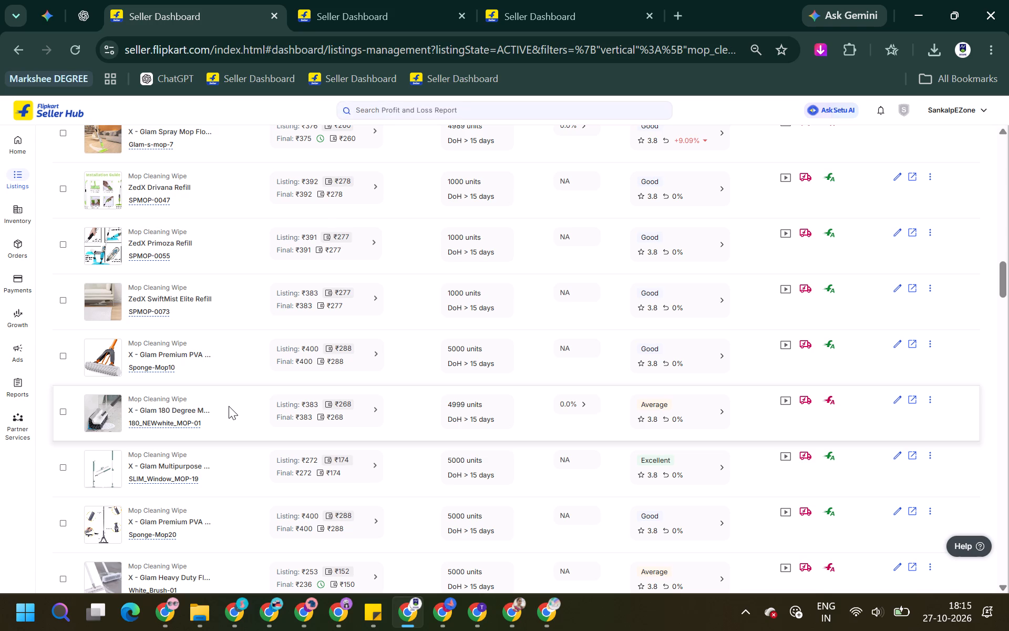
scroll(229, 406, down, 1)
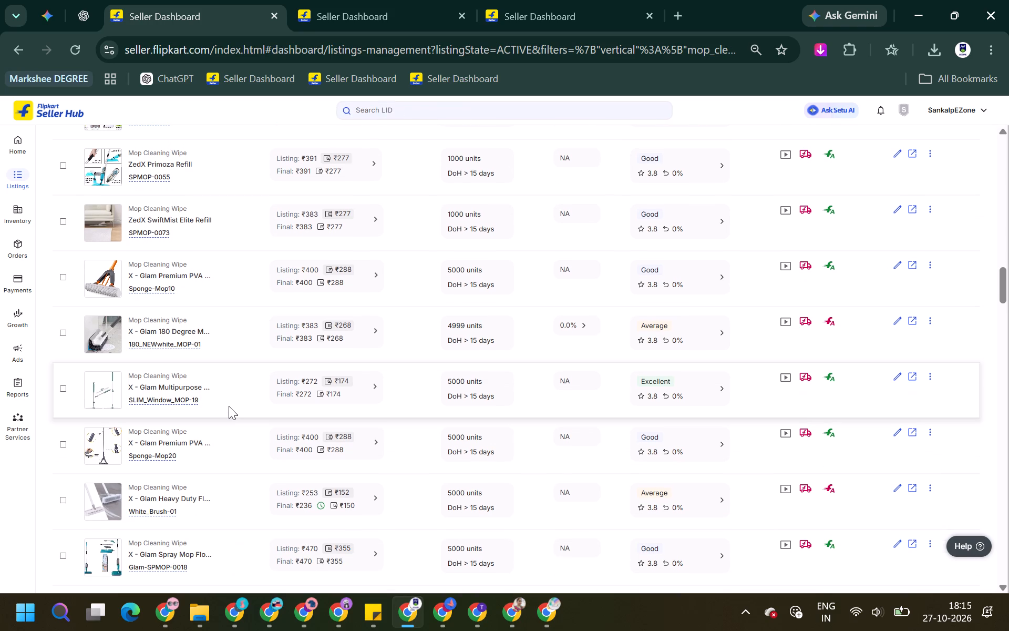
scroll(229, 406, down, 2)
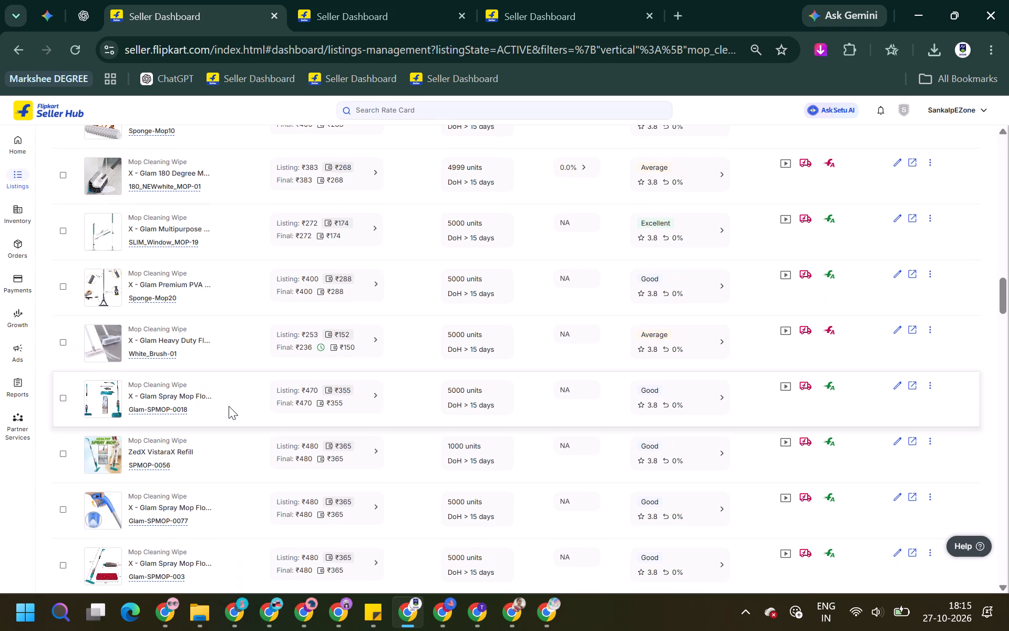
scroll(229, 406, down, 2)
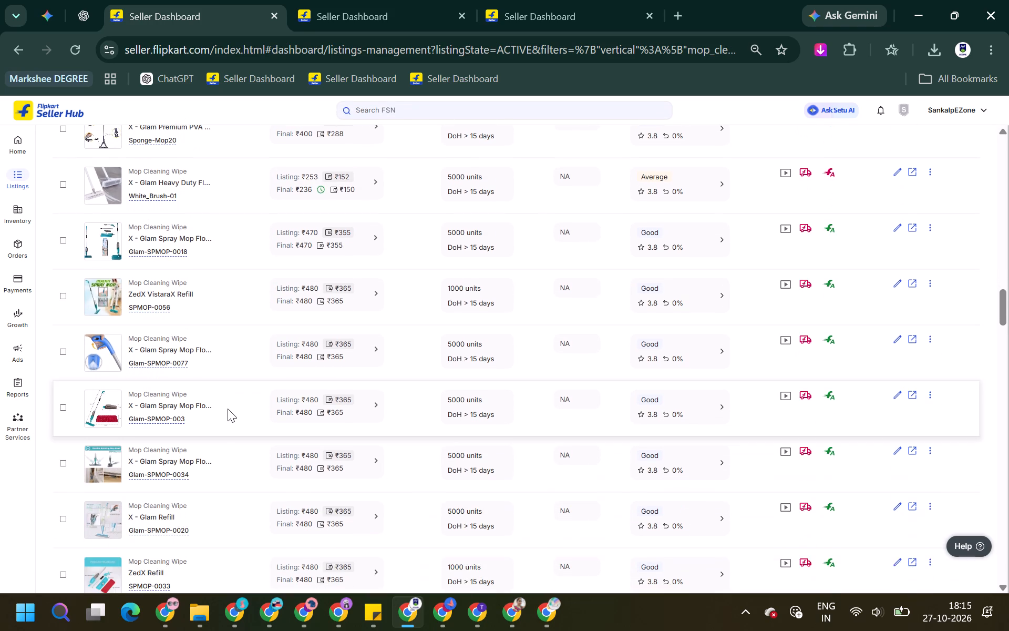
scroll(232, 450, down, 5)
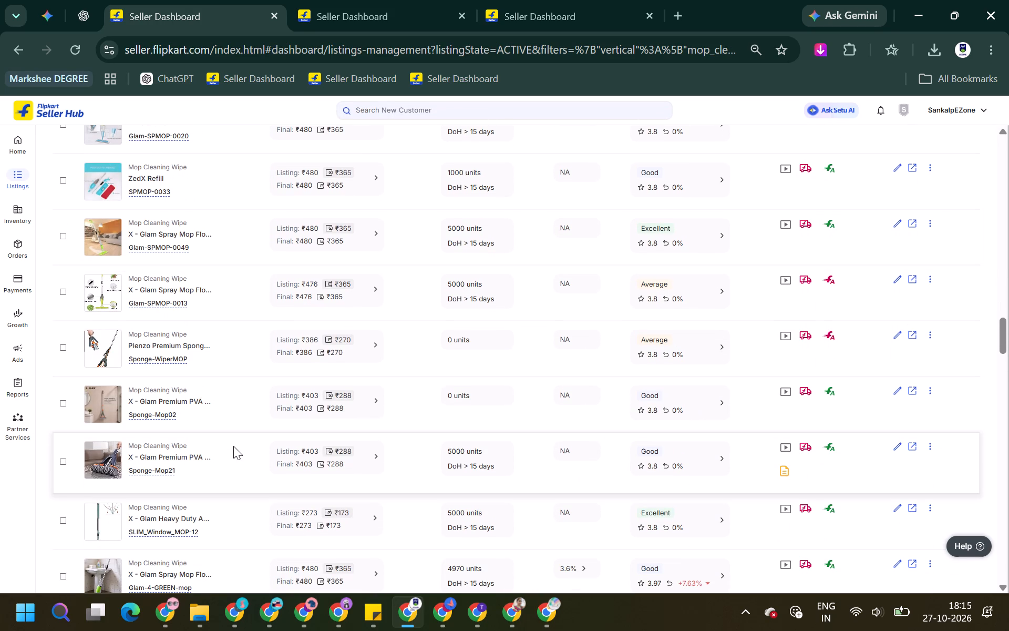
scroll(239, 374, down, 2)
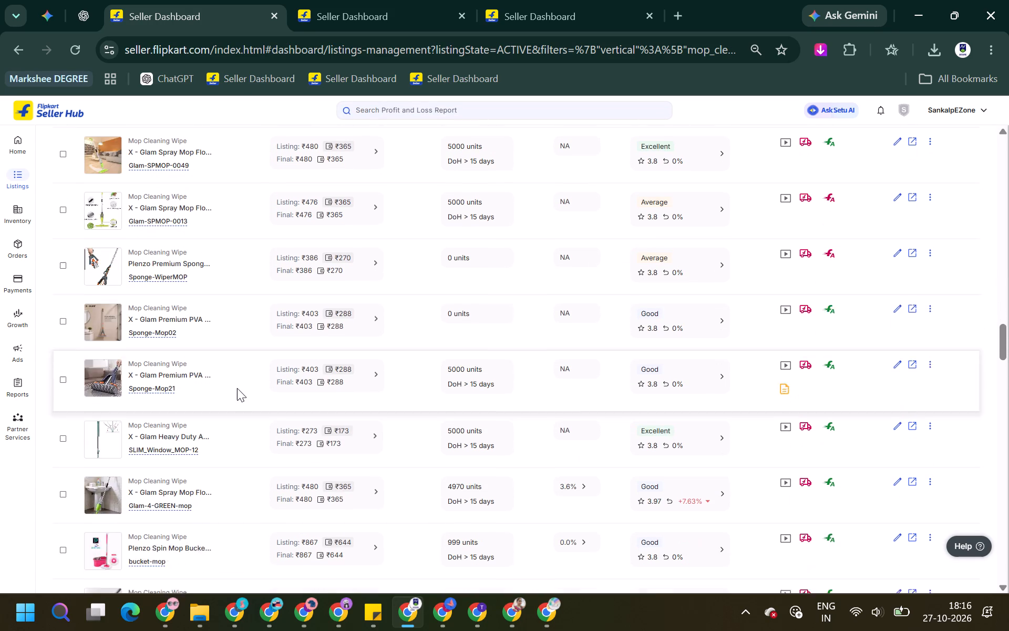
scroll(236, 393, down, 1)
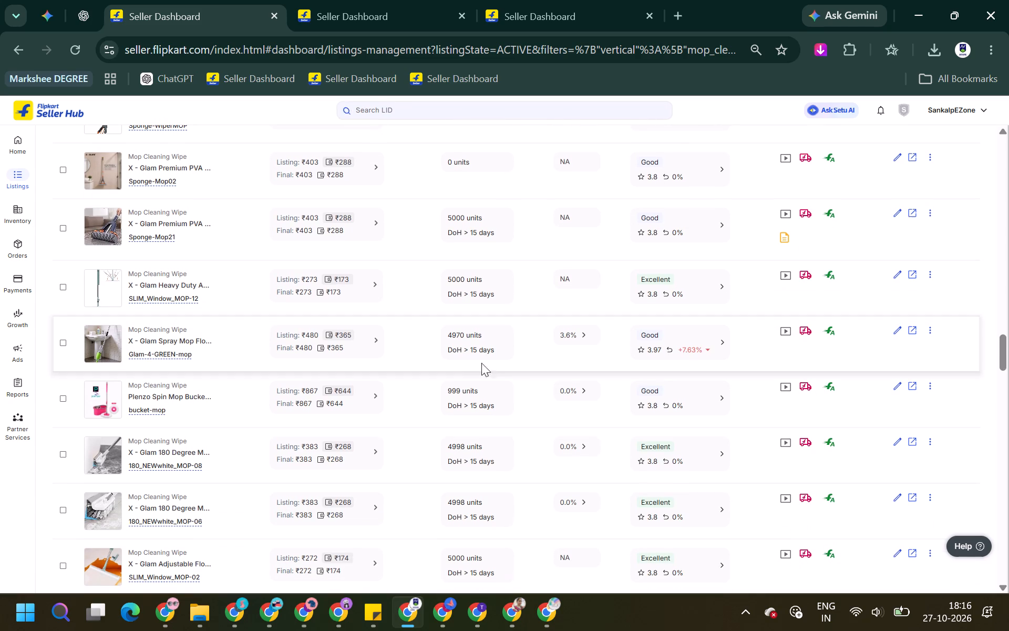
click(505, 401)
triple_click(551, 373)
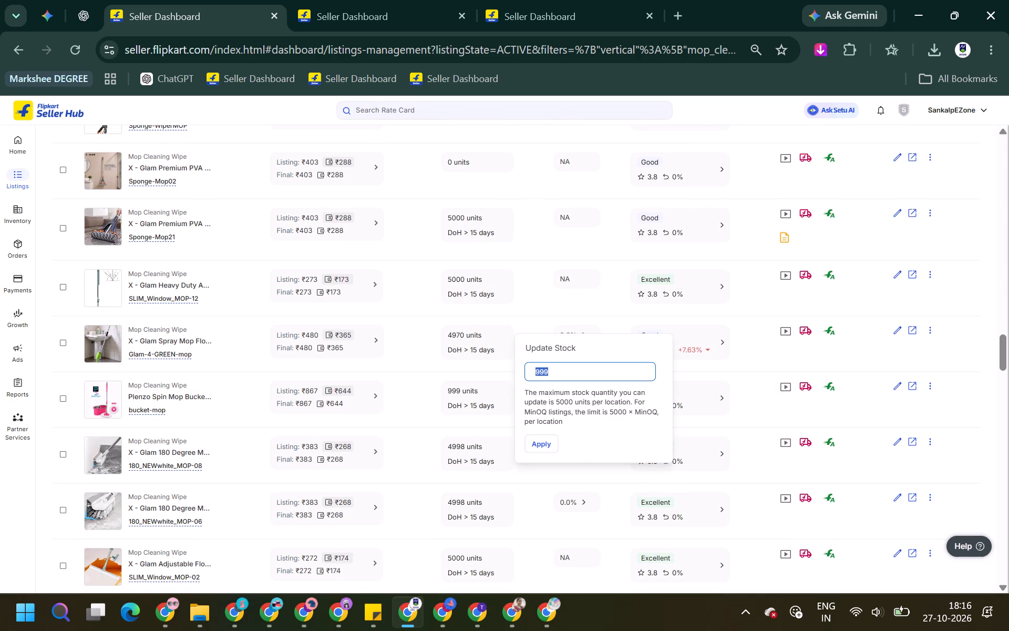
key(9)
key(BackSpace)
key(0)
key(Return)
click(439, 395)
Find spin mop Bucket-Mop-Blue-4 further down the listings, set its stock to 0, and close the stock editor.
scroll(439, 395, down, 2)
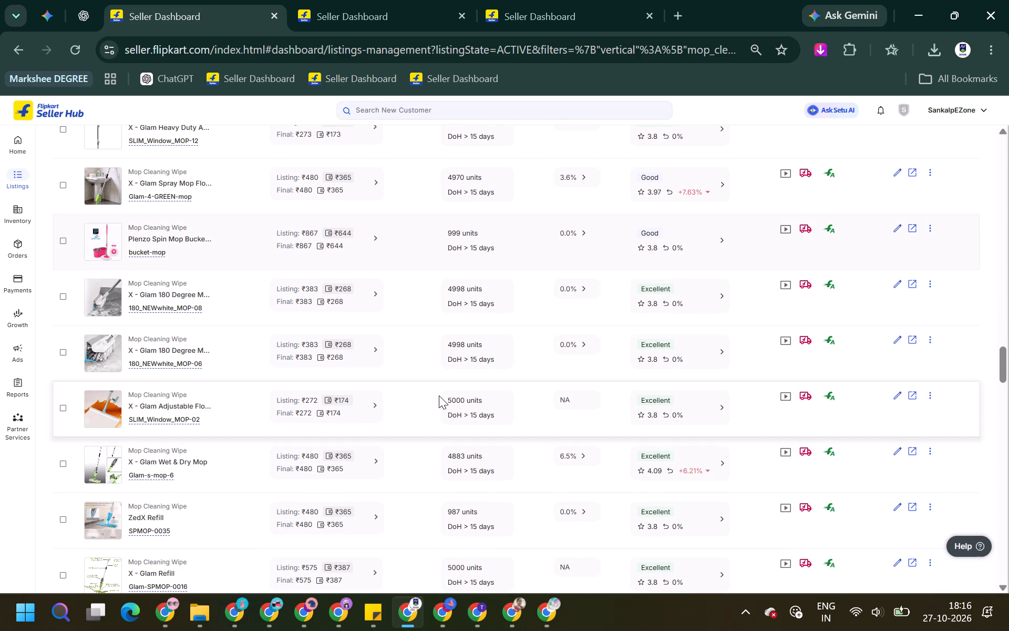
scroll(439, 395, down, 6)
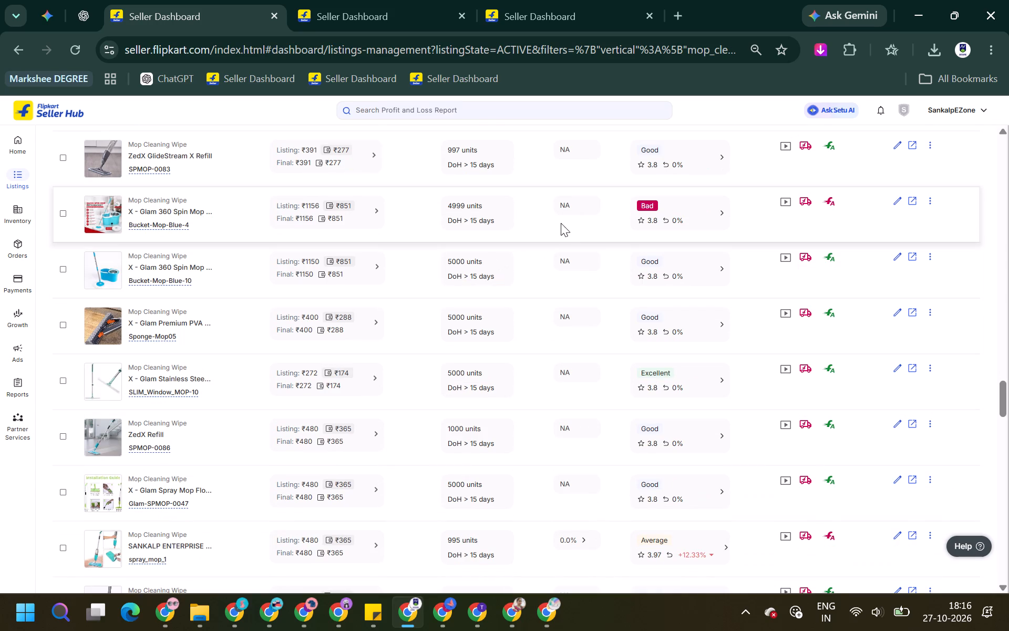
click(506, 212)
triple_click(557, 189)
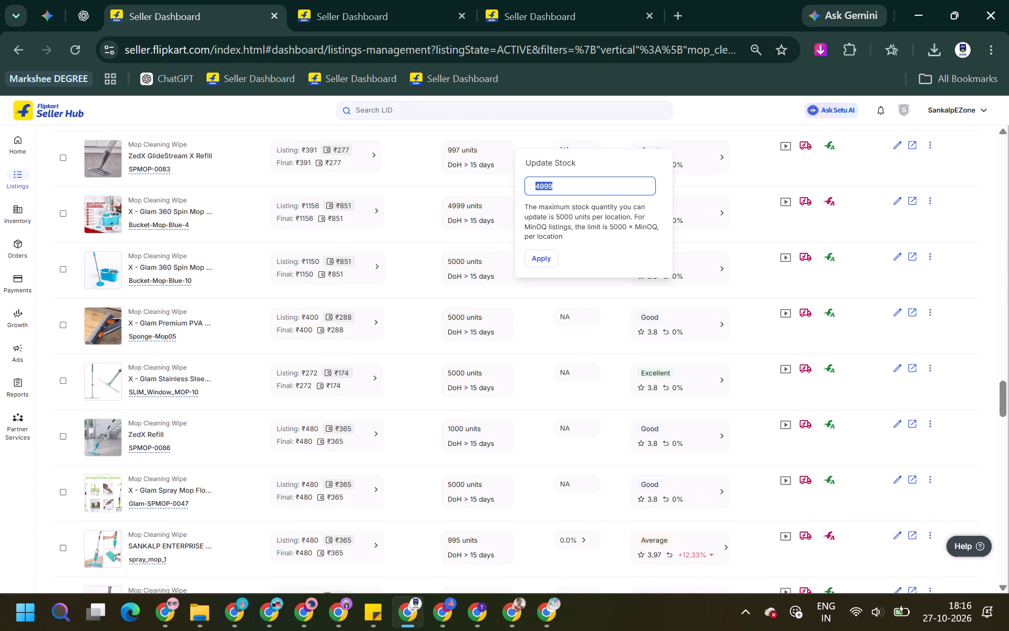
key(0)
key(Return)
click(419, 219)
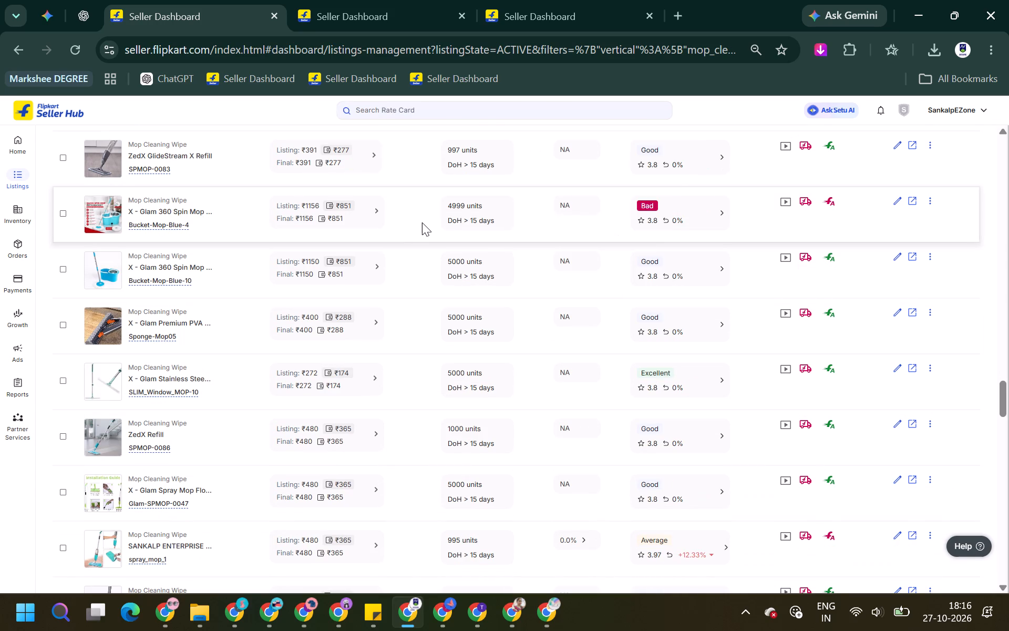
Set the stock of spin mop Bucket-Mop-Blue-10 to 0 and close the stock editor.
click(504, 271)
triple_click(560, 246)
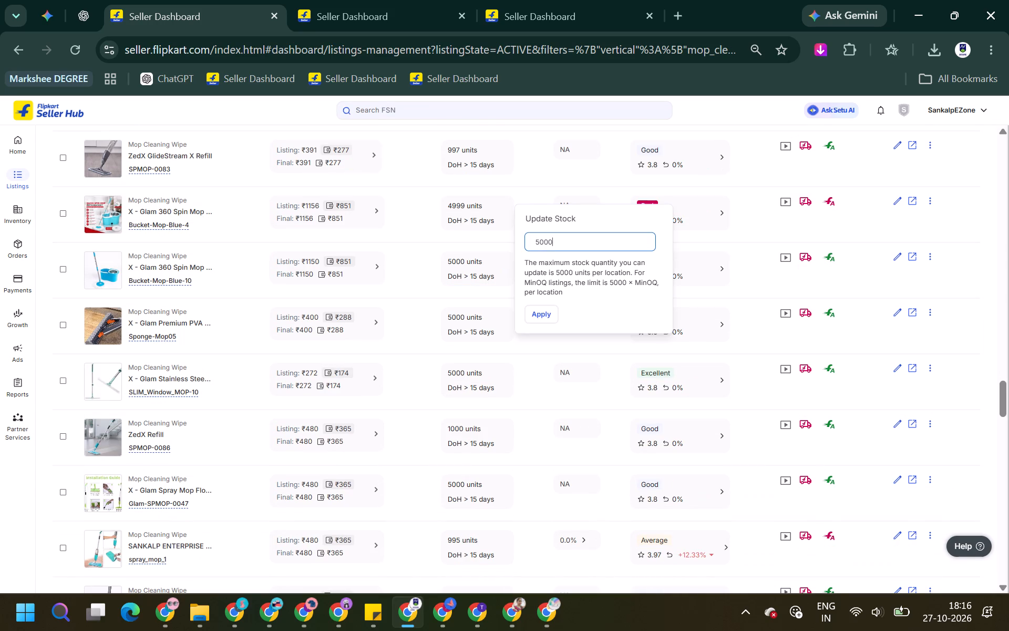
key(0)
key(Return)
click(429, 295)
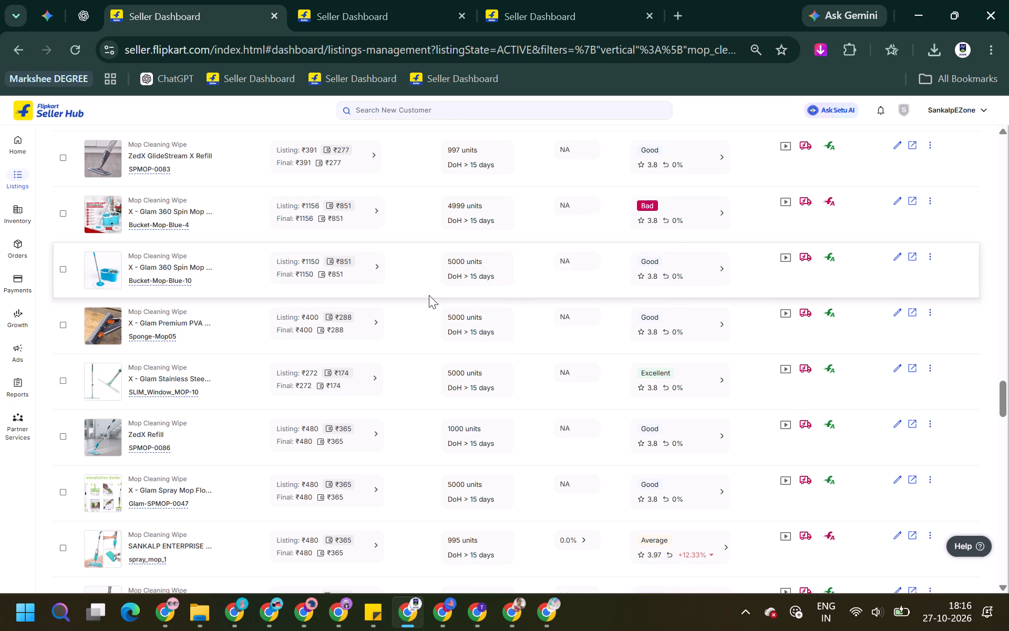
Find the Plenzo 360 spin mop Plastic_Bucket_MopSET further down the listings, set its stock to 0, and close the stock editor.
scroll(429, 295, down, 6)
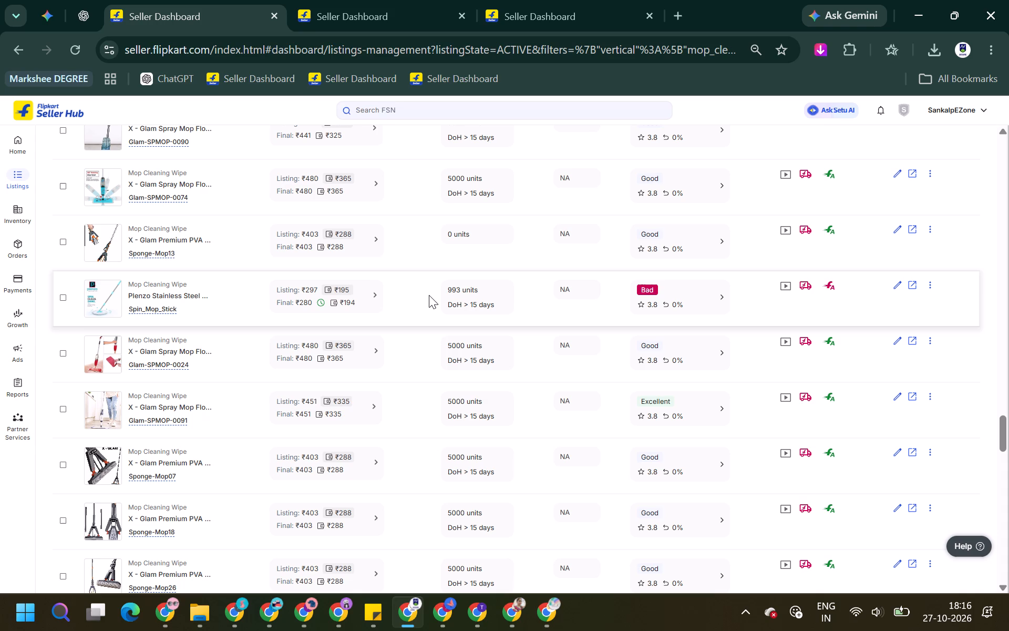
scroll(429, 295, down, 1)
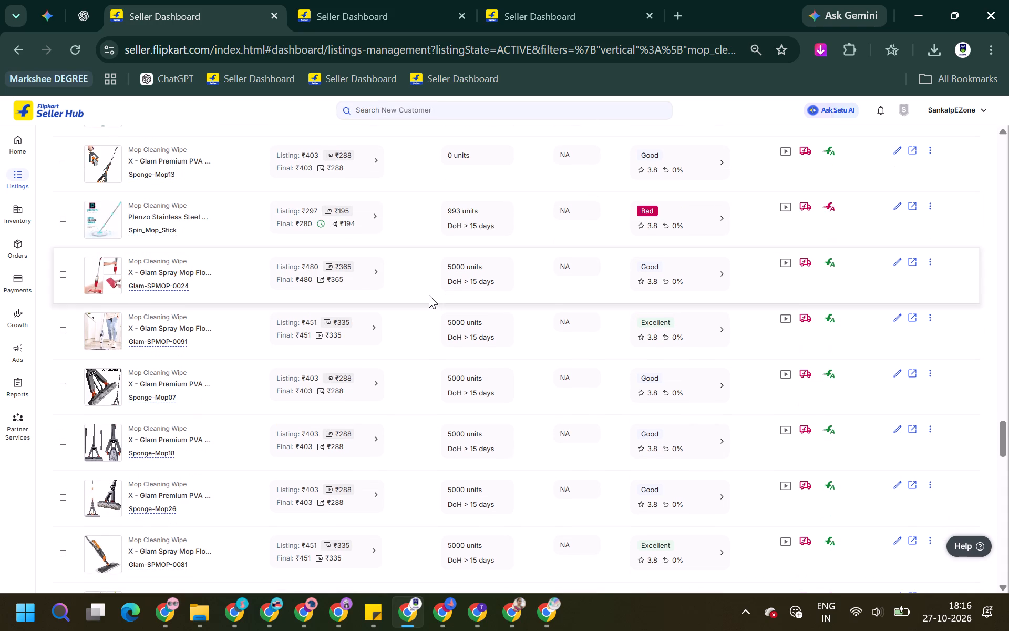
scroll(429, 295, down, 8)
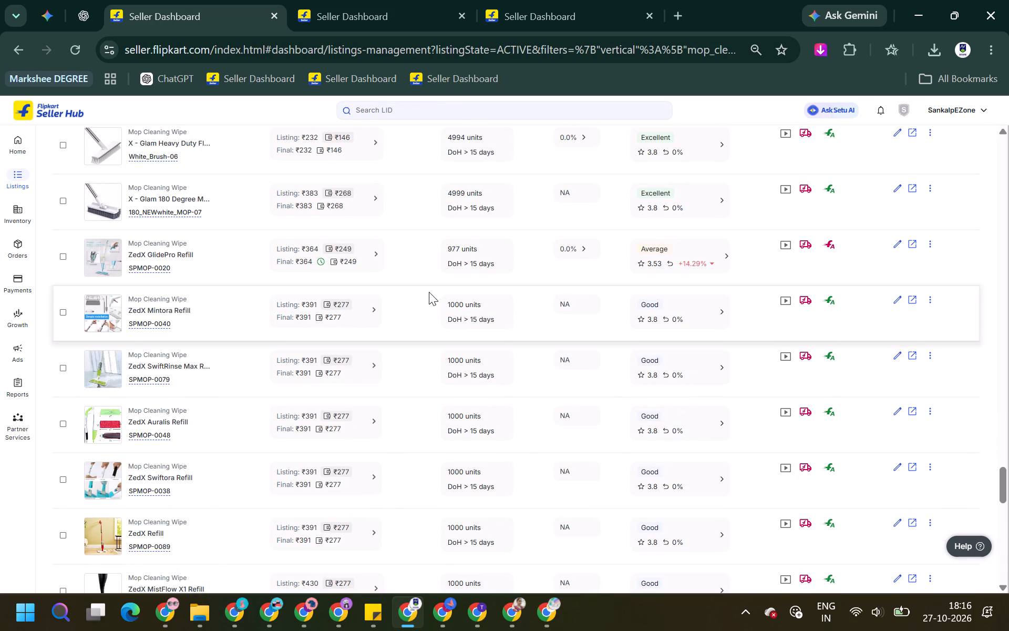
scroll(429, 292, down, 1)
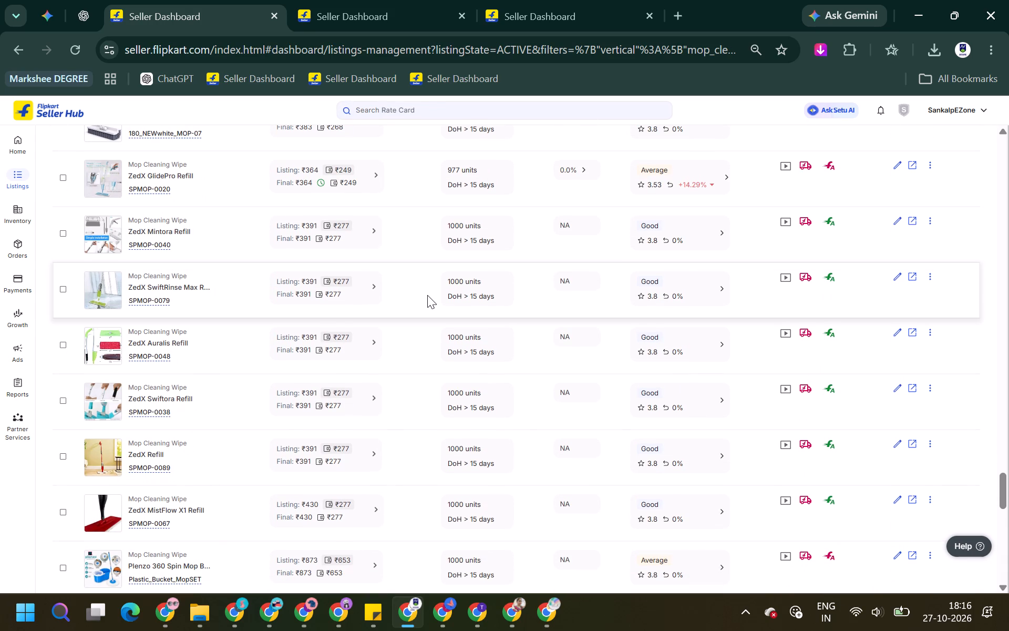
scroll(427, 295, down, 3)
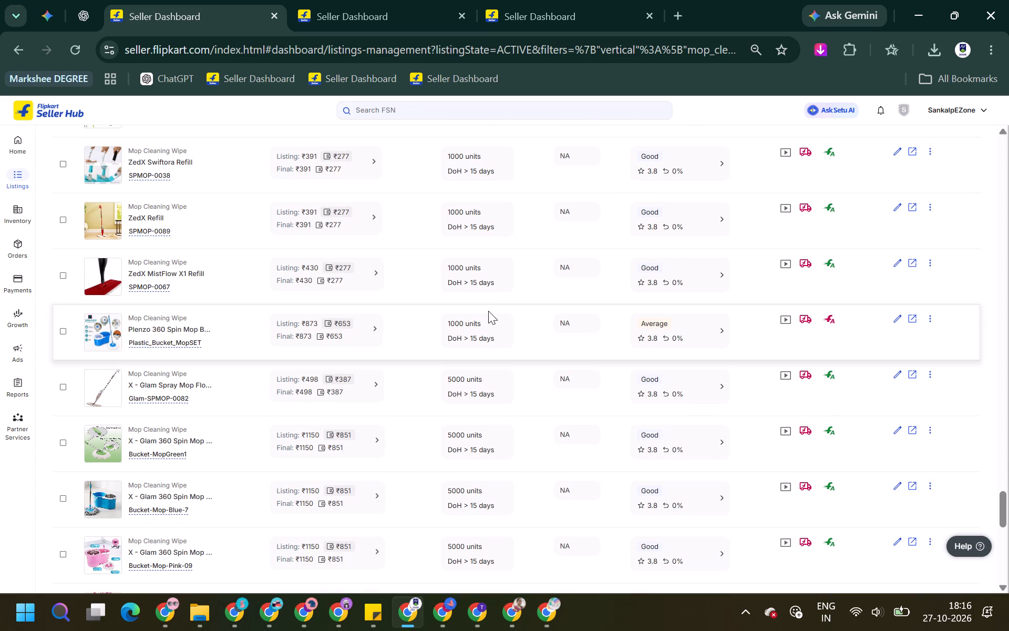
click(506, 331)
double_click(537, 304)
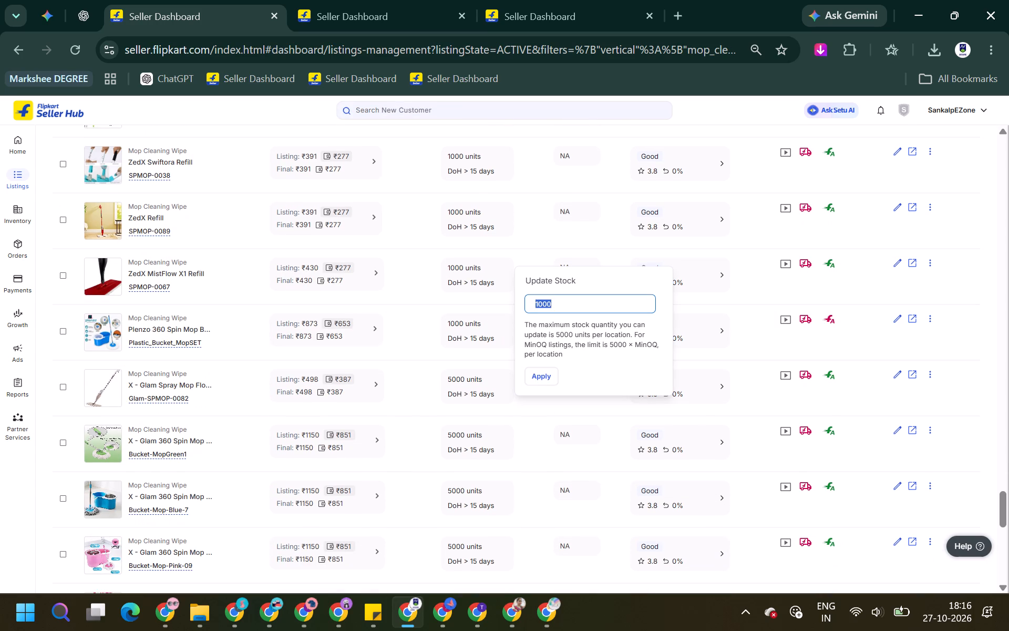
key(0)
key(Return)
click(420, 346)
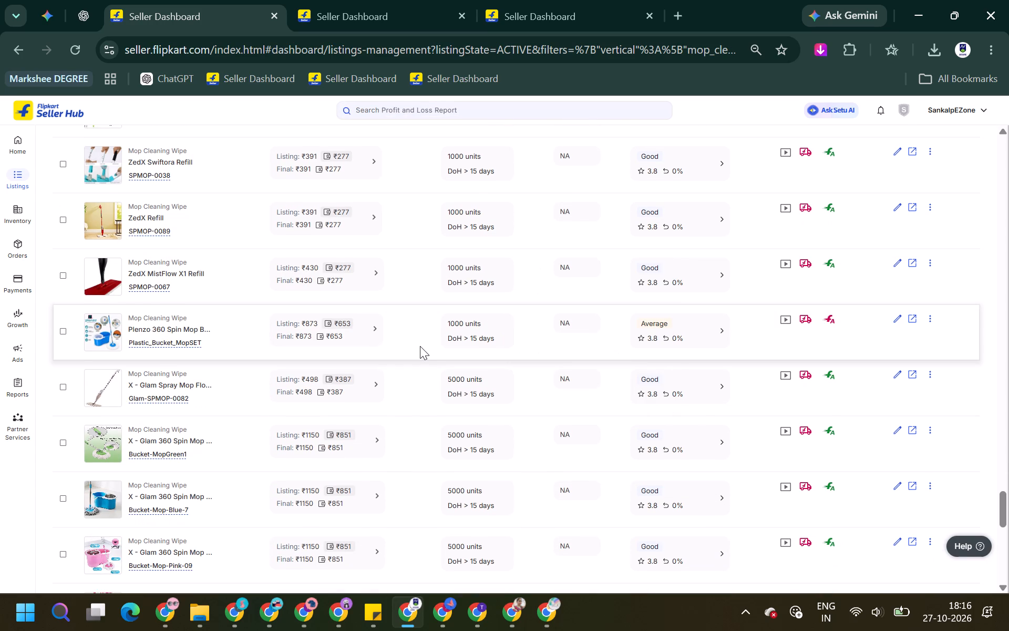
Try to set the stock of spin mop Bucket-Mop-Blue-7 to 0, and close the stock editor.
scroll(420, 346, down, 2)
click(503, 341)
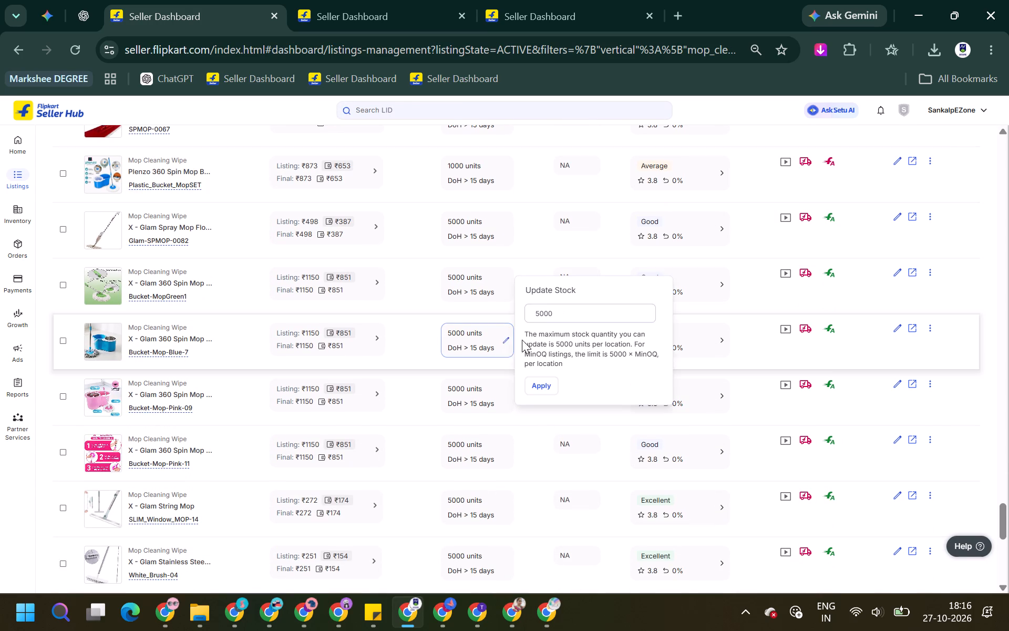
double_click(557, 322)
key(0)
key(Return)
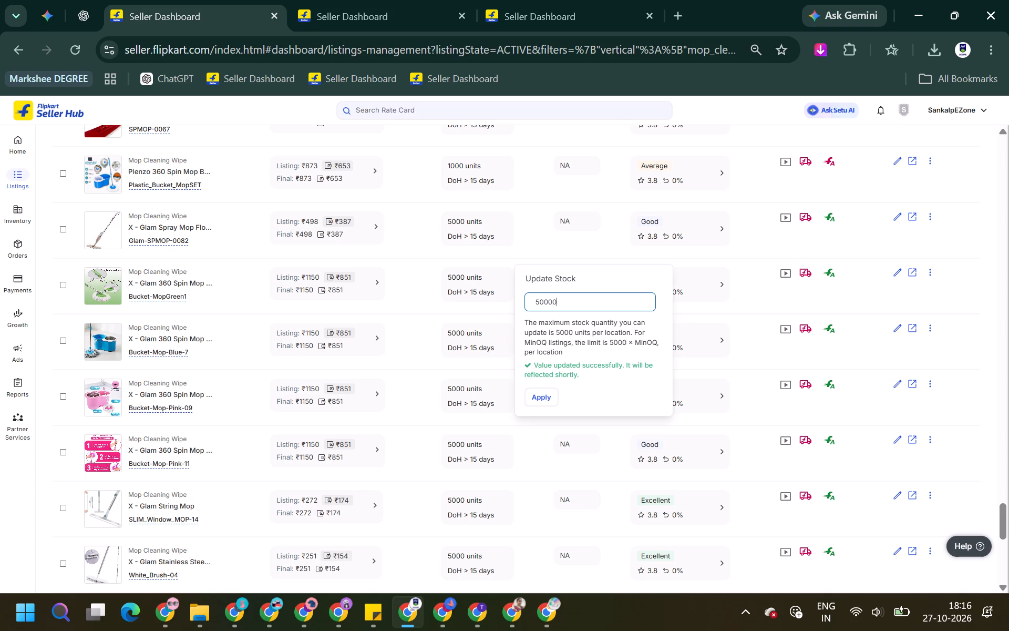
click(427, 354)
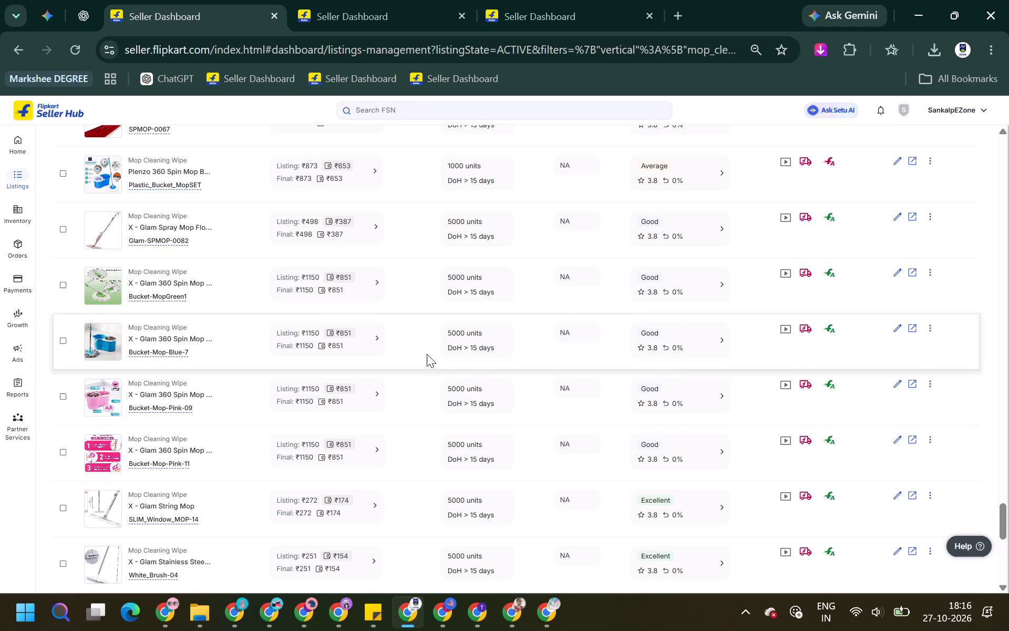
Set the stock of spin mop Bucket-Mop-Pink-09 to 0 and close the stock editor.
scroll(427, 354, down, 1)
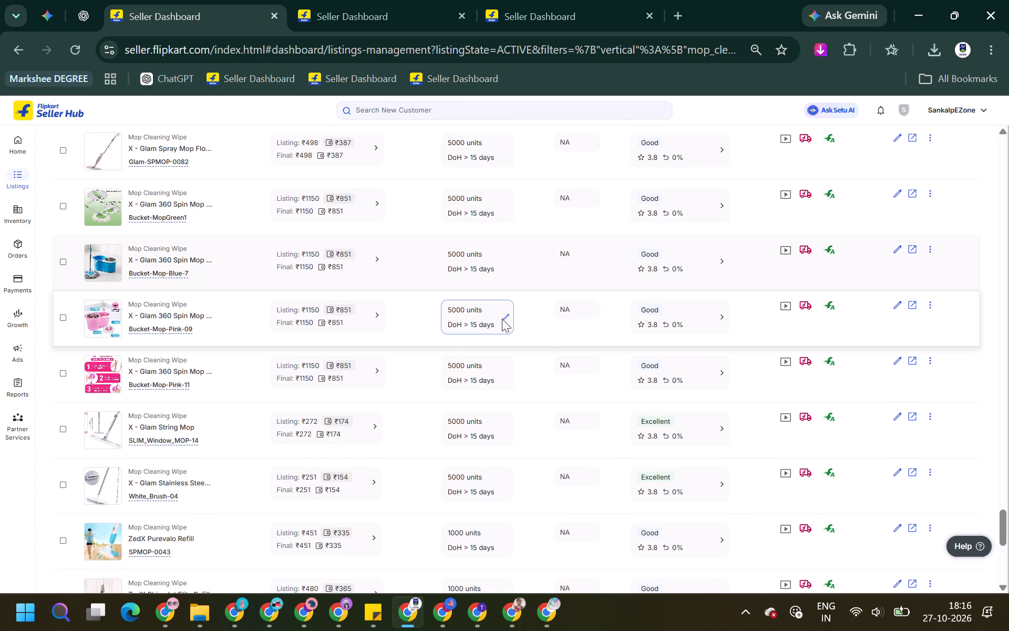
click(509, 318)
click(550, 299)
double_click(548, 296)
key(minus)
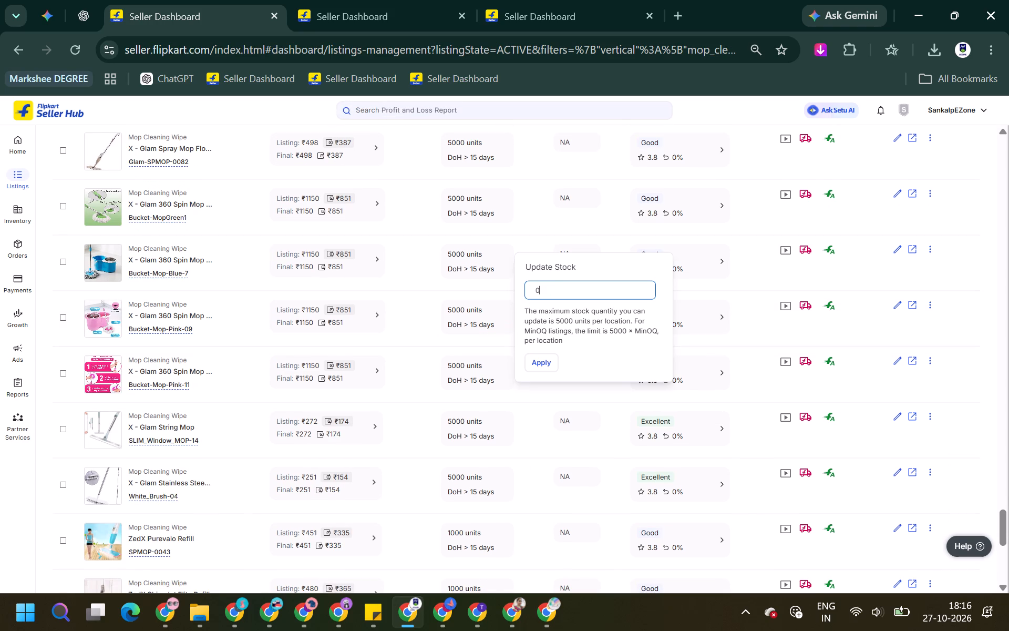
key(Return)
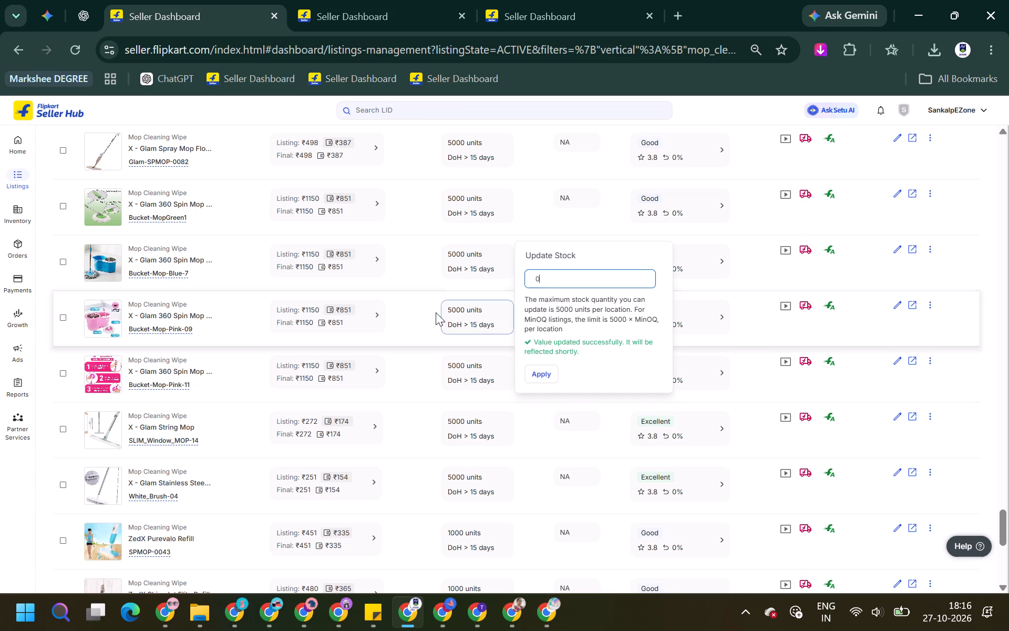
click(423, 327)
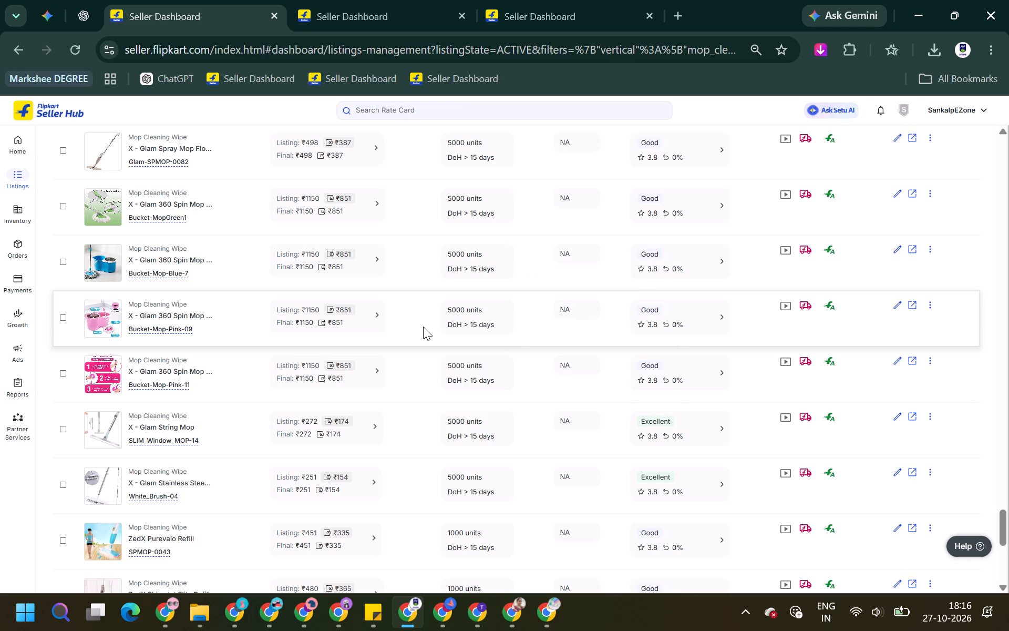
Set the stock of spin mop Bucket-Mop-Pink-11 to 0 and apply it.
scroll(423, 327, down, 1)
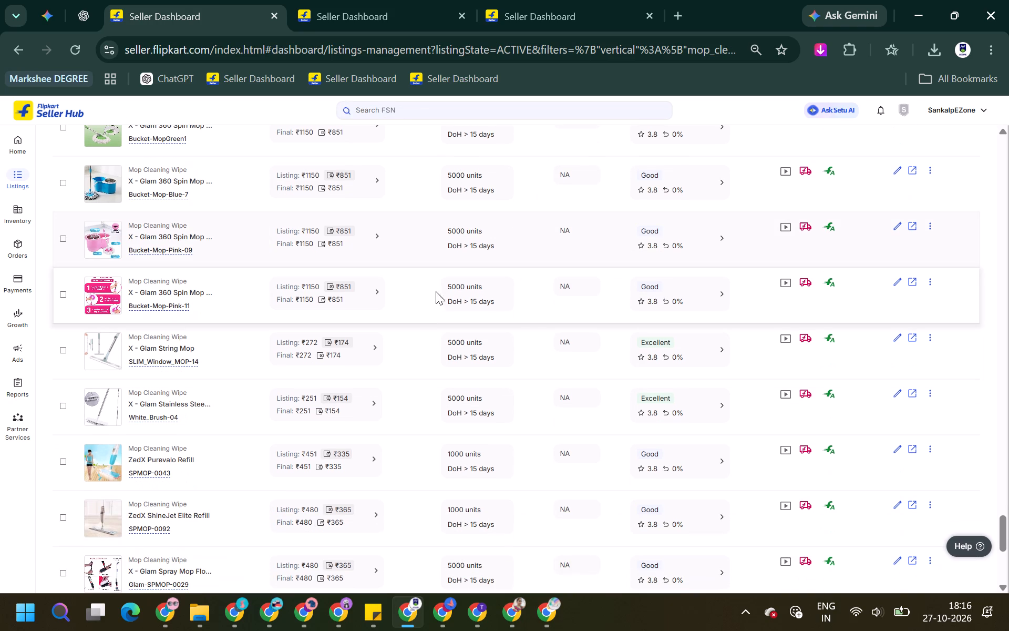
click(505, 295)
triple_click(578, 270)
key(0)
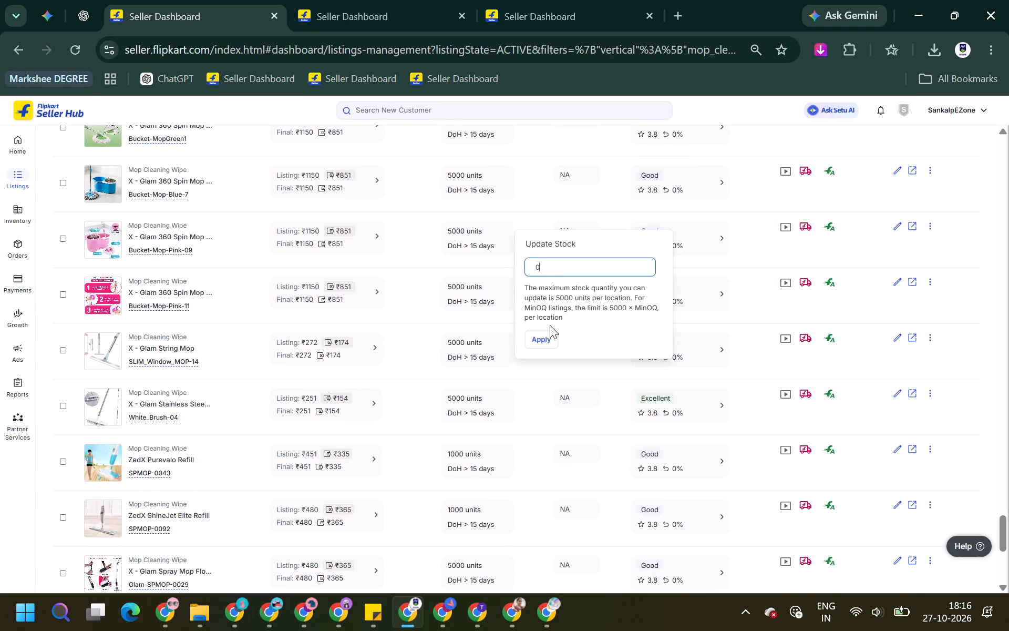
click(547, 333)
Check the rest of this page for remaining spin mops and open page 3 of the mop listings.
scroll(446, 361, down, 3)
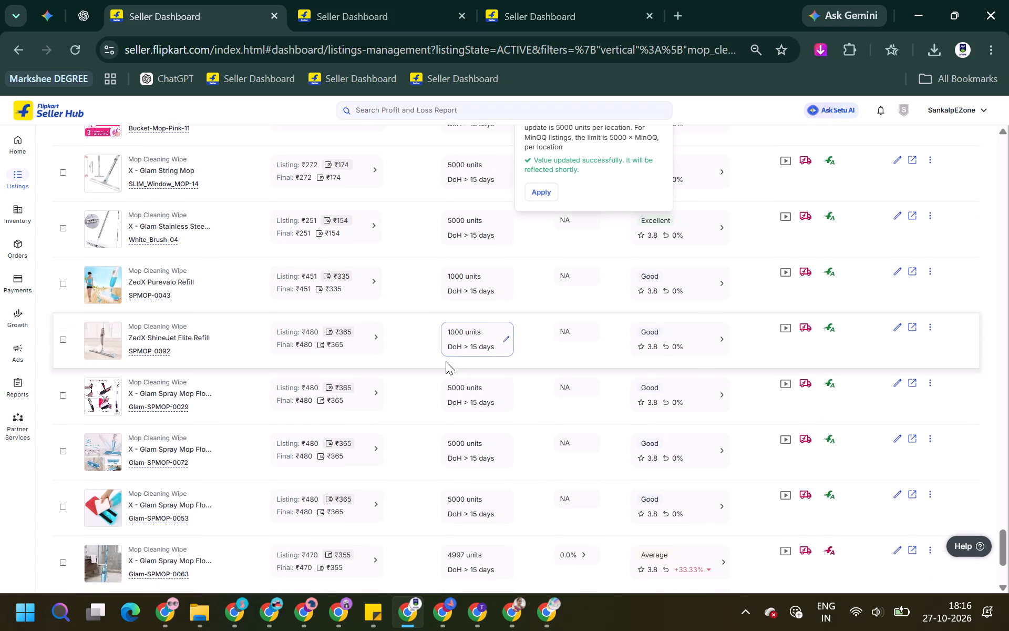
scroll(446, 361, down, 1)
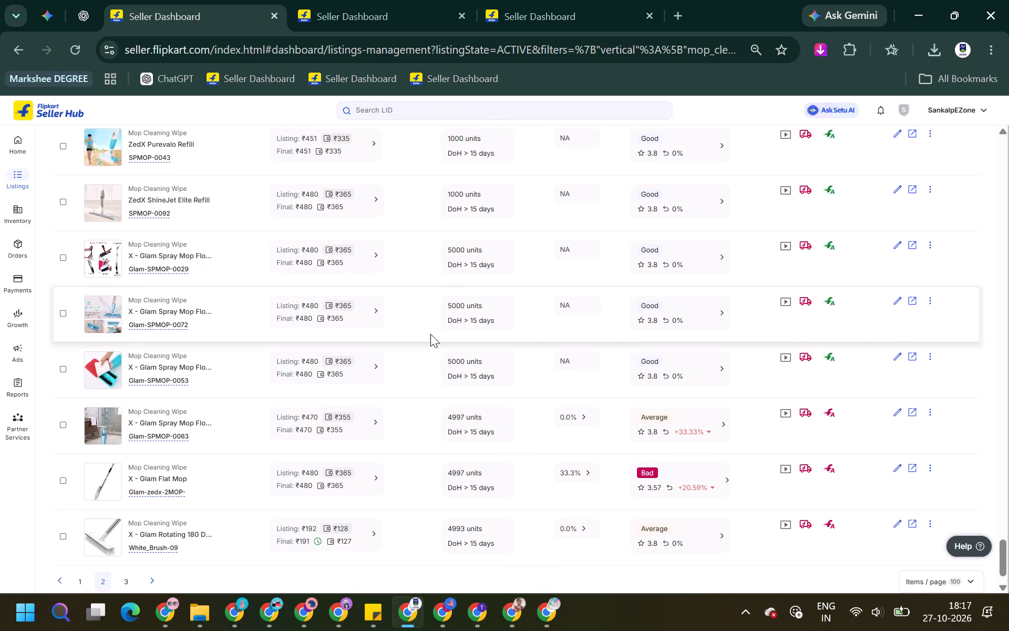
scroll(430, 334, down, 3)
click(126, 547)
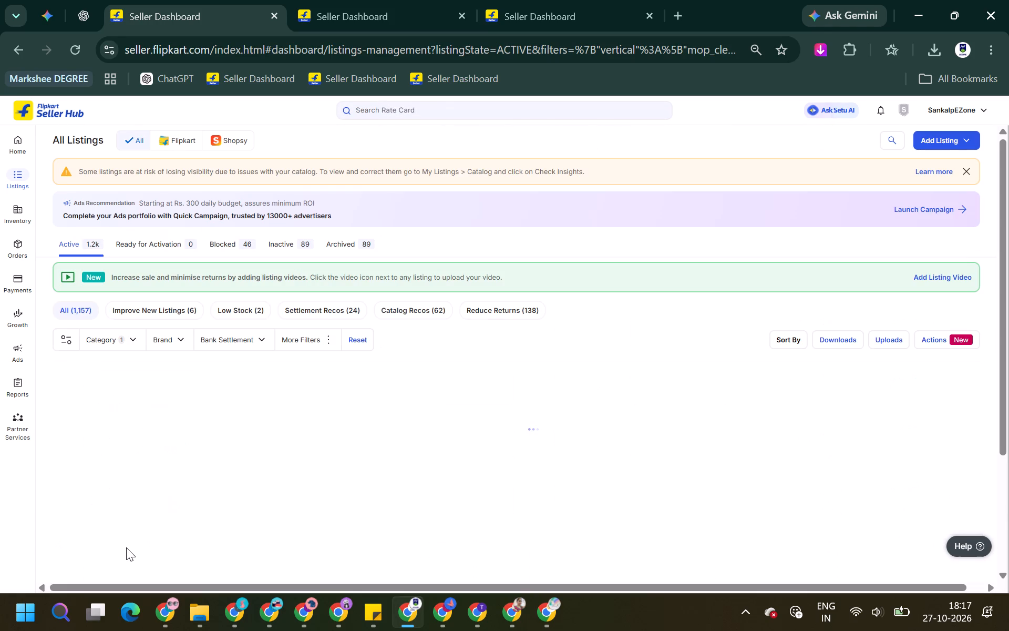
Set the stock of the X - Glam 360 spin mop Bucket-MopGreen3 to 0 and close the stock editor.
scroll(374, 329, down, 2)
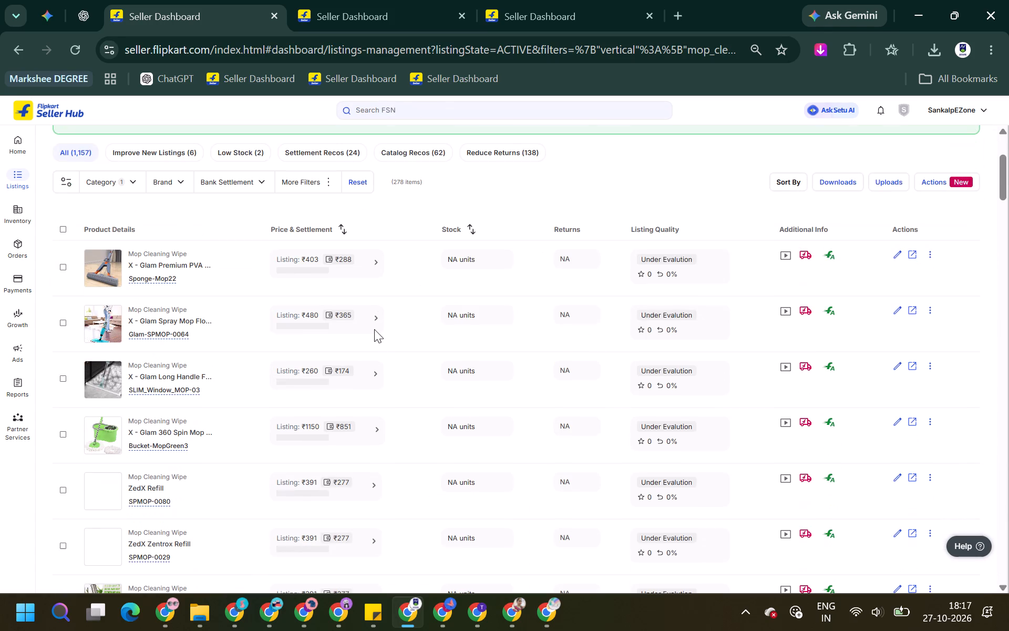
scroll(450, 436, down, 2)
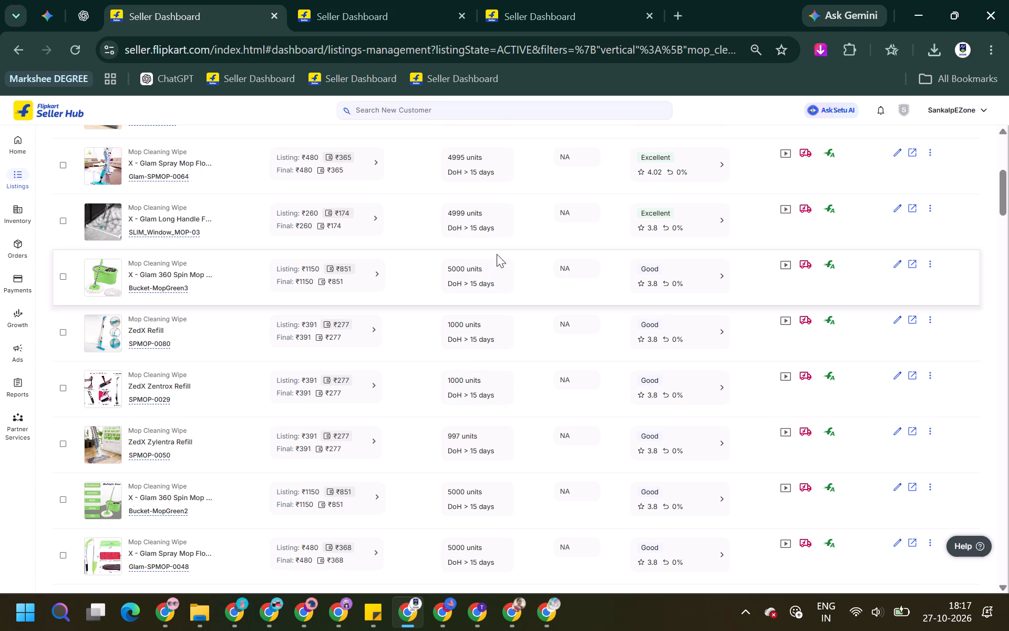
click(506, 272)
double_click(557, 243)
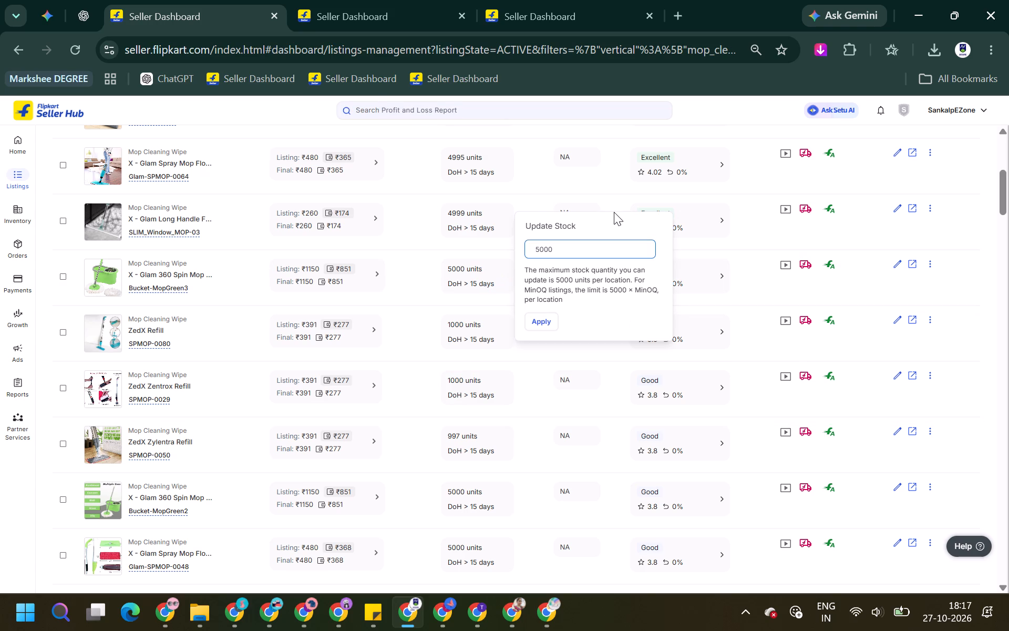
key(ctrl+a)
key(0)
key(Return)
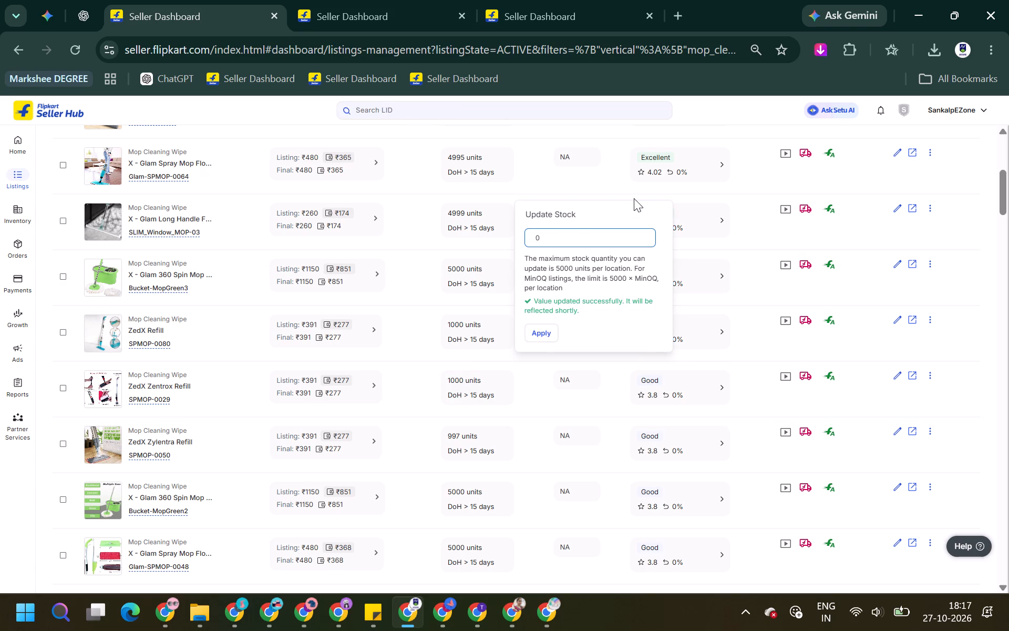
click(397, 328)
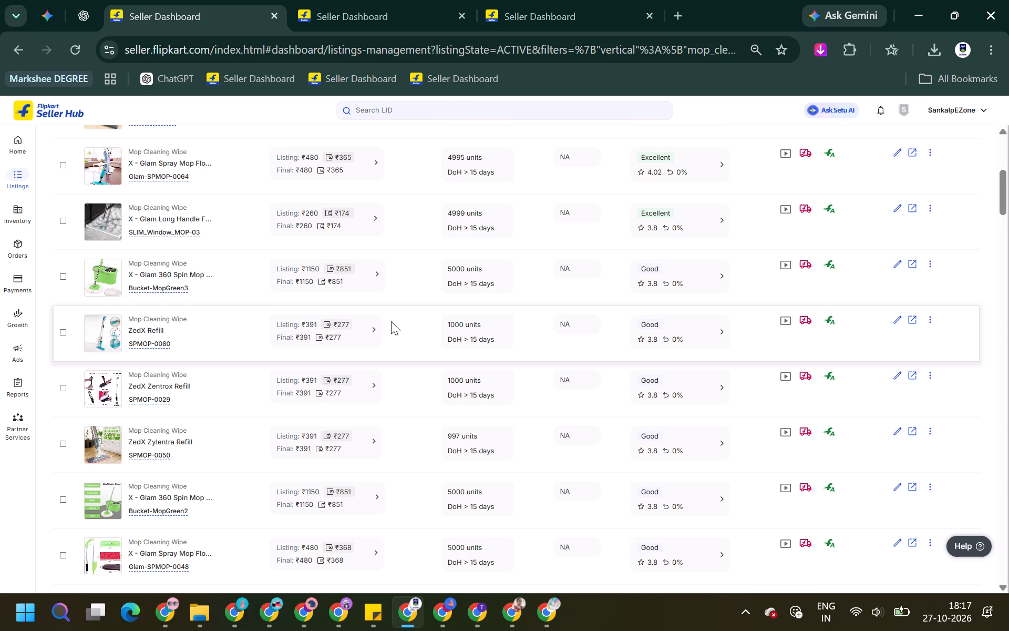
Set the stock of the X - Glam 360 spin mop Bucket-MopGreen2 to 0 and close the stock editor.
scroll(326, 370, down, 2)
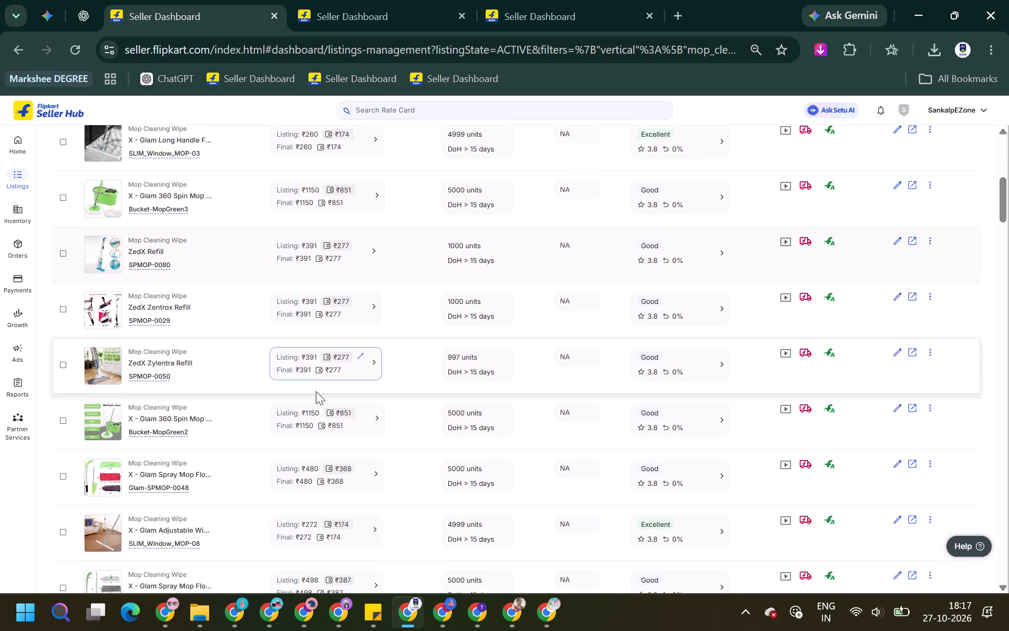
scroll(315, 393, down, 1)
click(502, 258)
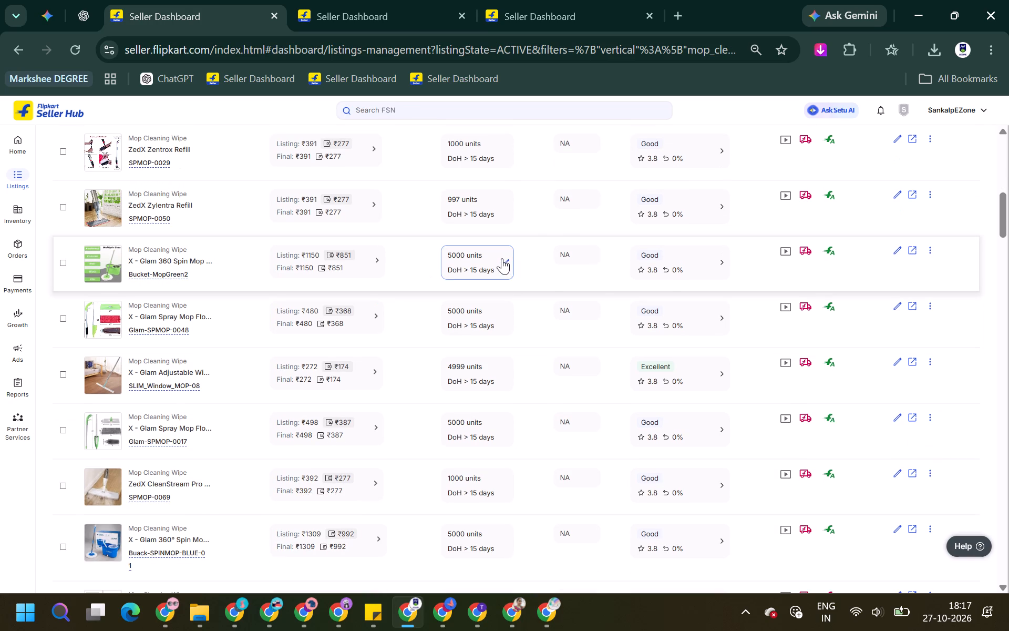
triple_click(559, 236)
key(0)
key(Return)
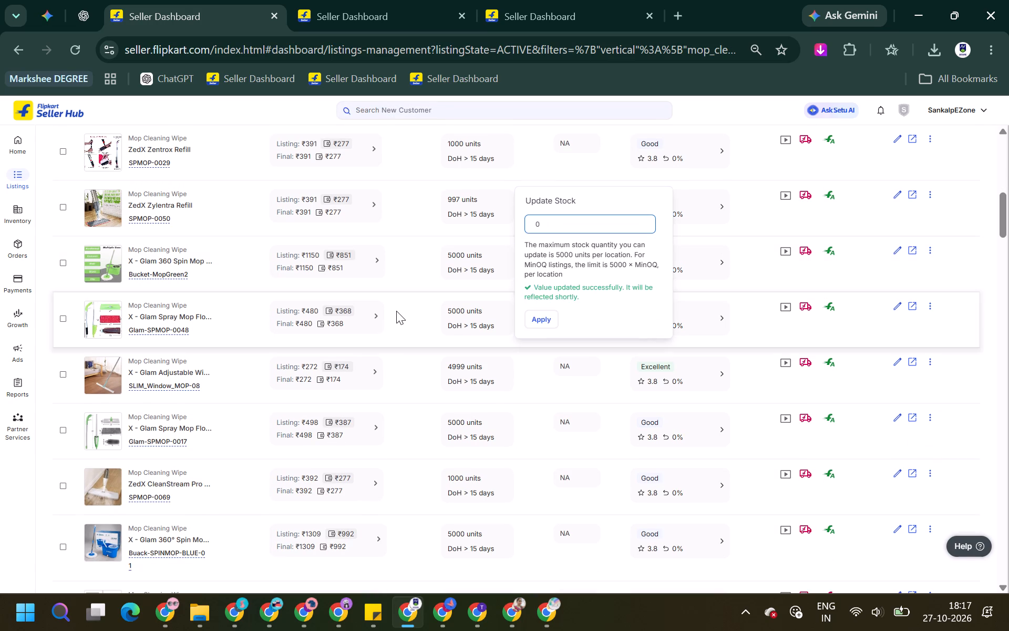
click(415, 306)
Find the Plenzo 360 spin mop bucketMOP further down the listings, set its stock to 0, and close the stock editor.
scroll(416, 310, down, 2)
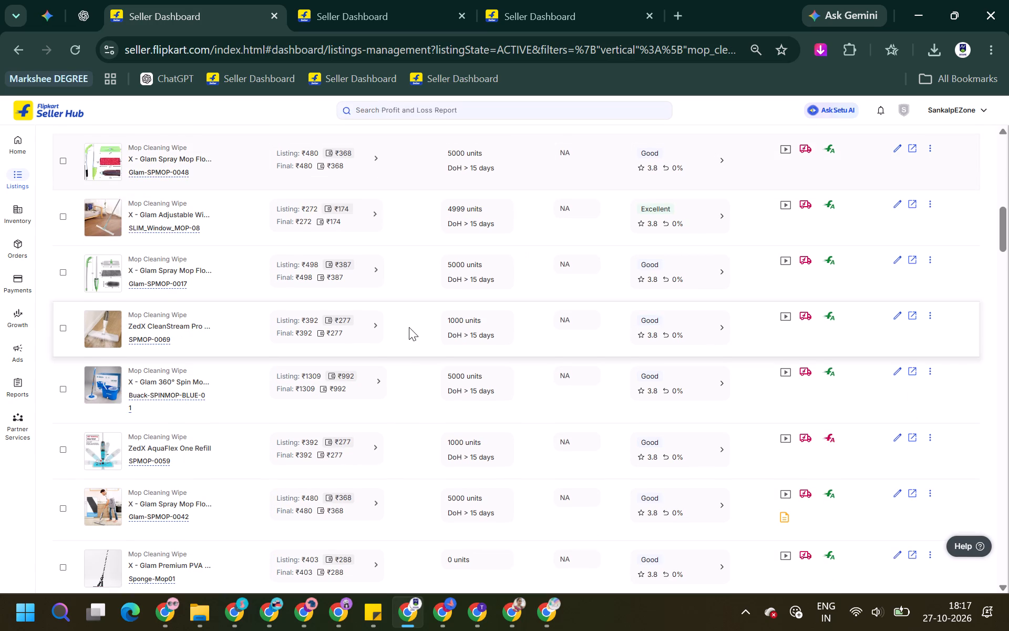
scroll(408, 327, down, 1)
scroll(366, 376, down, 3)
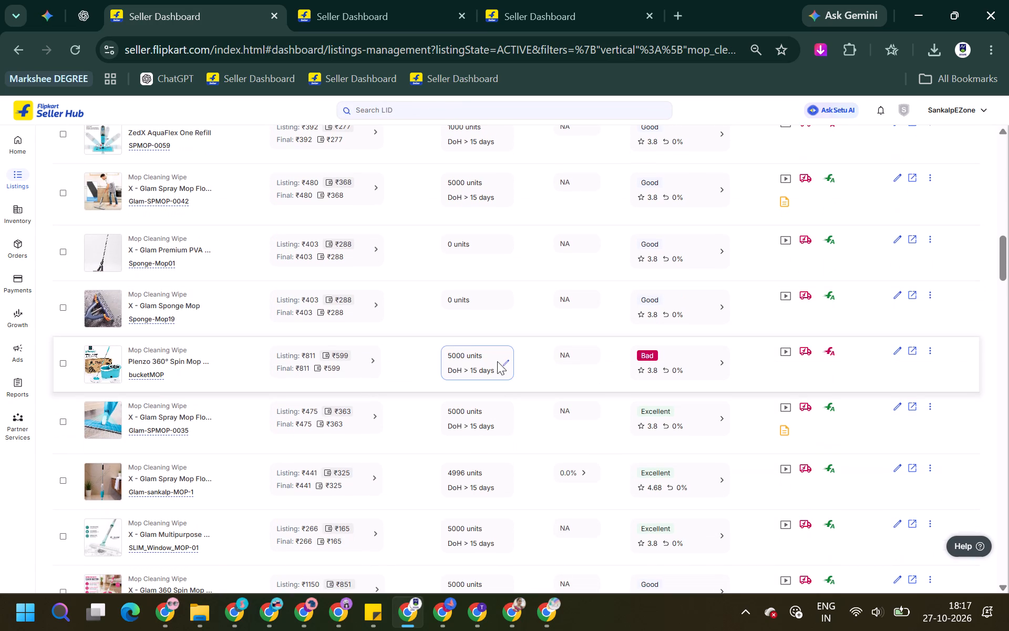
click(505, 361)
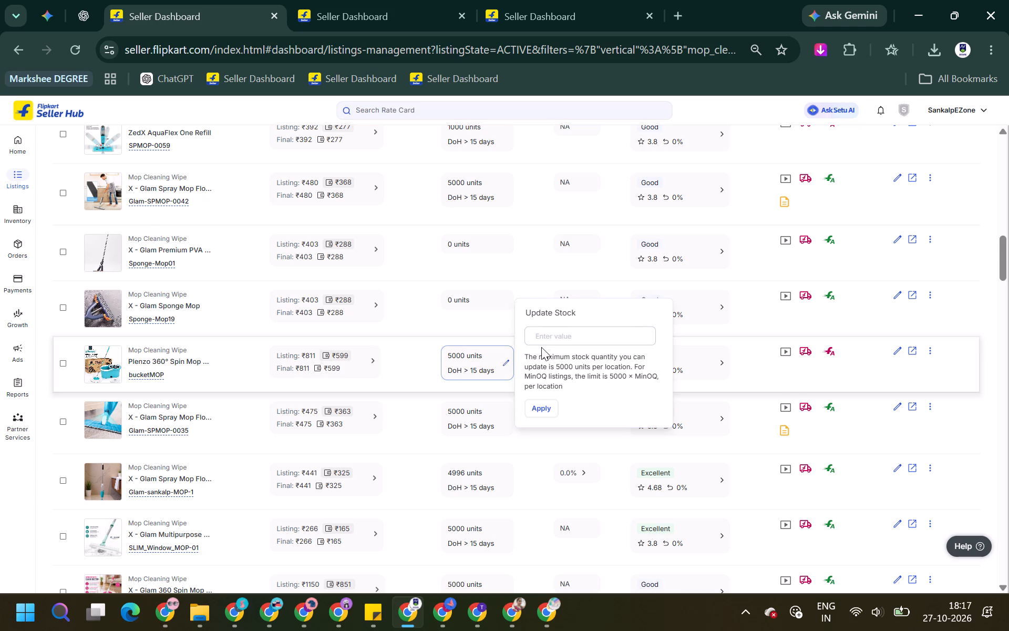
triple_click(560, 339)
click(560, 339)
key(0)
key(Return)
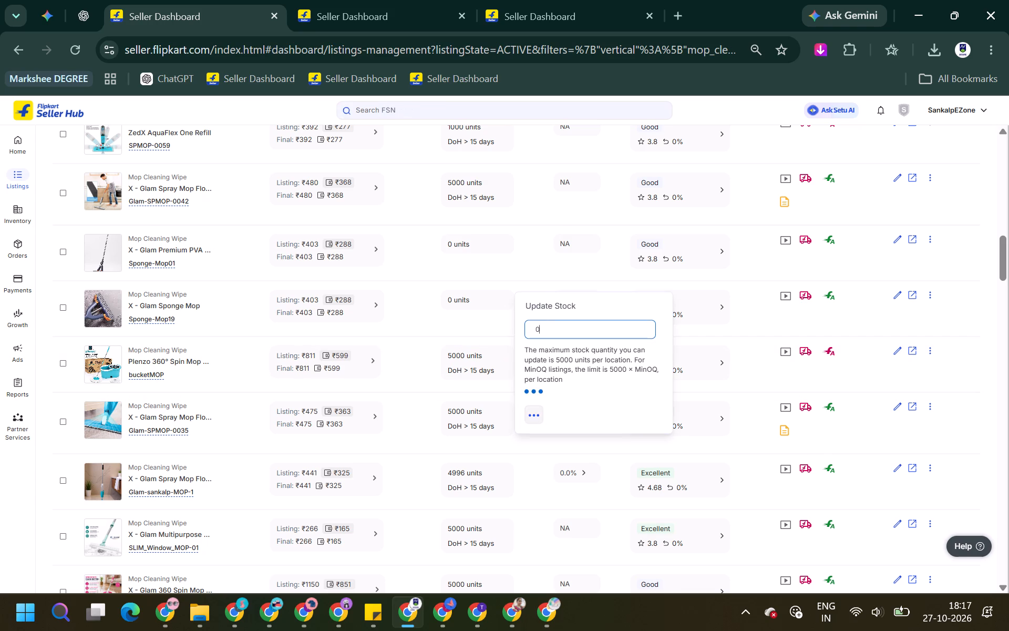
click(385, 395)
Set the stock of the X - Glam 360 spin mop Bucket-Mop-Pink-01 to 0 and close the stock editor.
scroll(385, 395, down, 3)
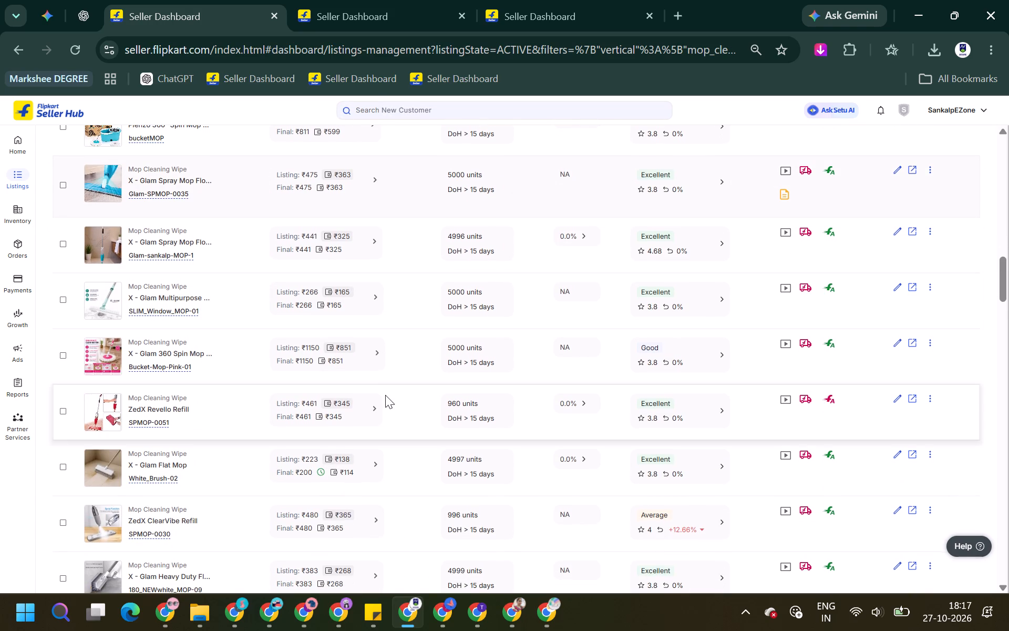
click(504, 355)
triple_click(546, 329)
key(0)
key(Return)
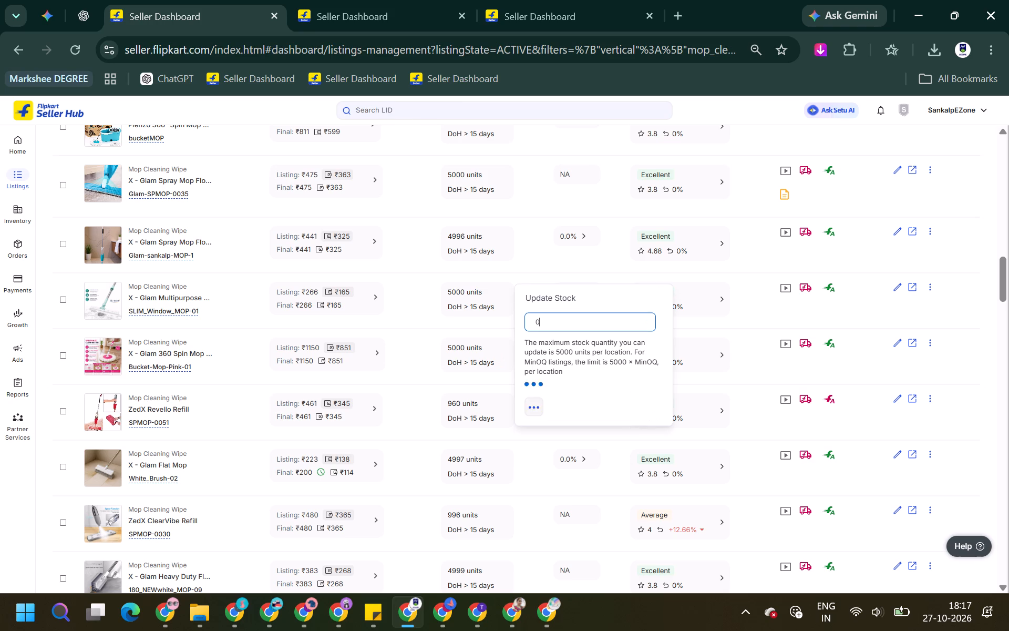
click(485, 393)
Find spin mop Bucket-Mop-Pink-05 further down the listings, set its stock to 0, and close the stock editor.
scroll(485, 393, down, 1)
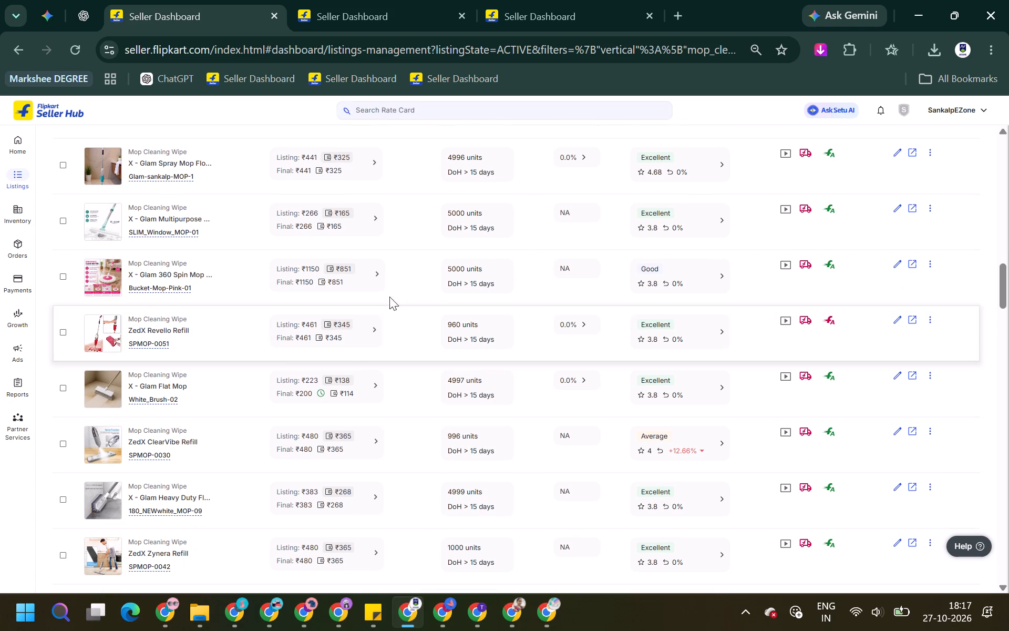
scroll(316, 381, down, 1)
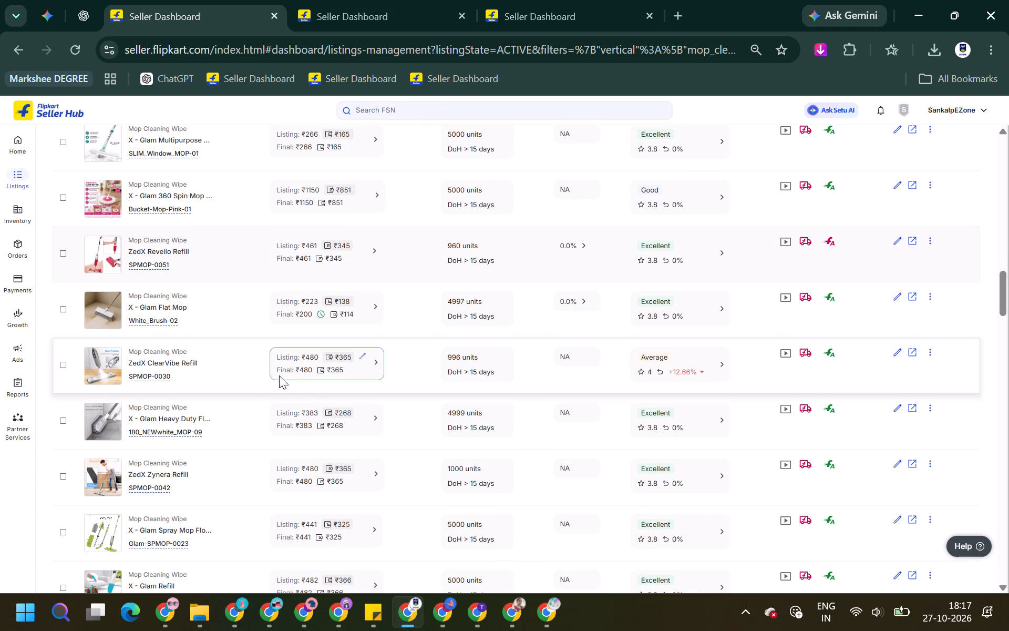
scroll(273, 377, down, 3)
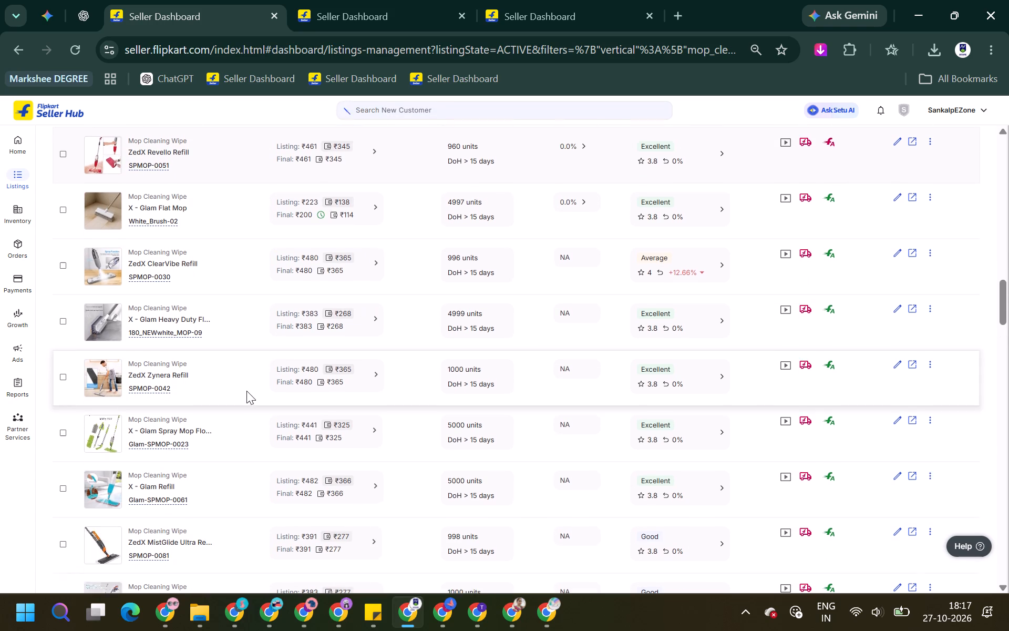
scroll(246, 392, down, 3)
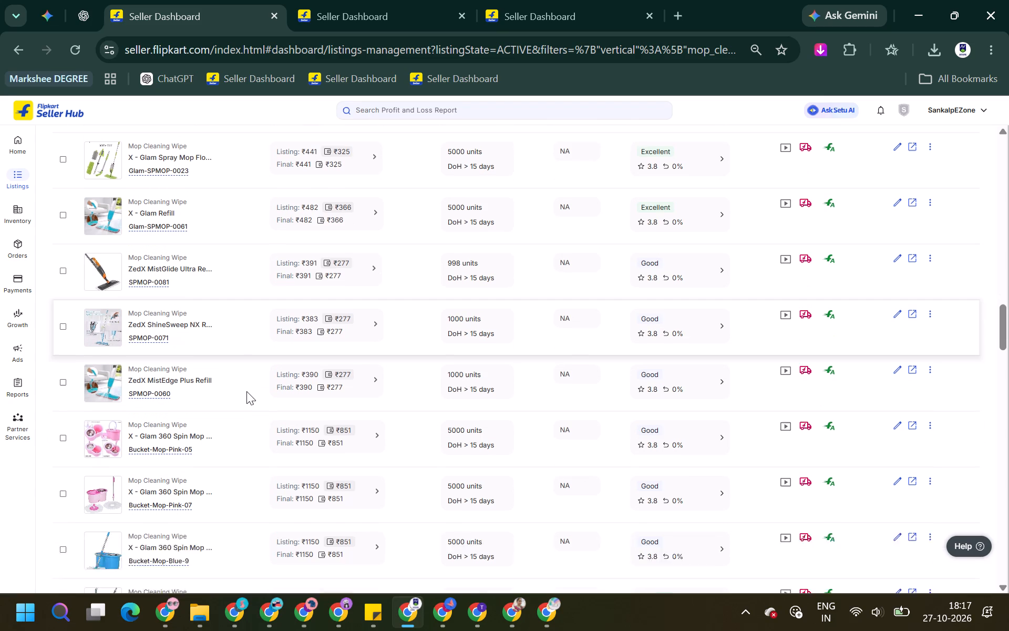
click(505, 334)
double_click(549, 310)
key(0)
key(Return)
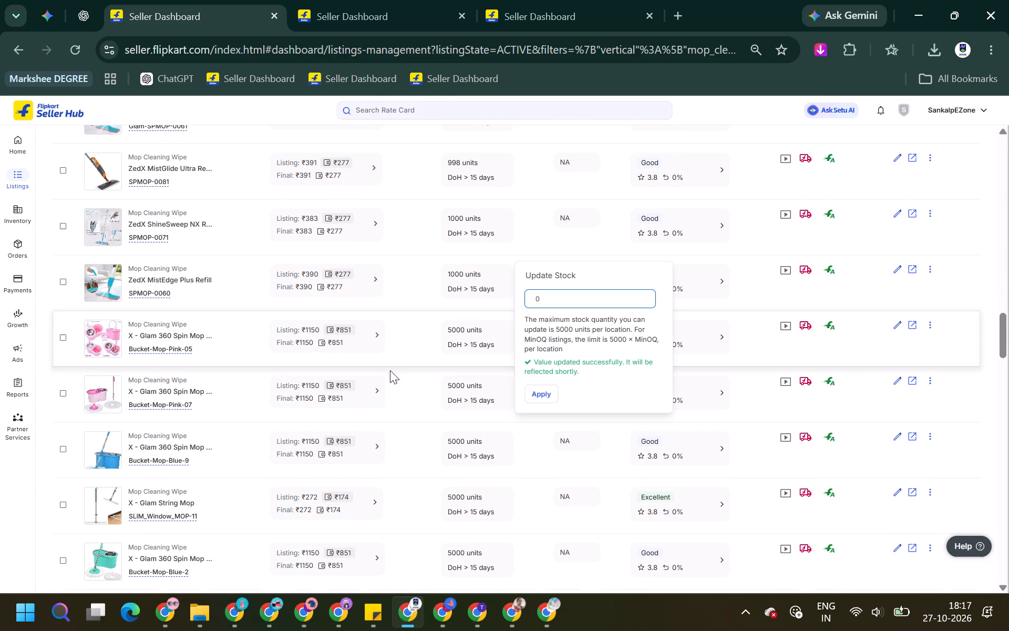
click(387, 370)
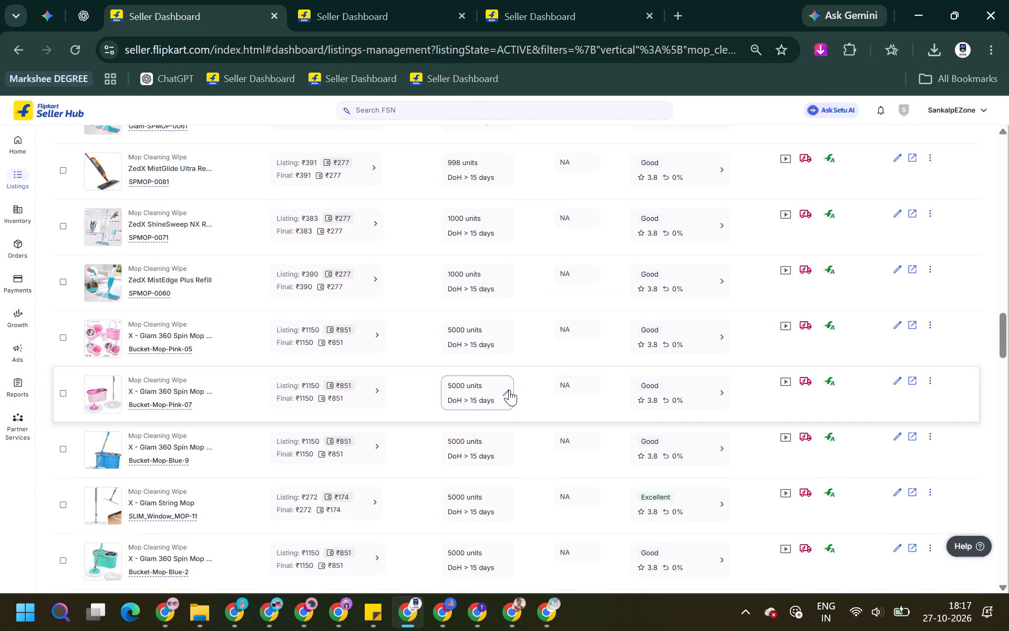
Set the stock of the X - Glam 360 spin mop Bucket-Mop-Pink-07 to 0.
click(509, 390)
double_click(547, 369)
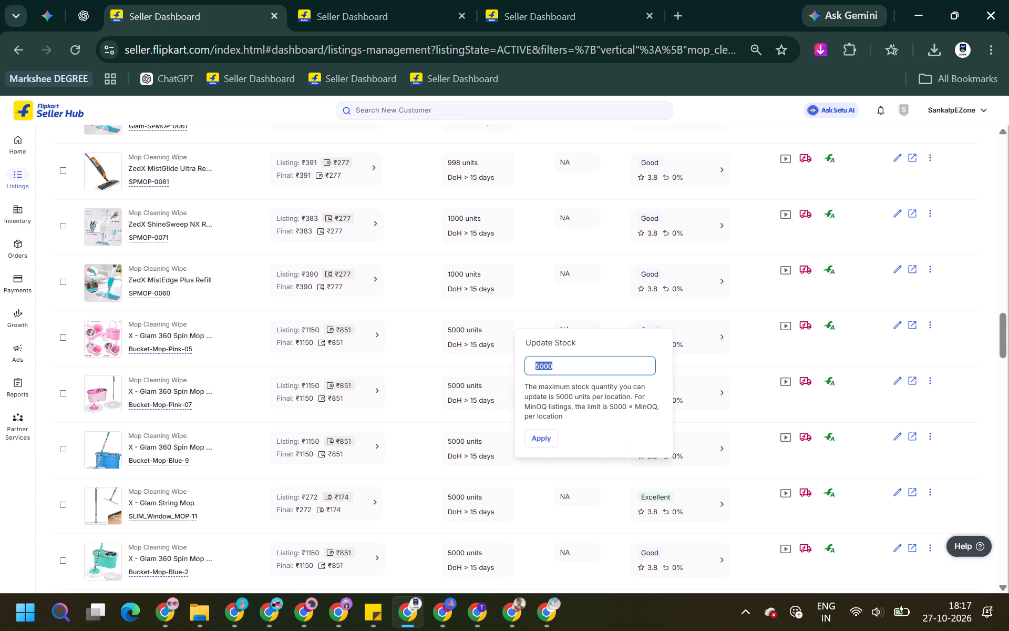
key(0)
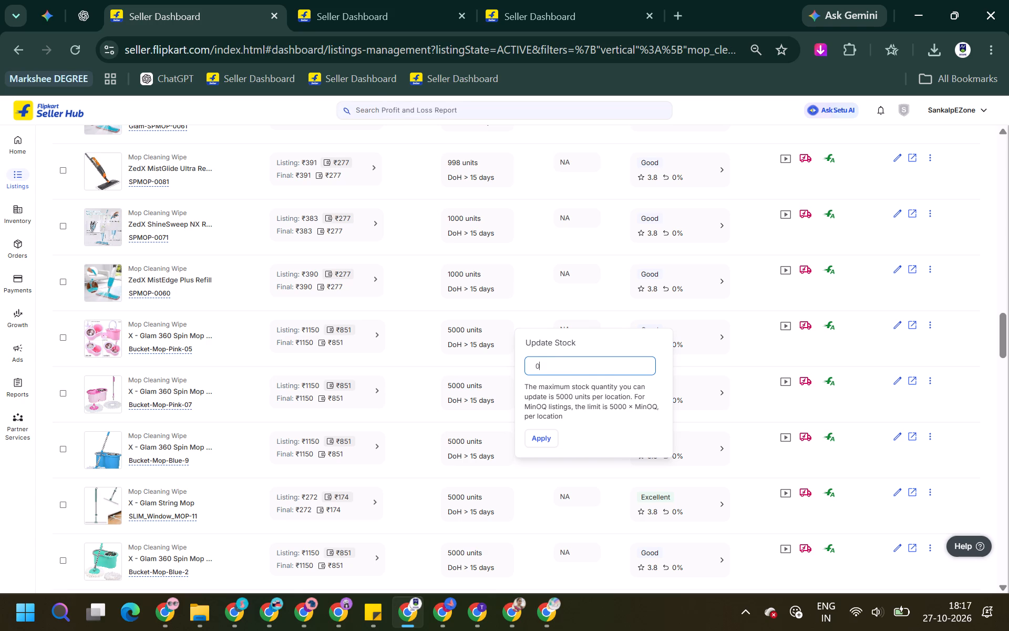
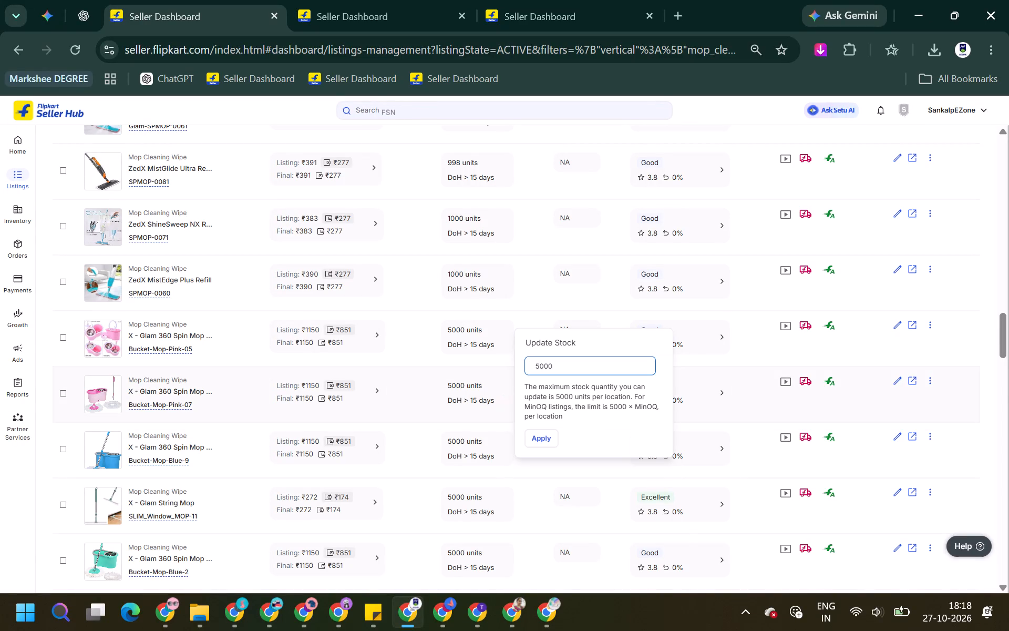
Set the stock of the X - Glam 360 spin mop Bucket-Mop-Pink-07 to 0 and close the stock editor.
triple_click(577, 369)
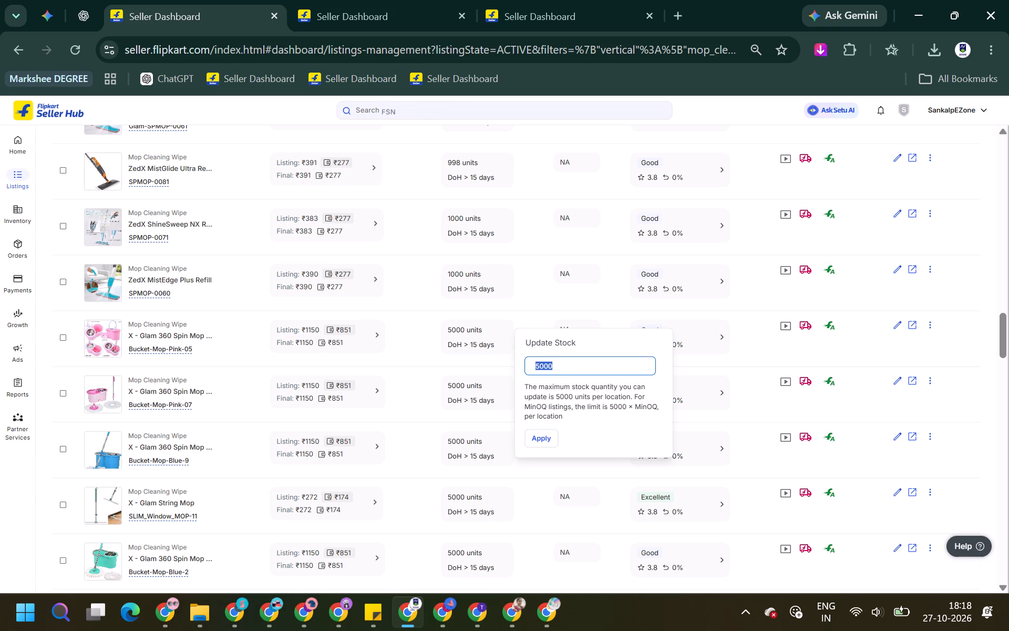
text(0-)
key(Return)
click(421, 408)
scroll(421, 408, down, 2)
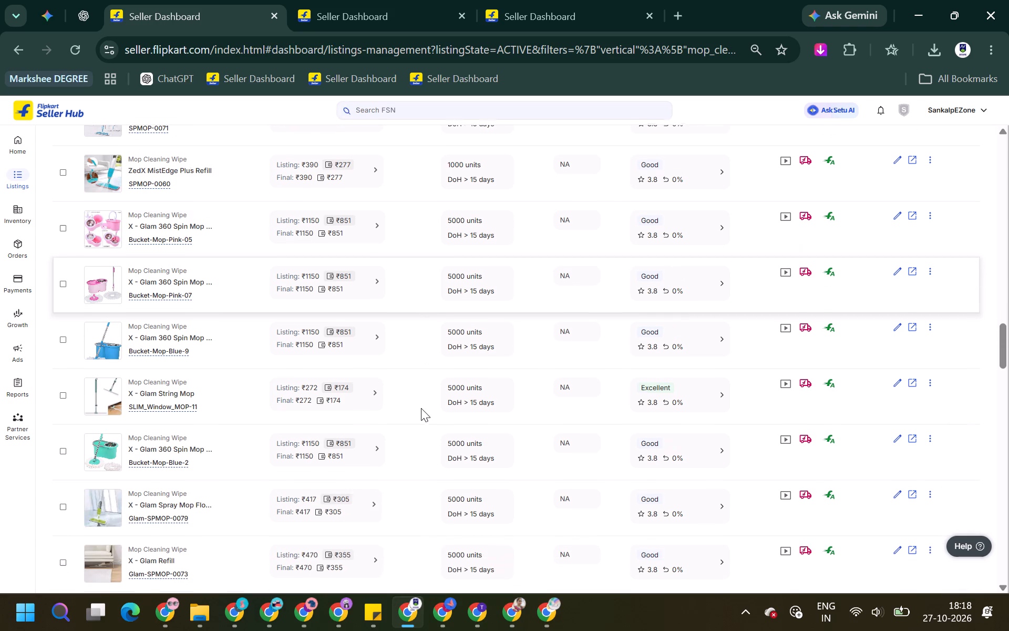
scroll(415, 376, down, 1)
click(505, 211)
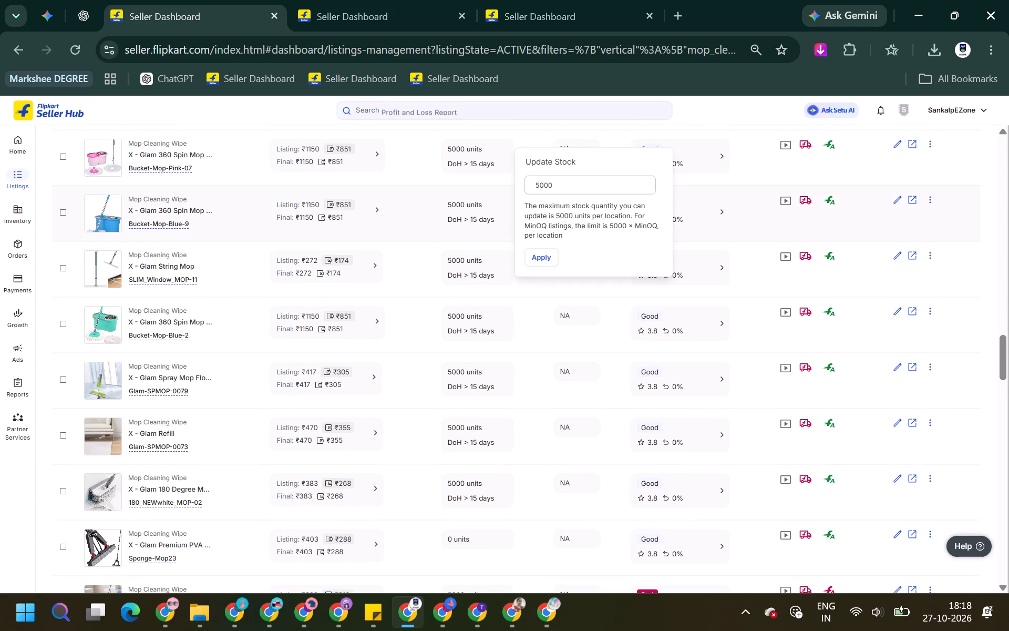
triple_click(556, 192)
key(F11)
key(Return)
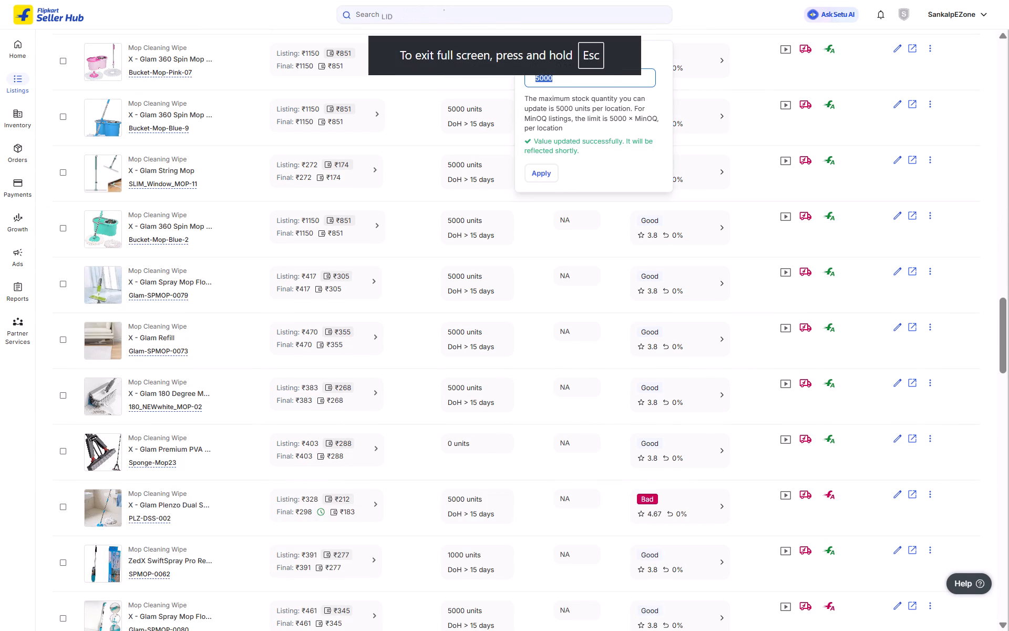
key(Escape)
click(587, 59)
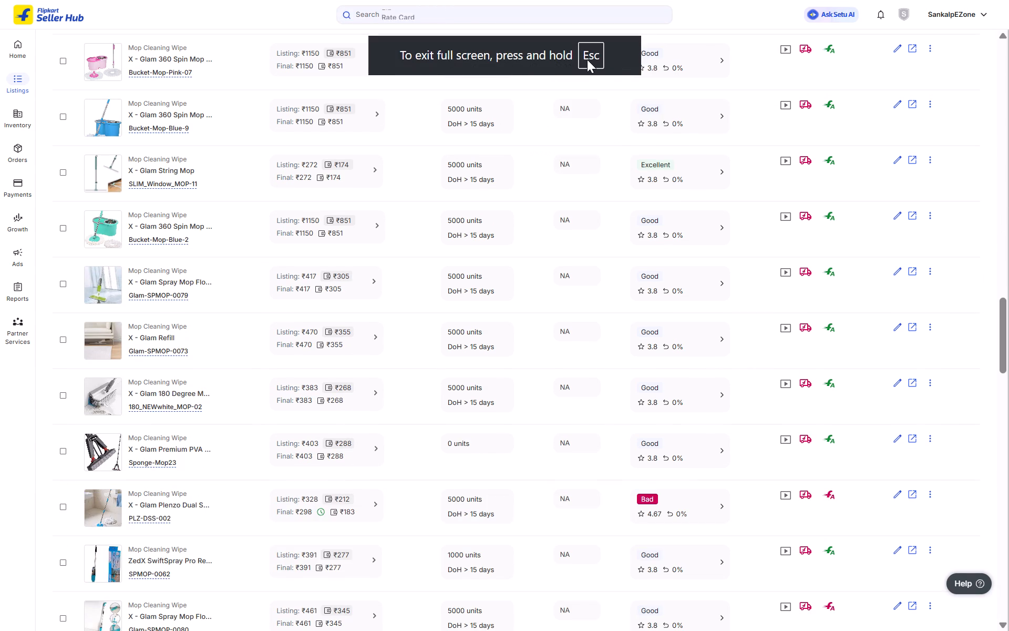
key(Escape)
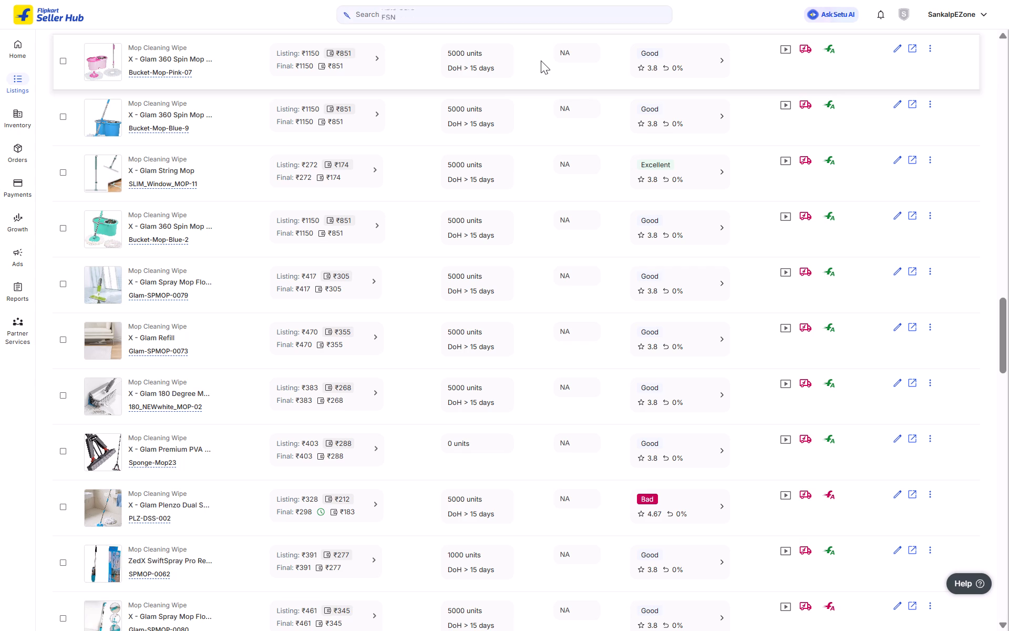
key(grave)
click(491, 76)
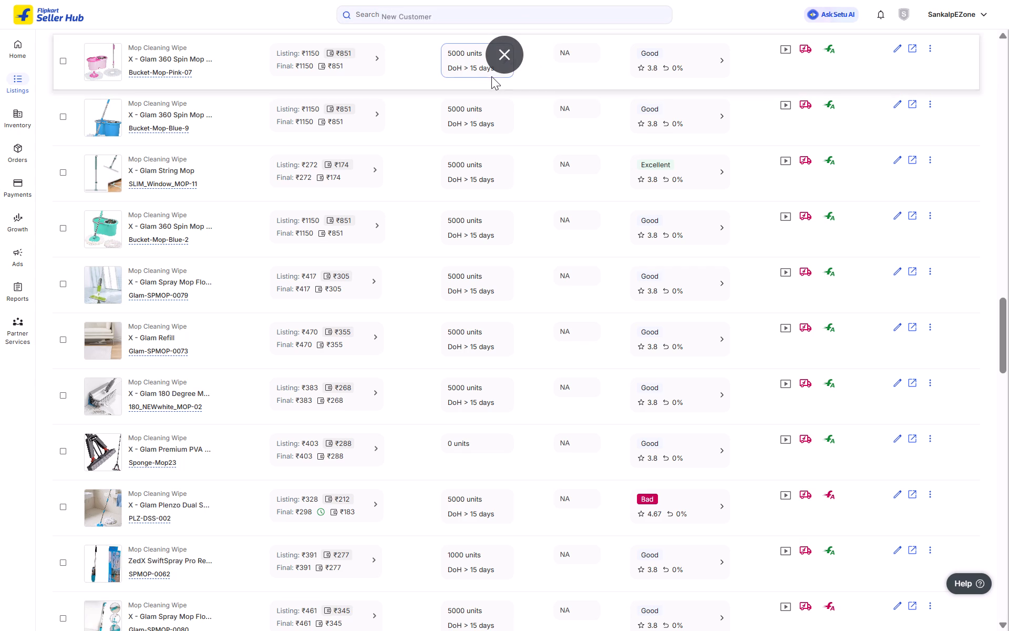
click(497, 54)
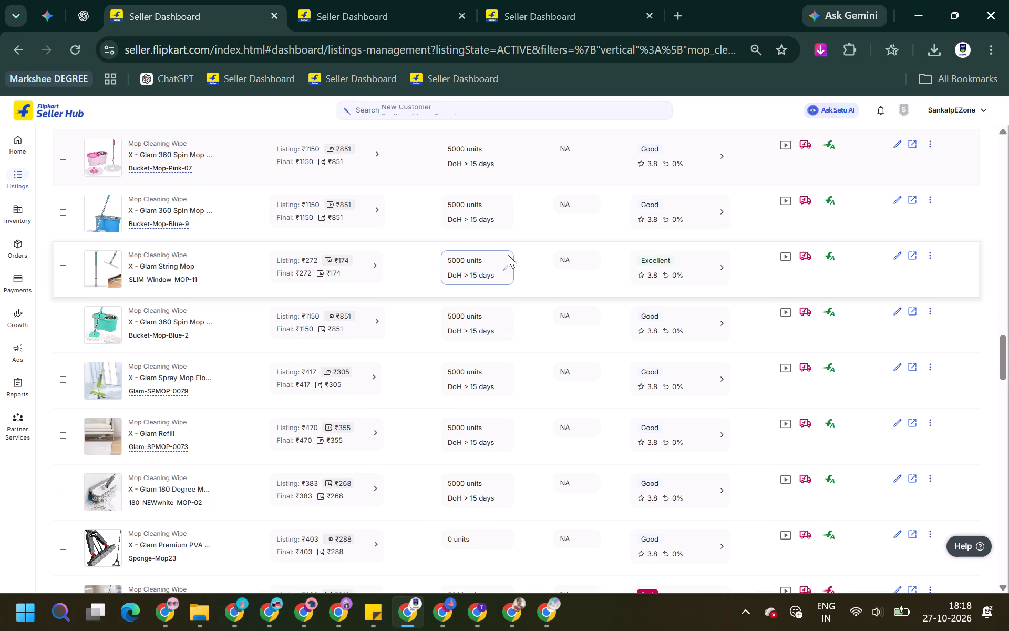
Set the stock of the X - Glam 360 spin mop Bucket-Mop-Blue-9 to 0 and close the stock editor.
click(502, 212)
triple_click(562, 187)
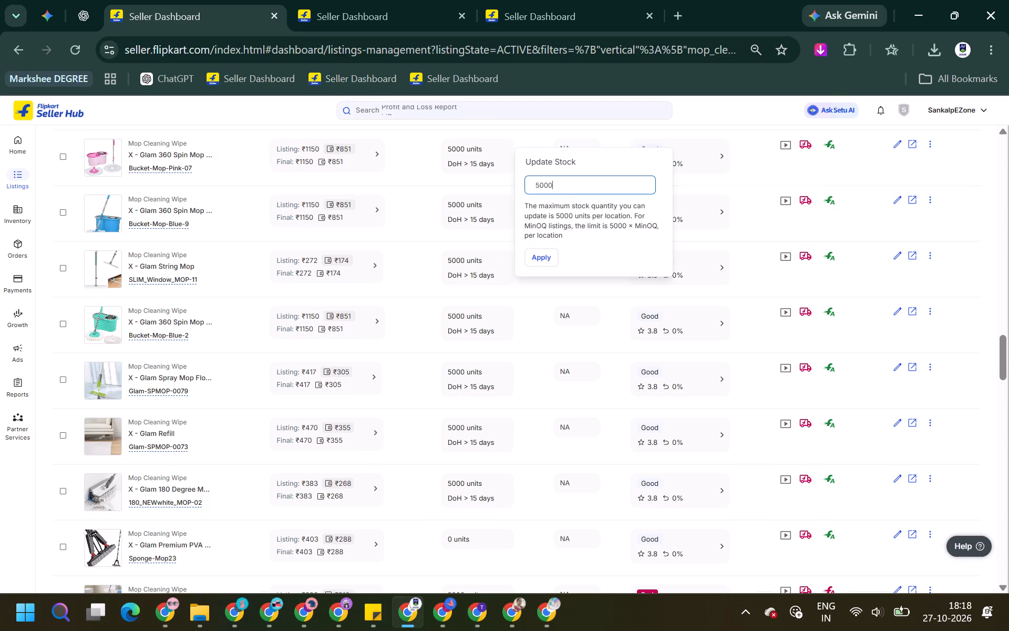
key(0)
key(Return)
click(497, 225)
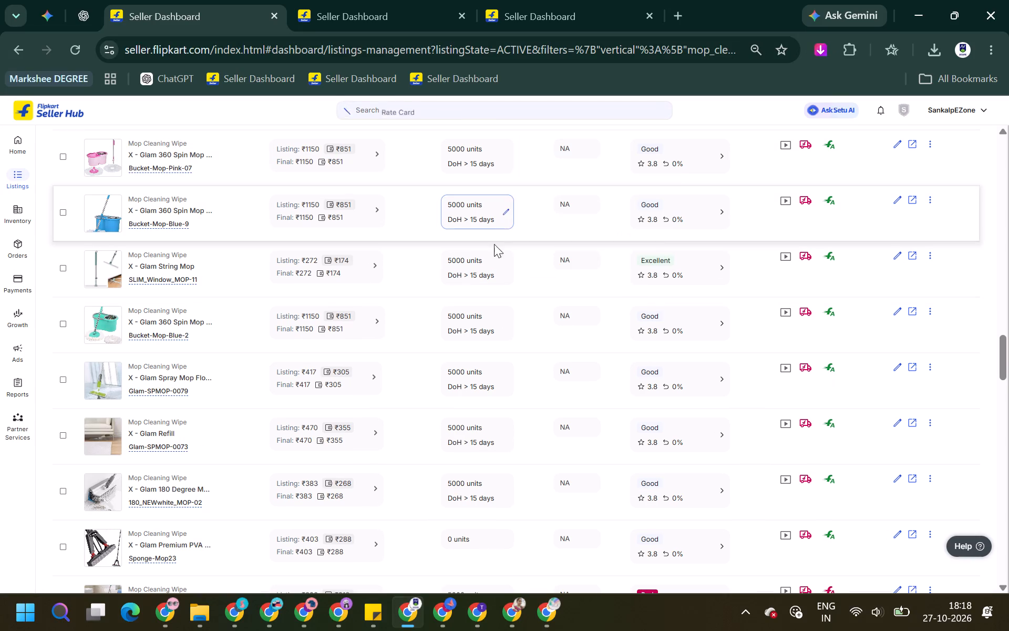
Try to set the stock of the X - Glam 360 spin mop Bucket-Mop-Blue-2 to 0, and close the stock editor.
scroll(507, 266, down, 2)
click(507, 164)
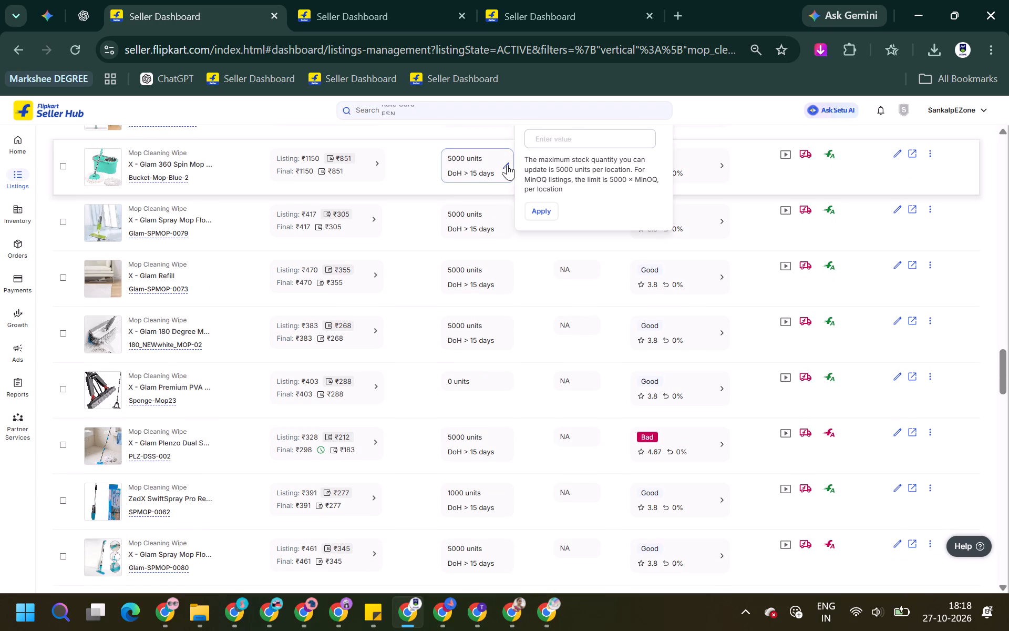
click(553, 154)
double_click(553, 144)
key(0)
key(Return)
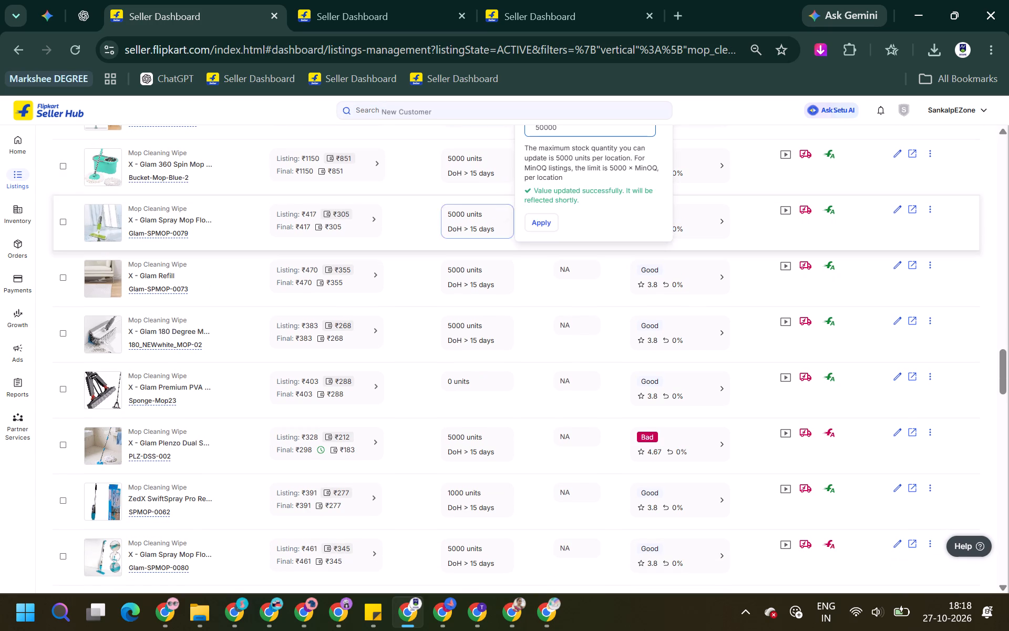
click(338, 257)
Find the X - Glam 360 spin mop Bucket-Mop-Blue-8 further down the listings and set its stock to 0.
scroll(338, 269, down, 3)
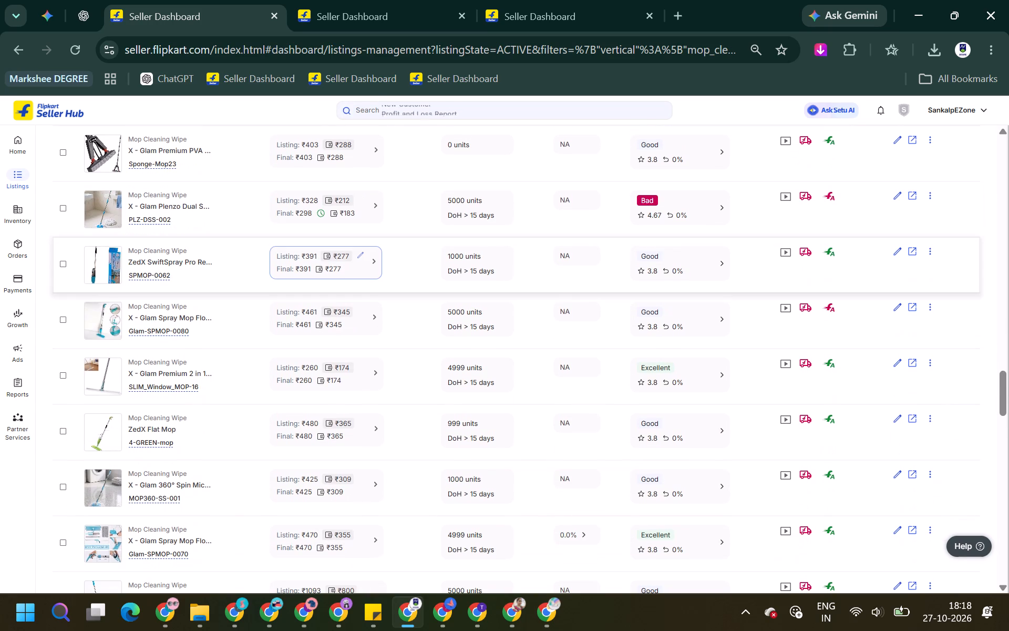
scroll(315, 348, down, 2)
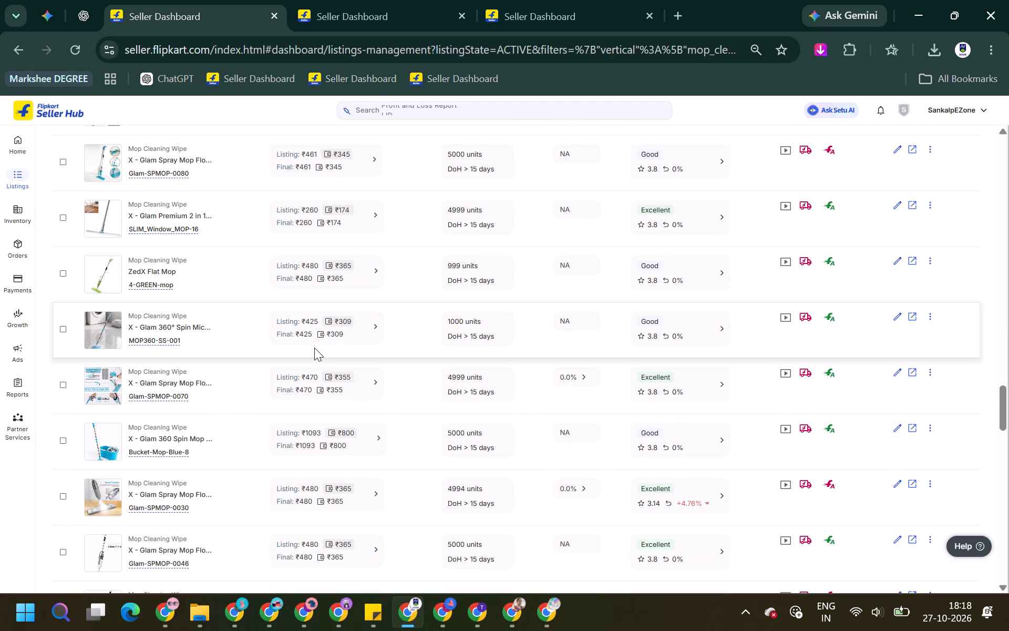
scroll(314, 348, down, 2)
scroll(312, 319, up, 2)
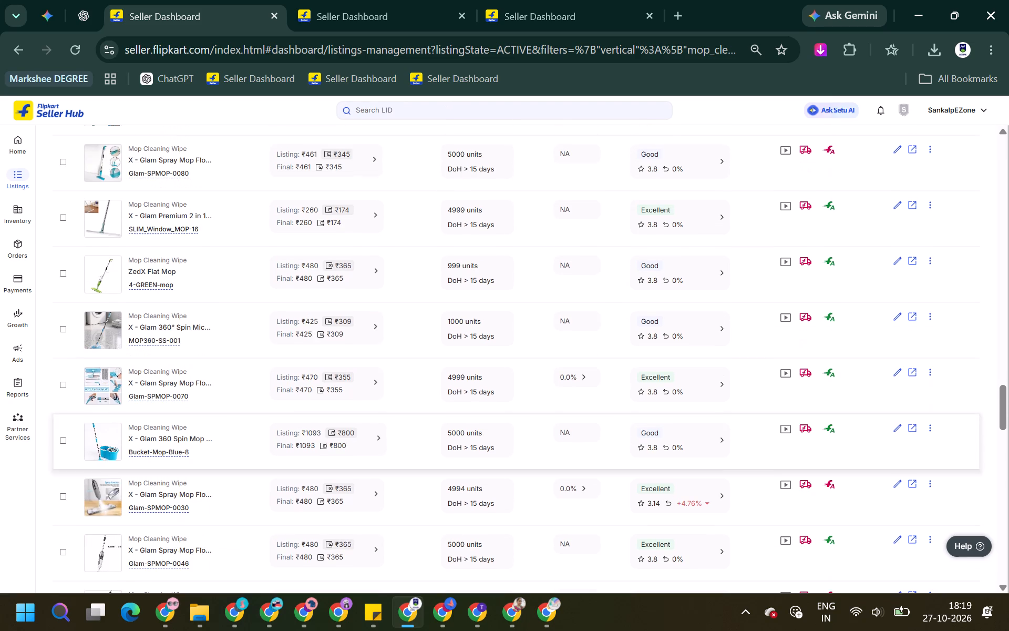
scroll(310, 338, down, 2)
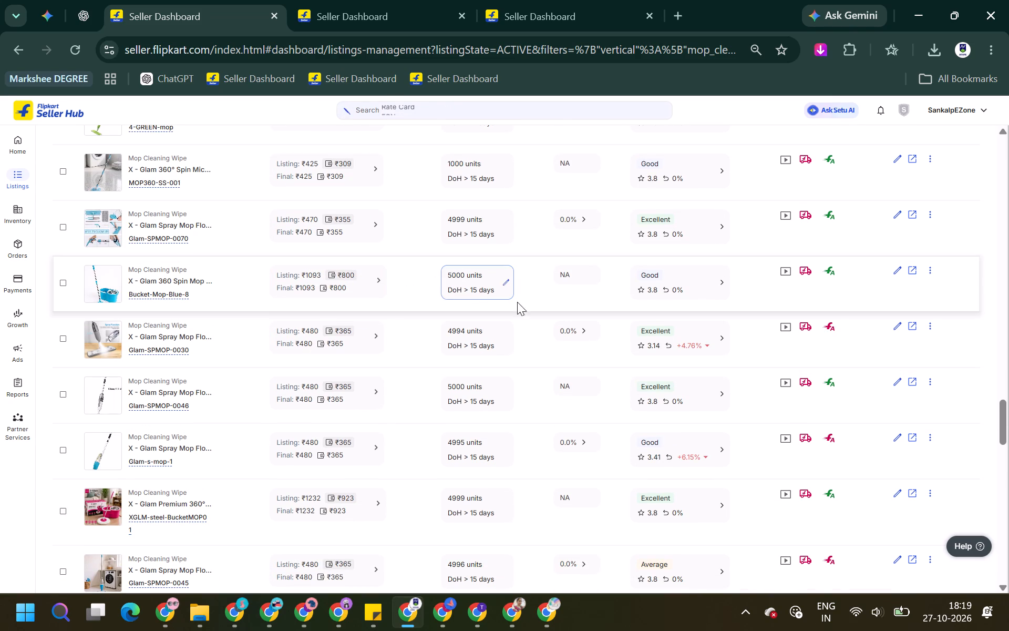
click(503, 282)
triple_click(564, 257)
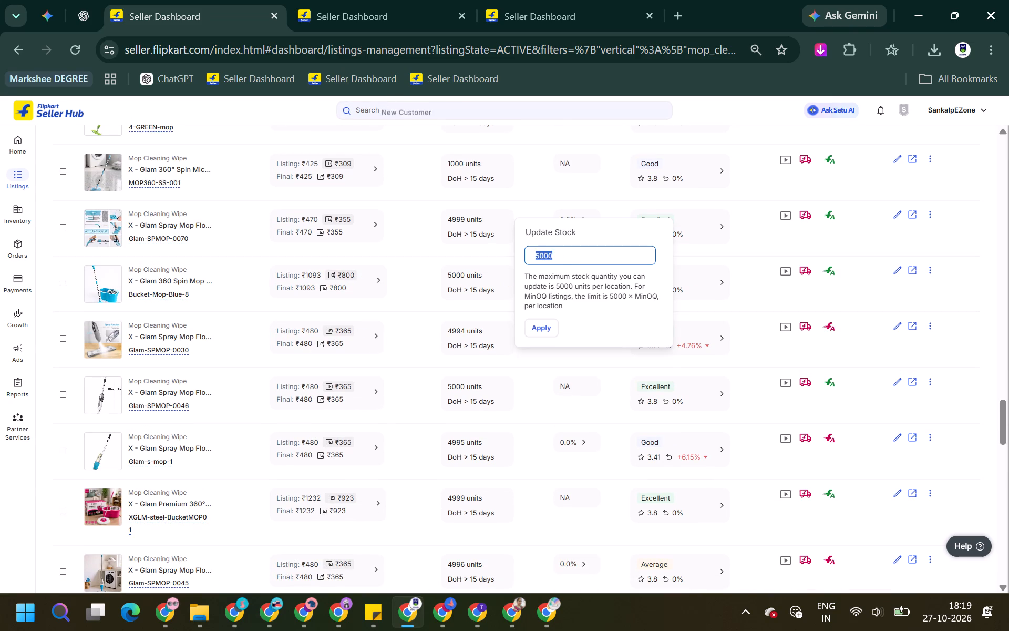
key(0)
key(Return)
Set the stock of the X - Glam Premium 360° mop XGLM-steel-BucketMOP01 to 0 and close the stock editor.
scroll(402, 336, down, 2)
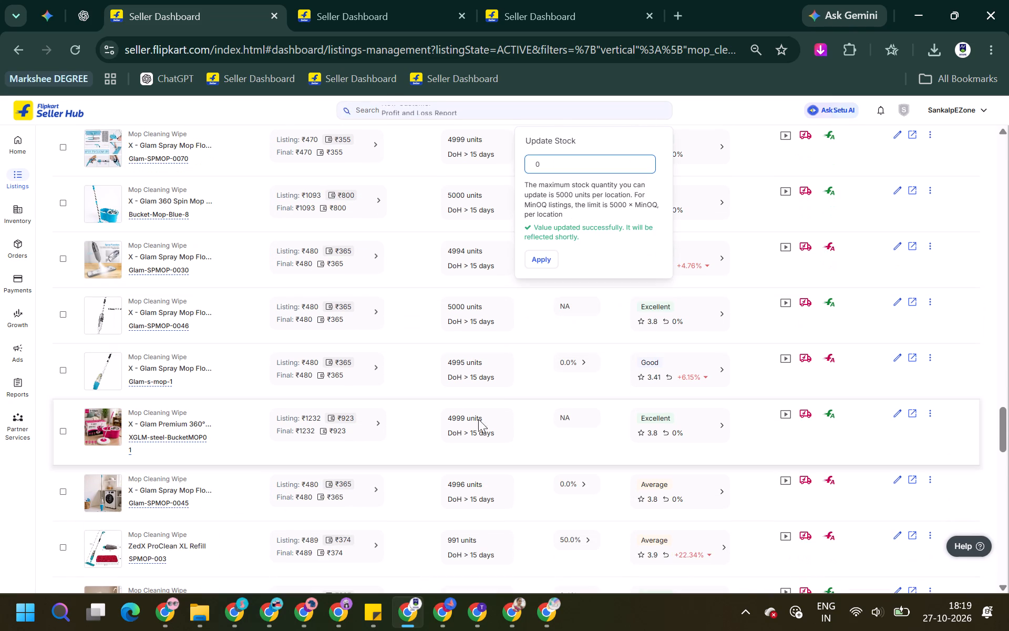
click(502, 425)
click(511, 424)
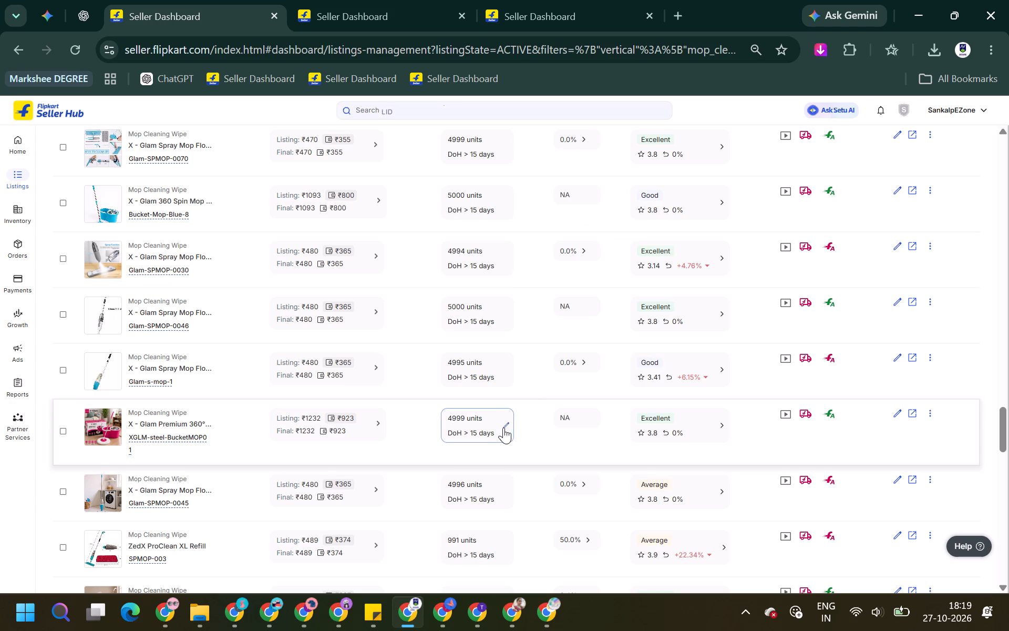
click(503, 428)
triple_click(550, 389)
key(0)
key(Return)
scroll(433, 415, down, 1)
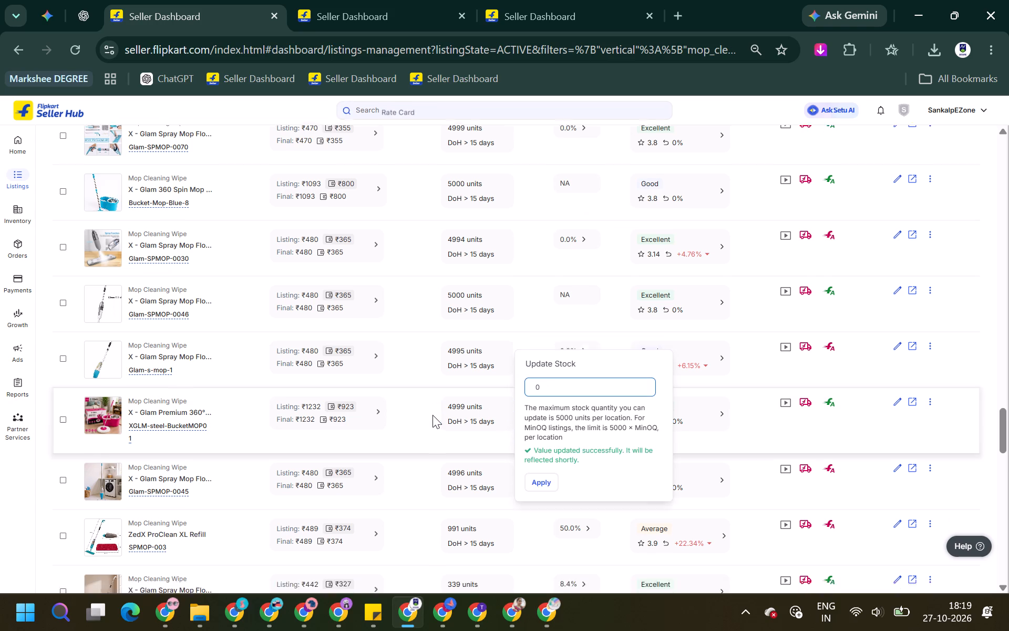
scroll(433, 415, down, 1)
click(437, 426)
Find the X - Glam 360 spin mop Bucket-Mop-Pink-13 further down the listings and set its stock to 0.
scroll(437, 426, down, 4)
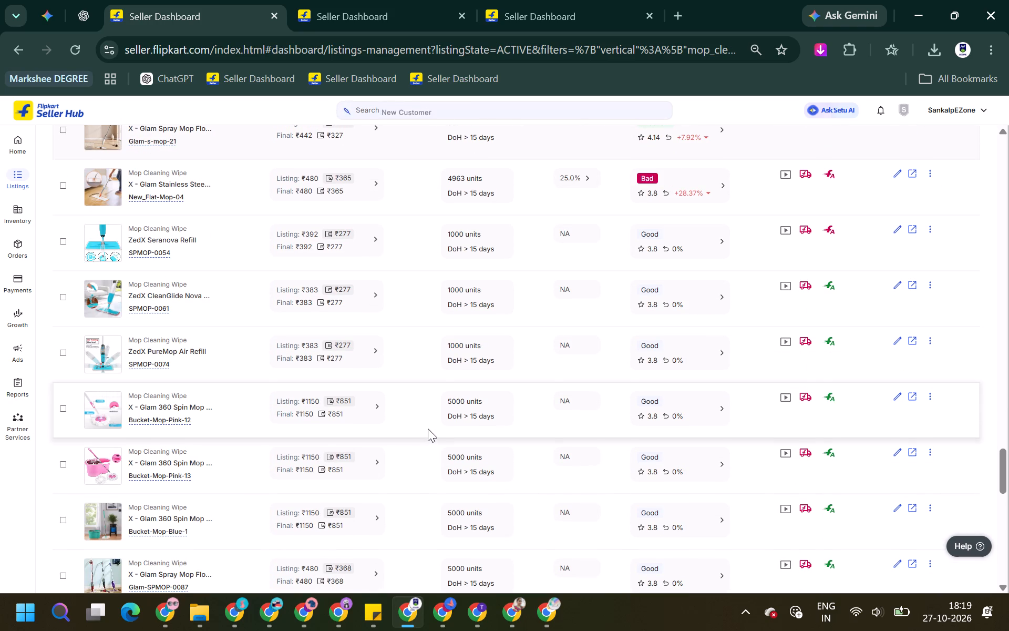
scroll(428, 429, down, 3)
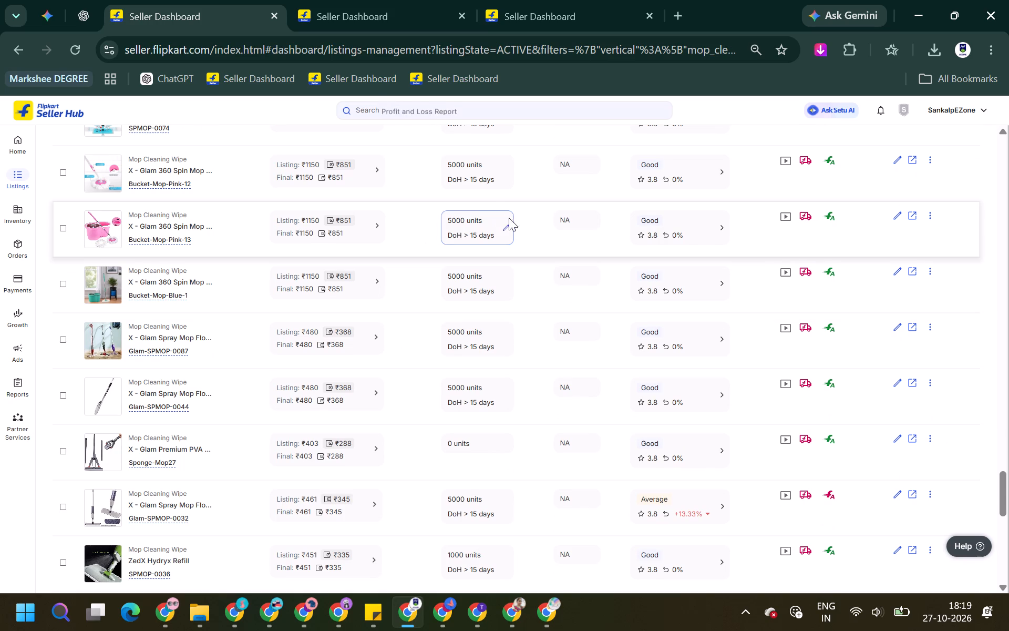
click(502, 230)
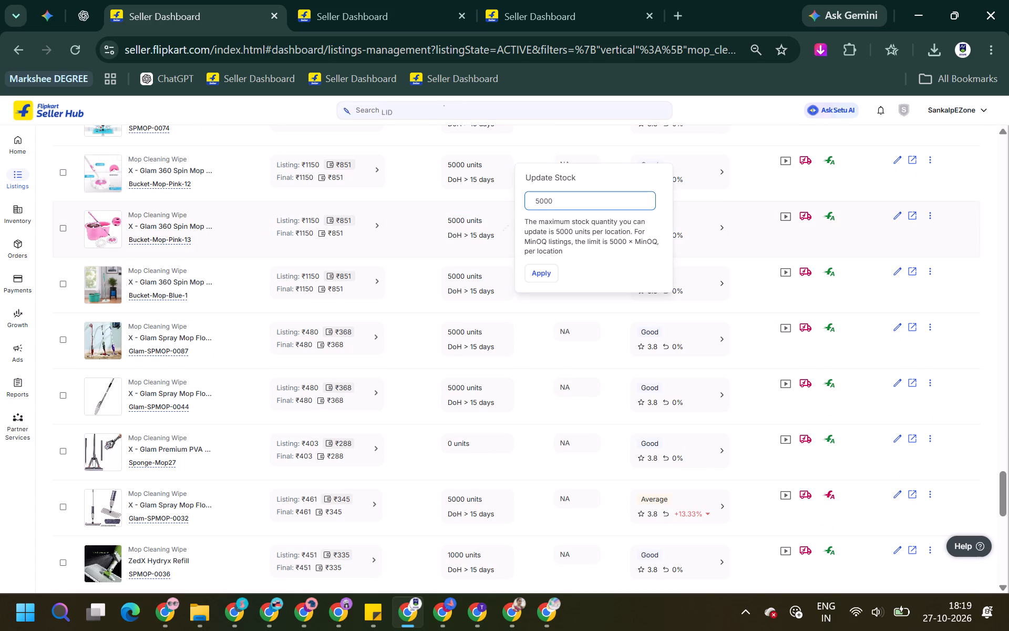
triple_click(553, 197)
key(0)
key(Return)
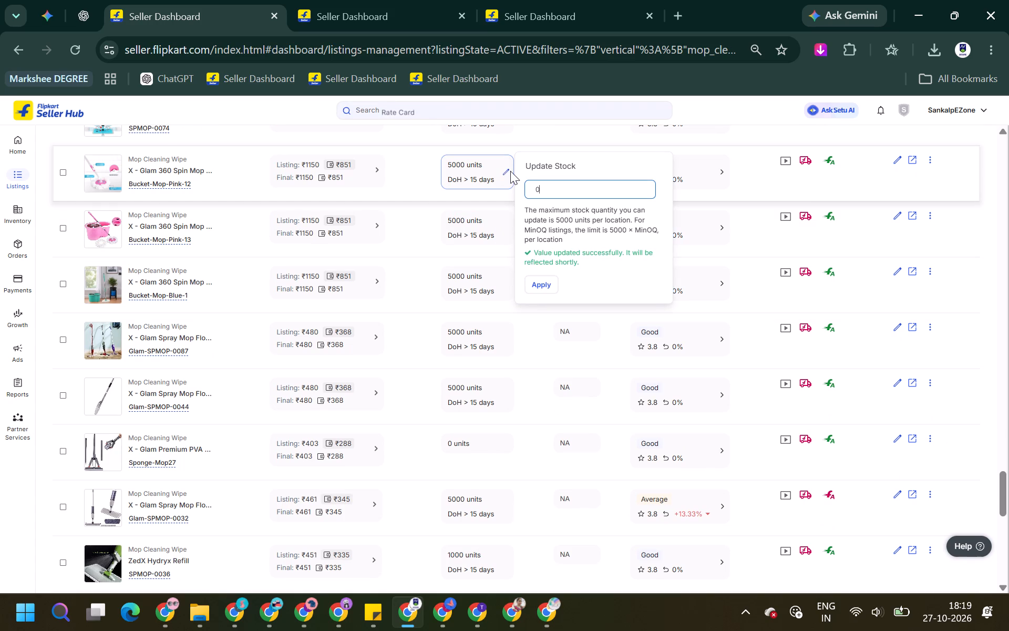
Open the stock quantity of the X - Glam 360 spin mop Bucket-Mop-Pink-12 for editing.
click(507, 171)
click(507, 171)
triple_click(553, 151)
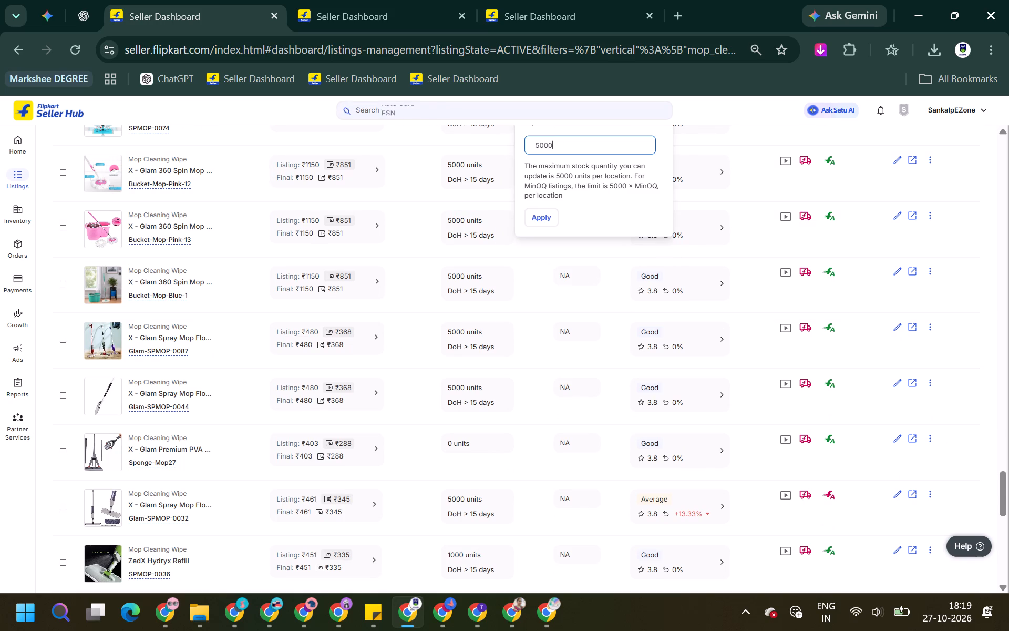
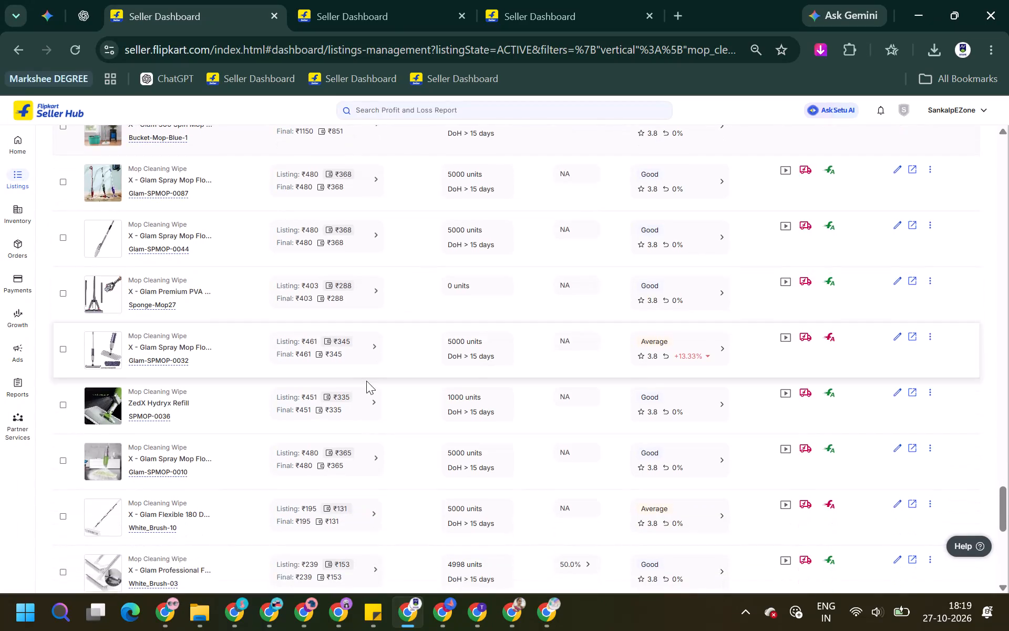
Find the X - Glam 360° Quick Spin listing XGLAM-Bucket-STEEL-360-BLU-01 near the end of the listings, set its stock to 0, and close the stock editor.
scroll(366, 381, down, 3)
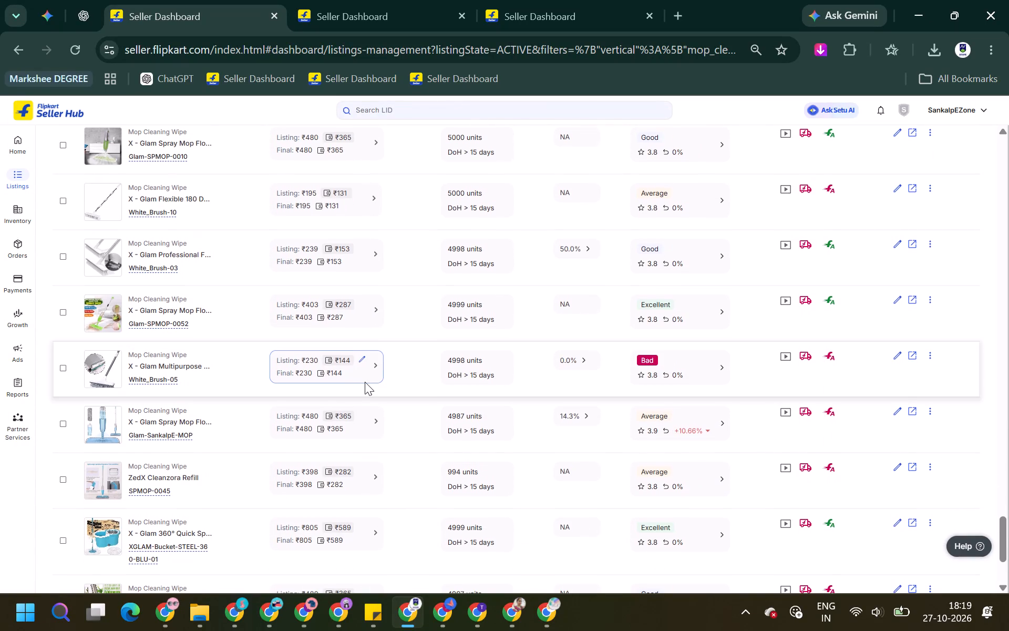
scroll(365, 382, down, 2)
click(503, 377)
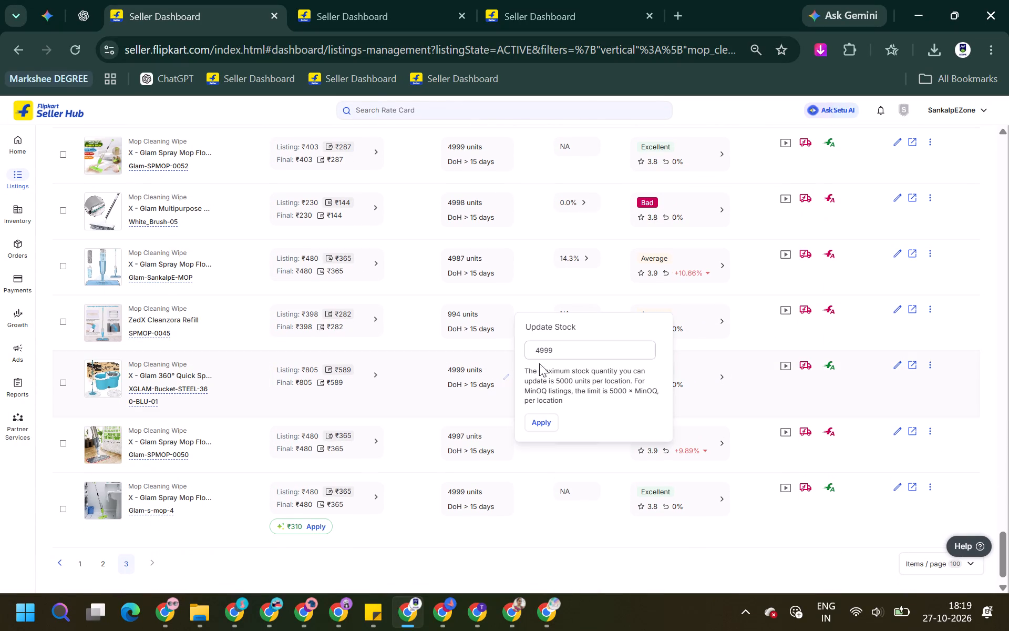
double_click(545, 356)
key(minus)
key(BackSpace)
key(0)
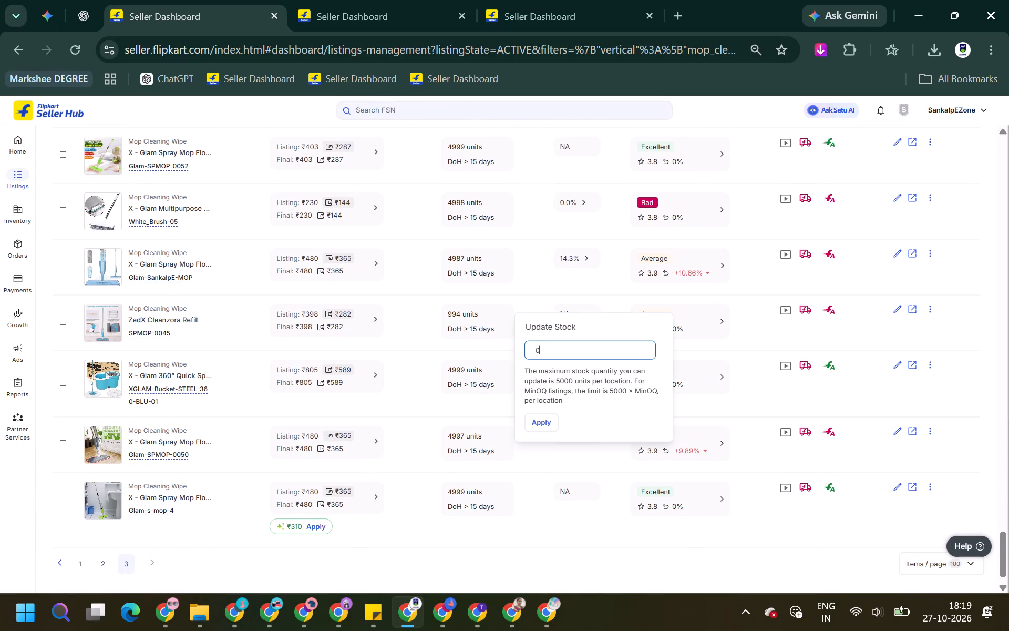
key(Return)
click(410, 530)
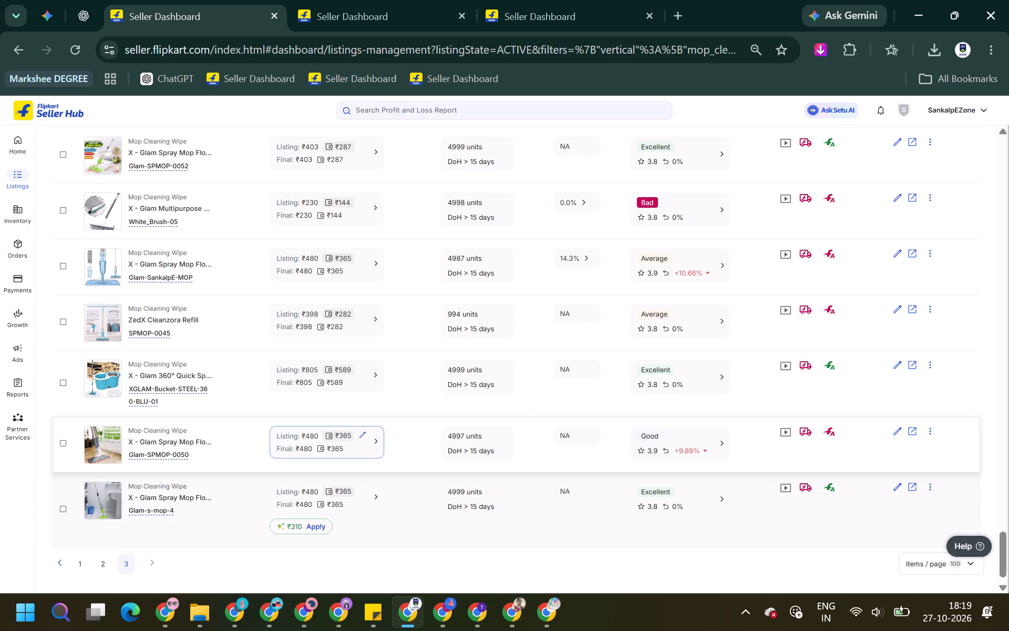
Look back through the mop listings and check the stock quantities of the X - Glam spin mops.
scroll(344, 432, up, 2)
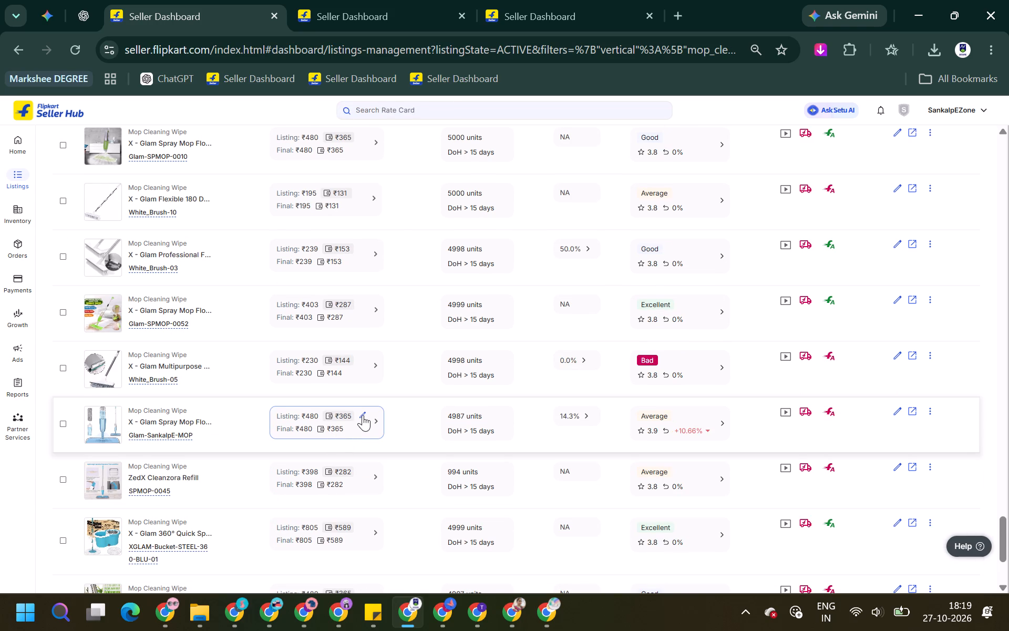
scroll(276, 414, up, 5)
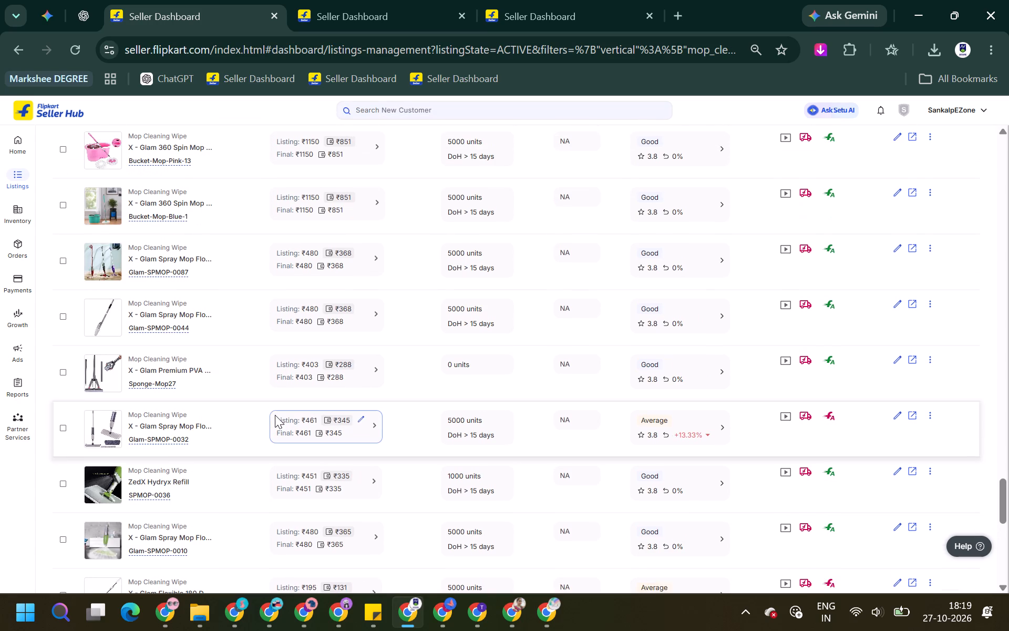
scroll(275, 415, up, 4)
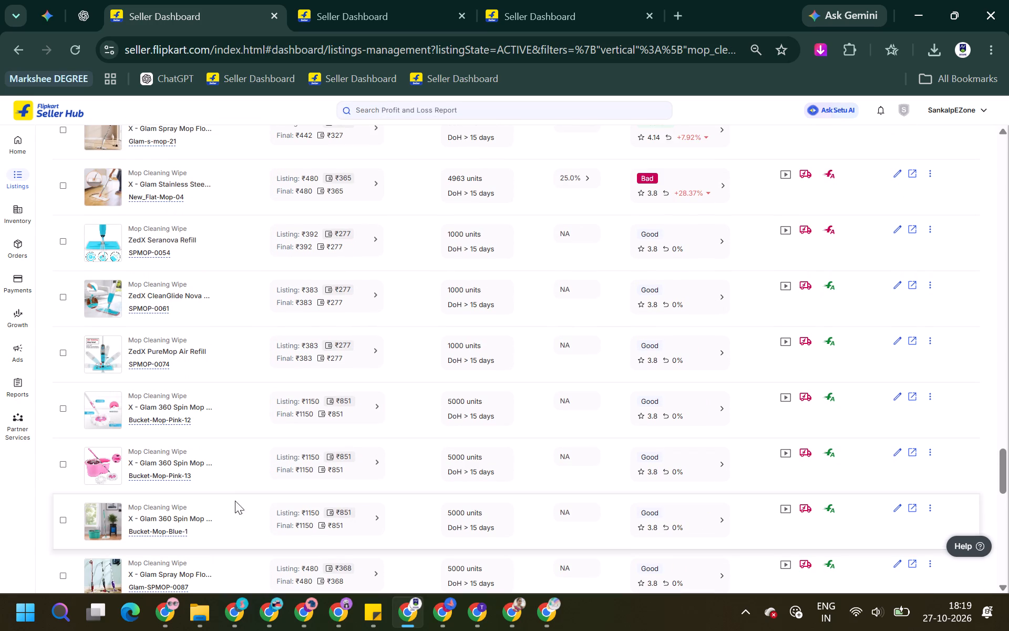
scroll(213, 435, up, 2)
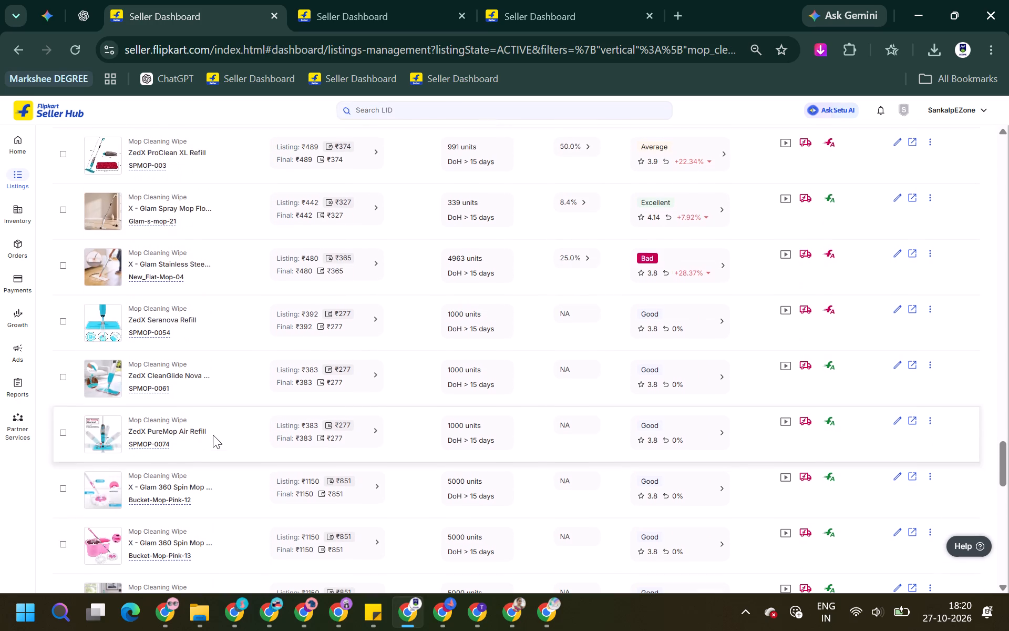
scroll(213, 435, up, 3)
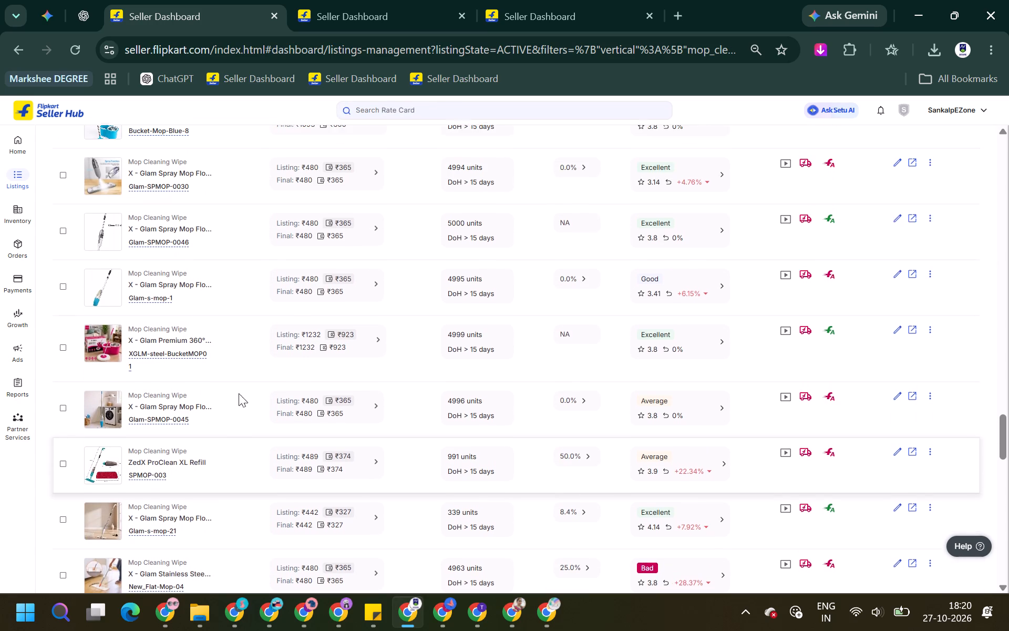
scroll(239, 393, up, 3)
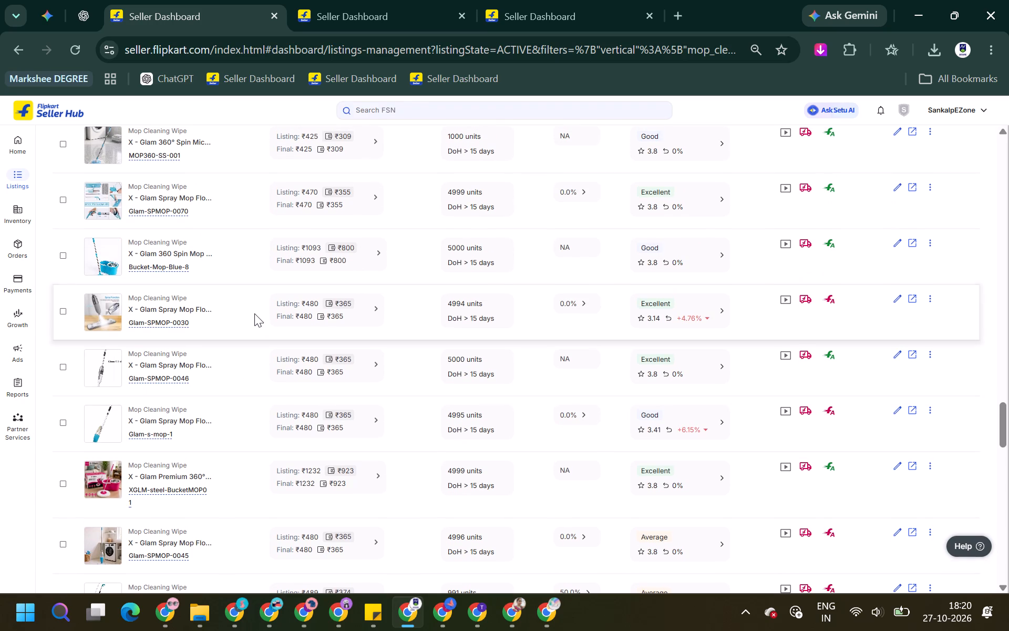
scroll(236, 290, up, 1)
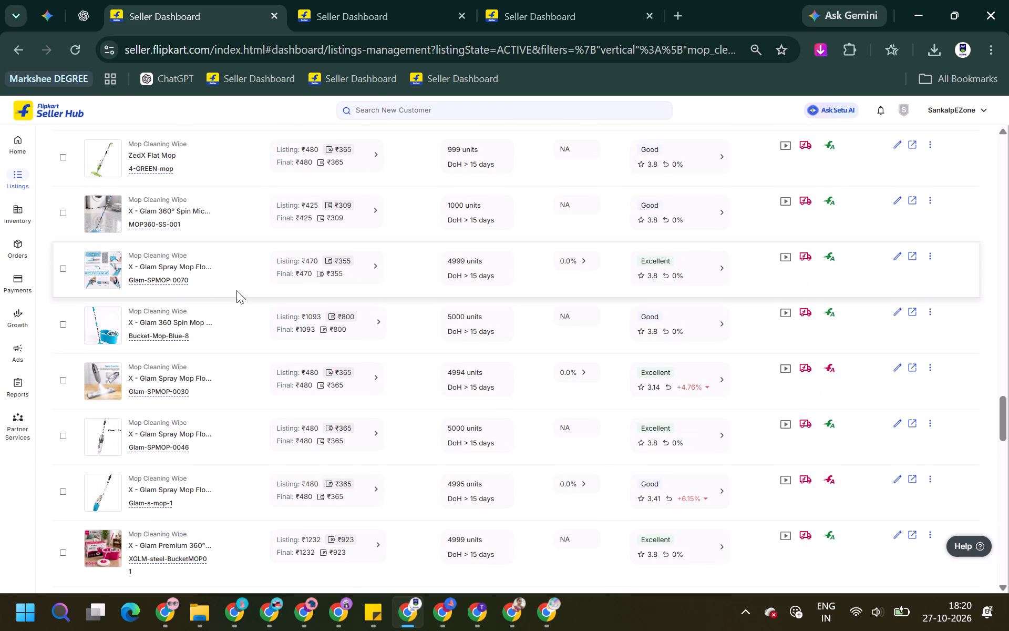
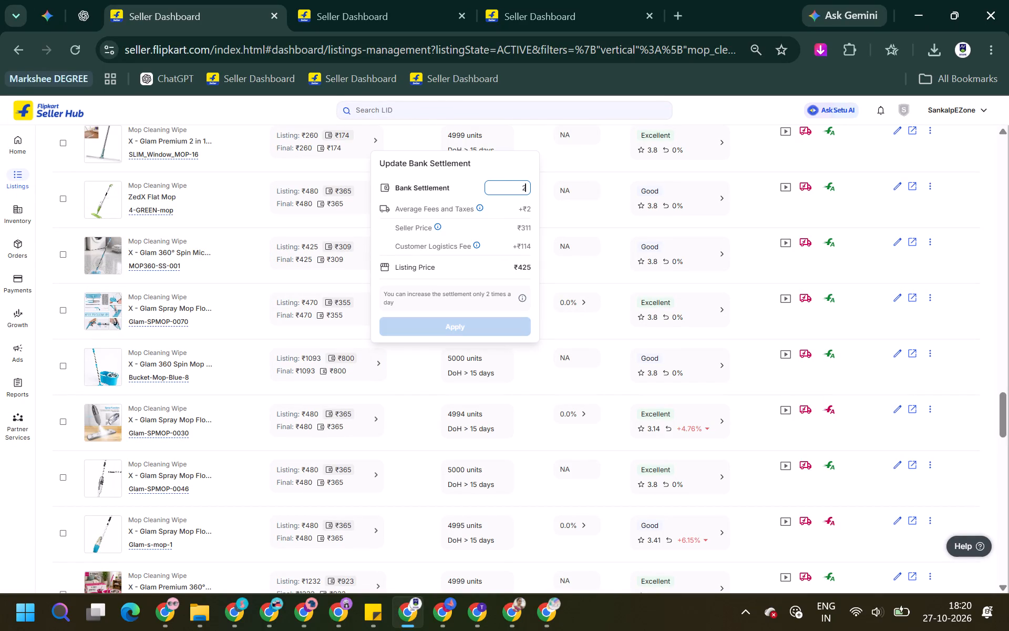
Set the bank settlement of the X - Glam 360° Spin mop listing MOP360-SS-001 to ₹249.
text(49)
click(469, 324)
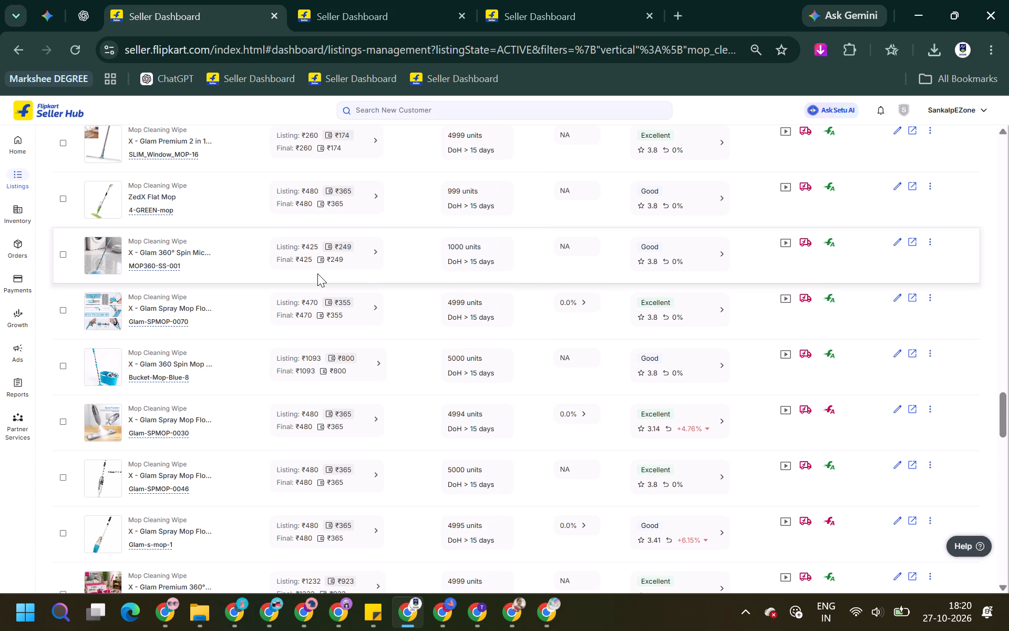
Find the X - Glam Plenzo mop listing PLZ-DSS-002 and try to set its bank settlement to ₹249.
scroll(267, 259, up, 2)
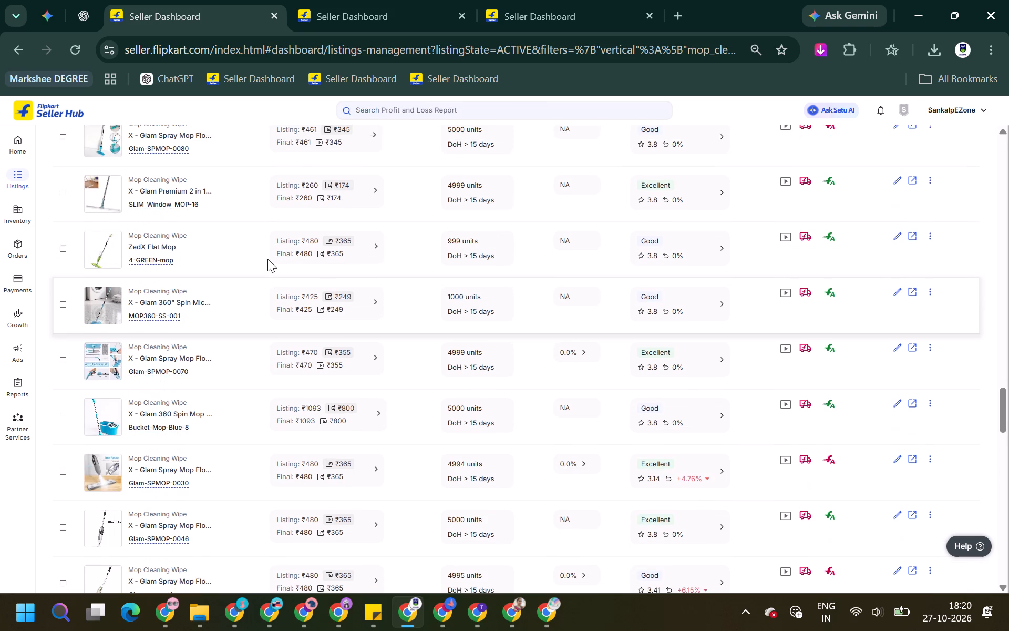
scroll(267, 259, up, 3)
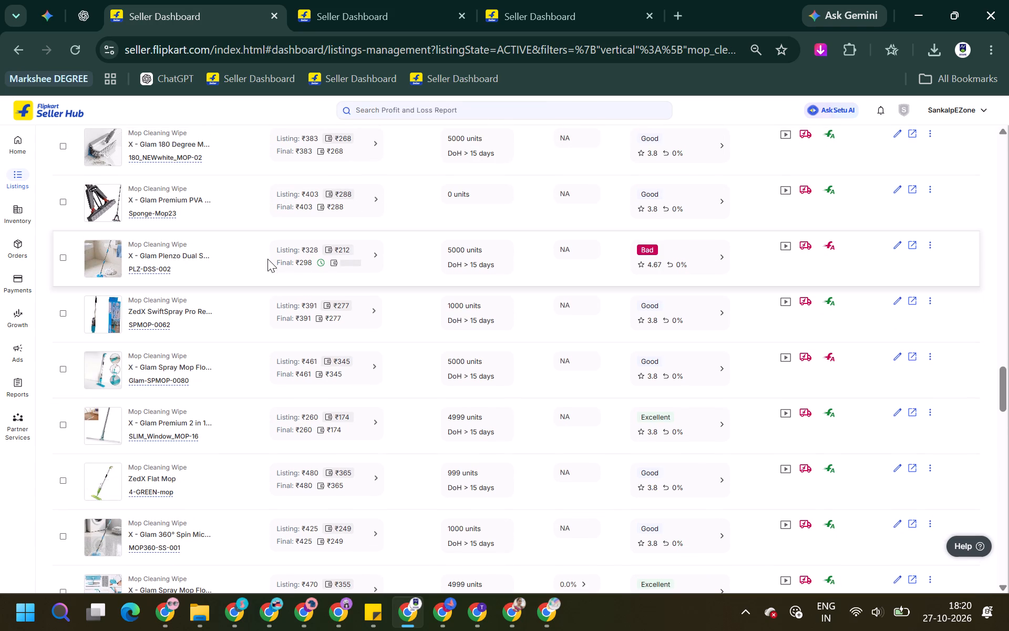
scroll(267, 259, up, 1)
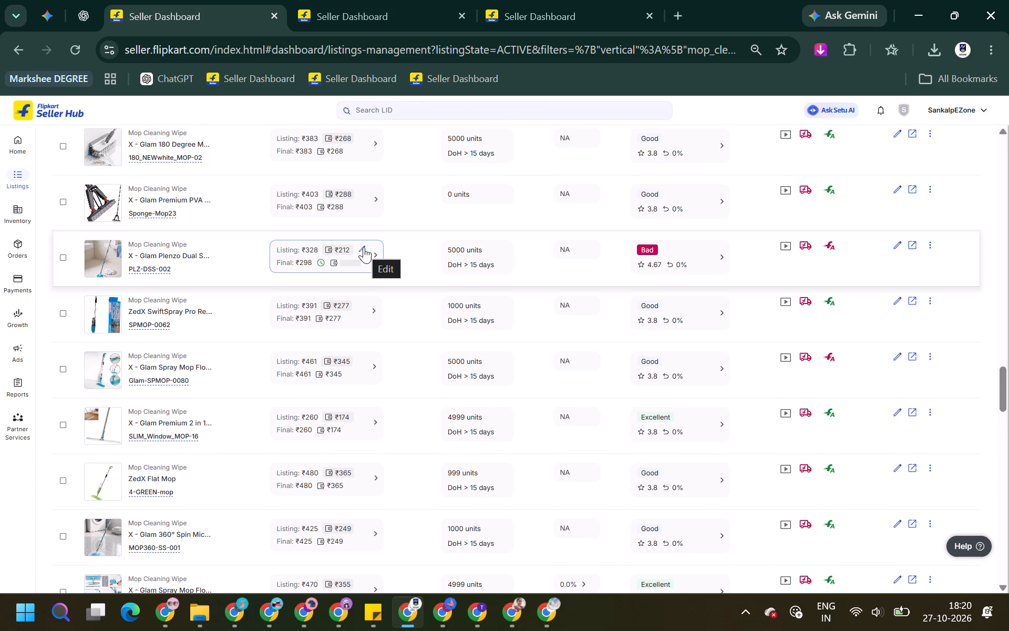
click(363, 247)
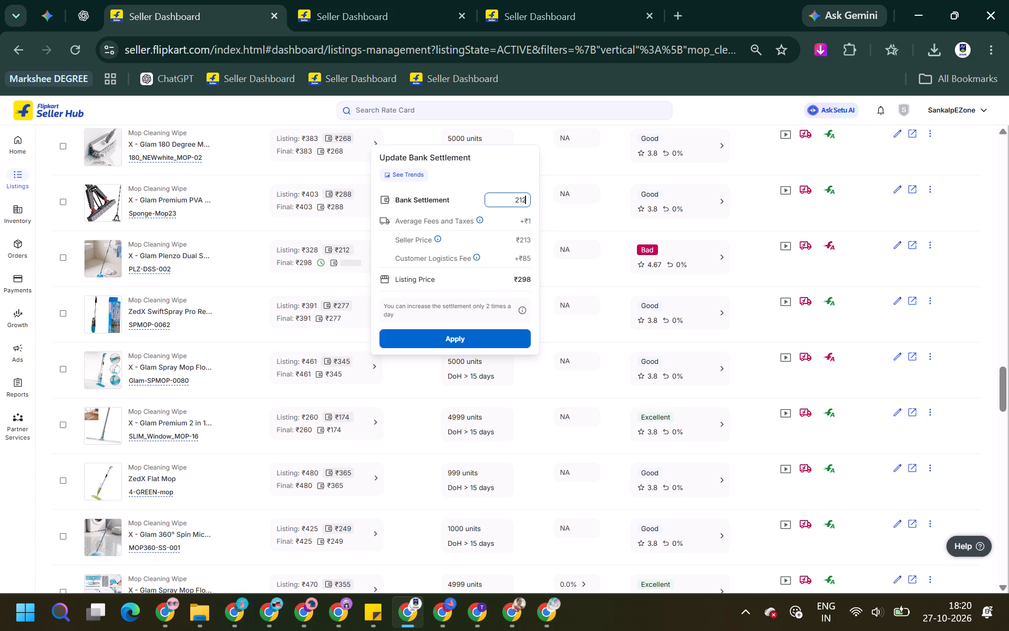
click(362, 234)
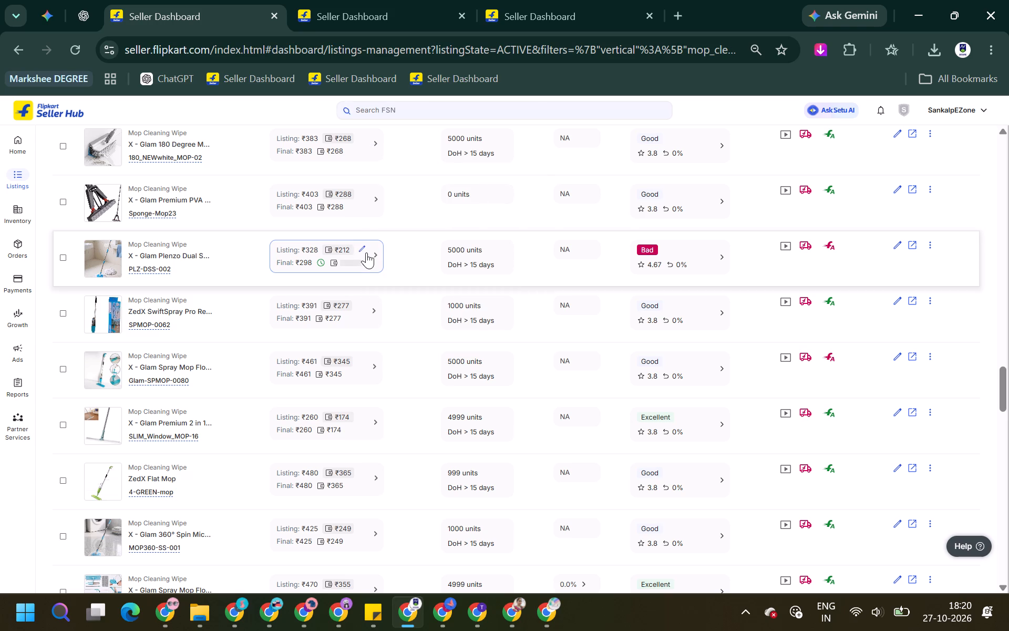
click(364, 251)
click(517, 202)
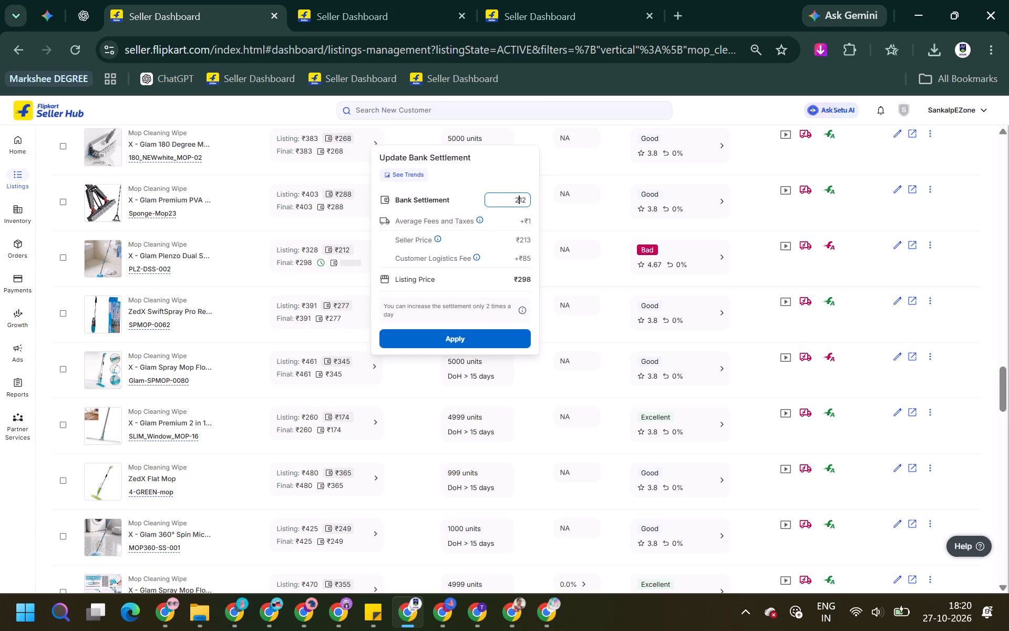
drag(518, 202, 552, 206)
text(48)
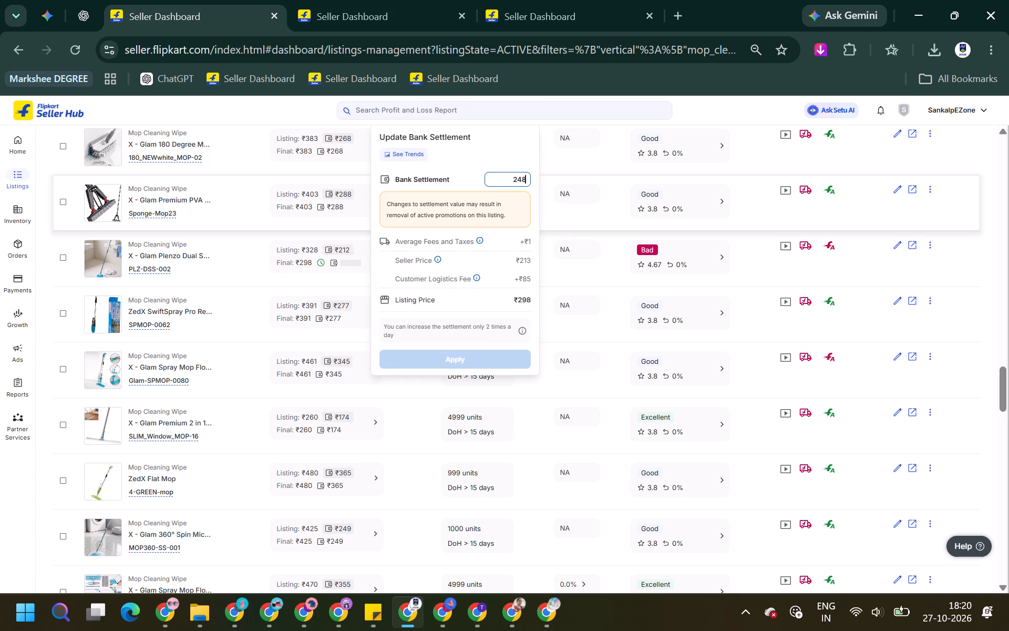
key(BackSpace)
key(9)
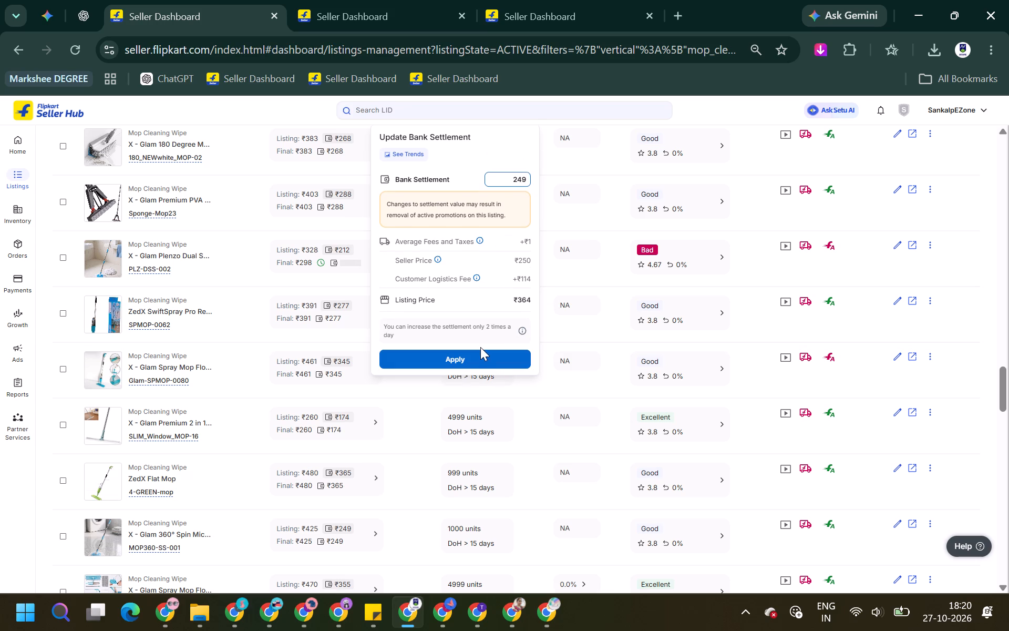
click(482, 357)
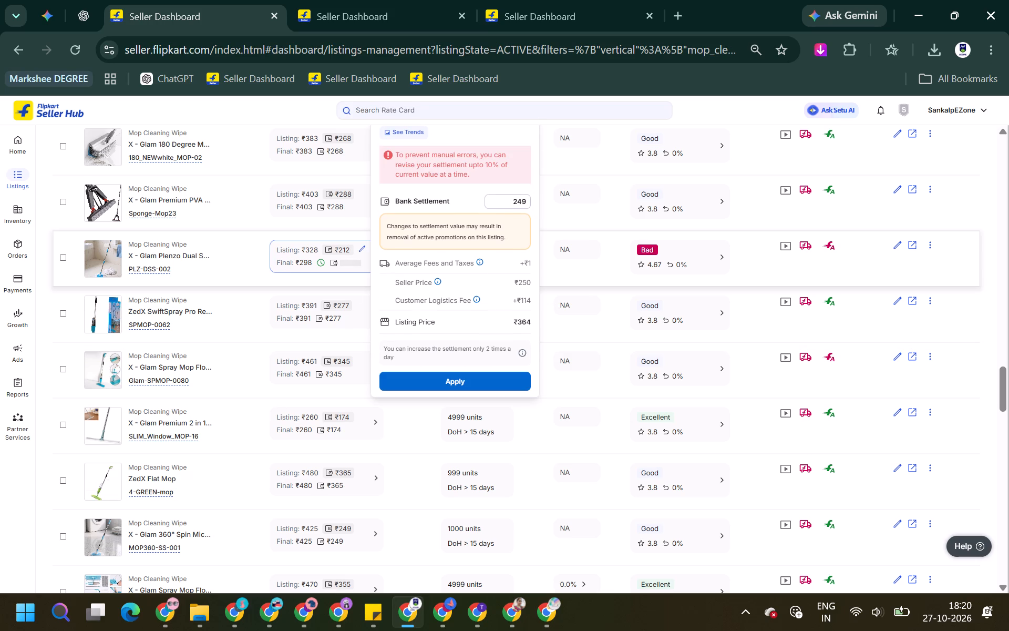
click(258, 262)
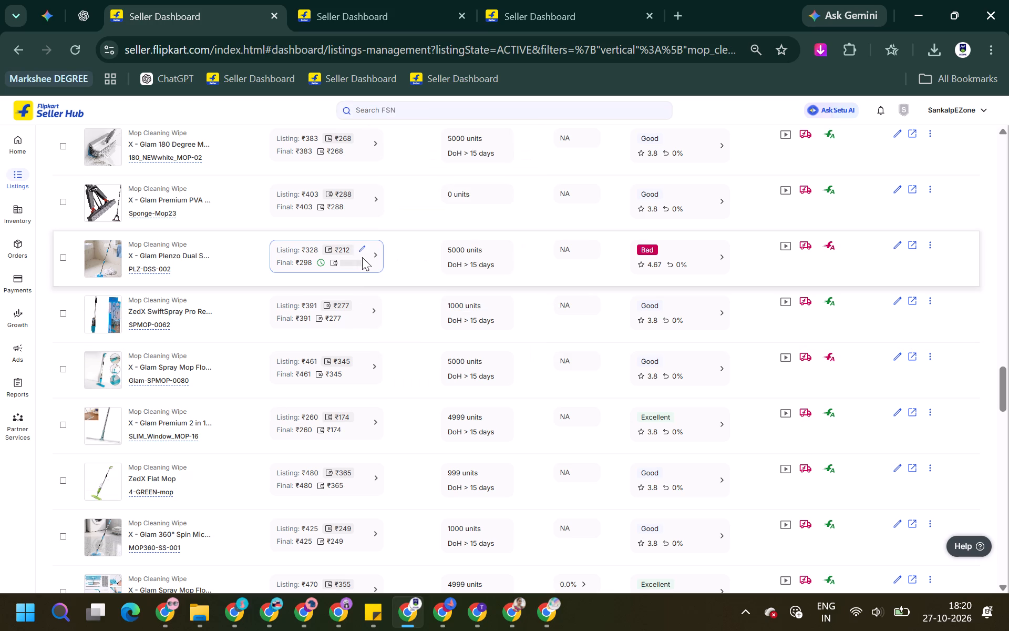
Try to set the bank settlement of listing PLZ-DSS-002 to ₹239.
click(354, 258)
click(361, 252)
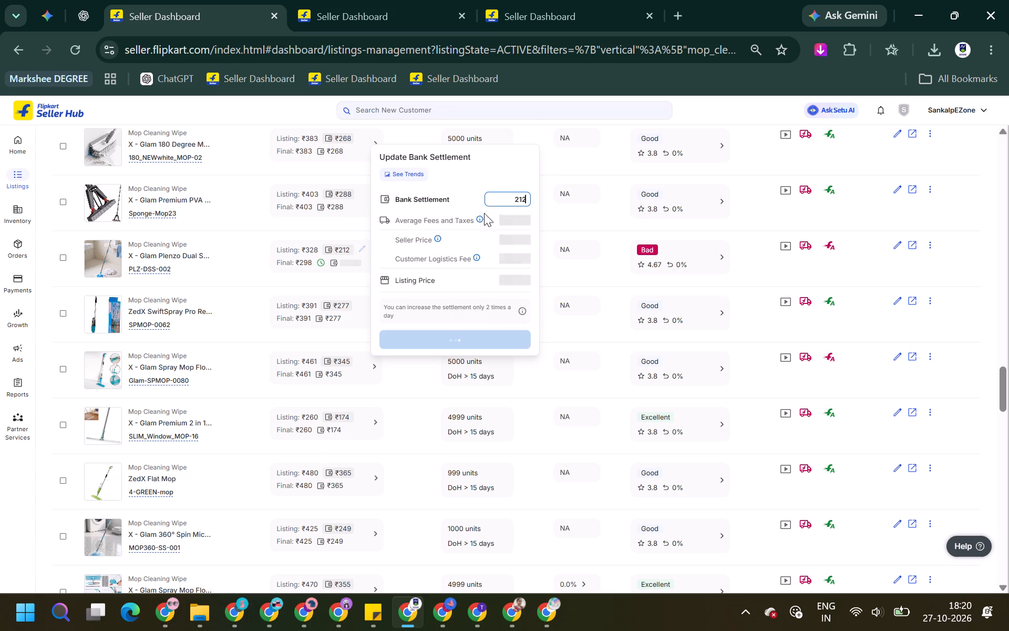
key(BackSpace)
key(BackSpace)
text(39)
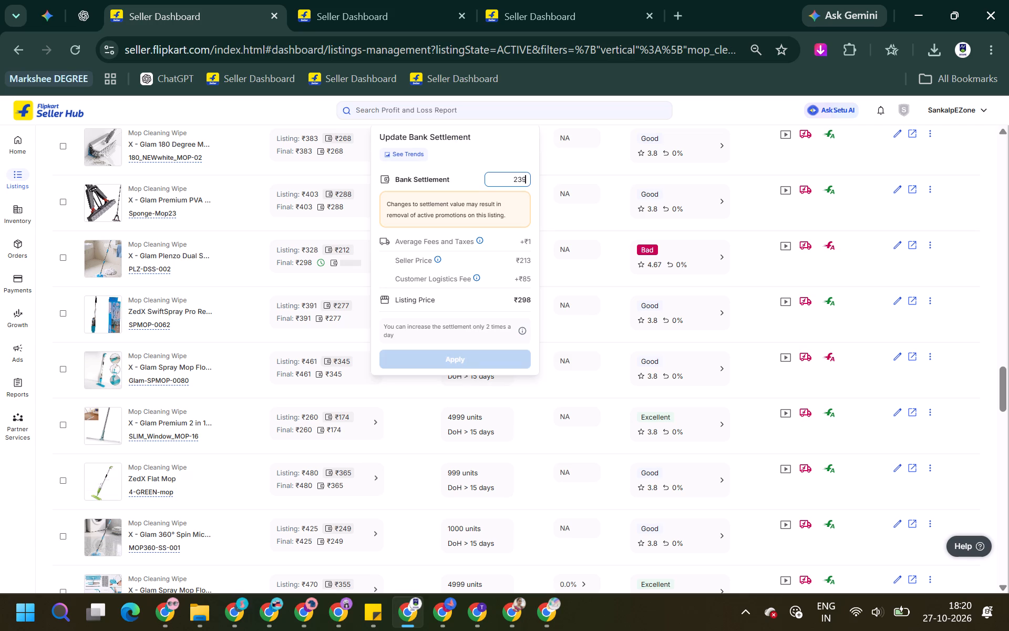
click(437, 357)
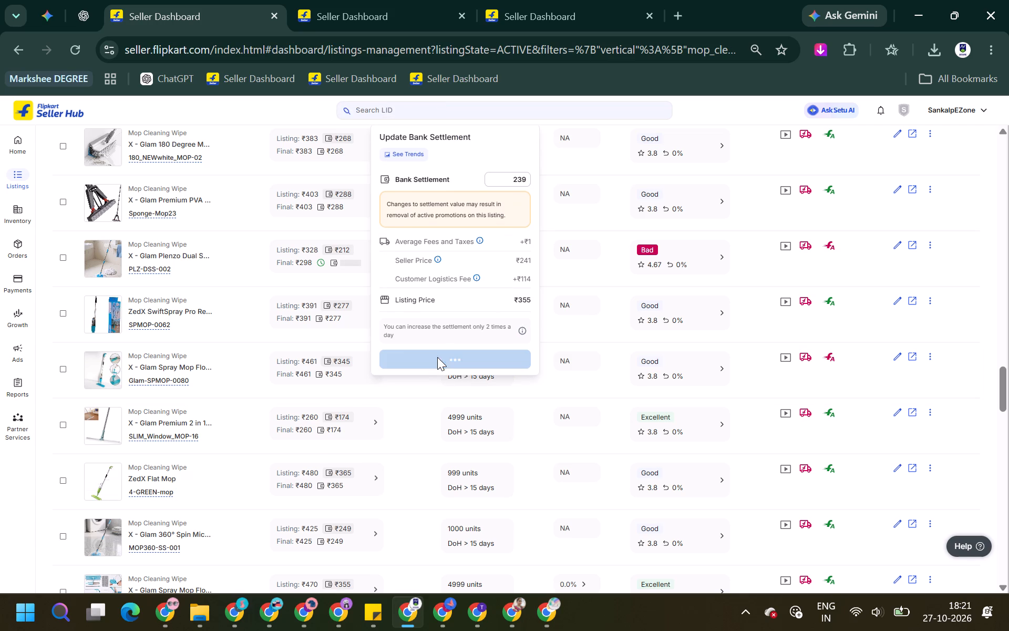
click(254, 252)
Set the bank settlement of the X - Glam Plenzo mop listing PLZ-DSS-002 to ₹226.
click(361, 250)
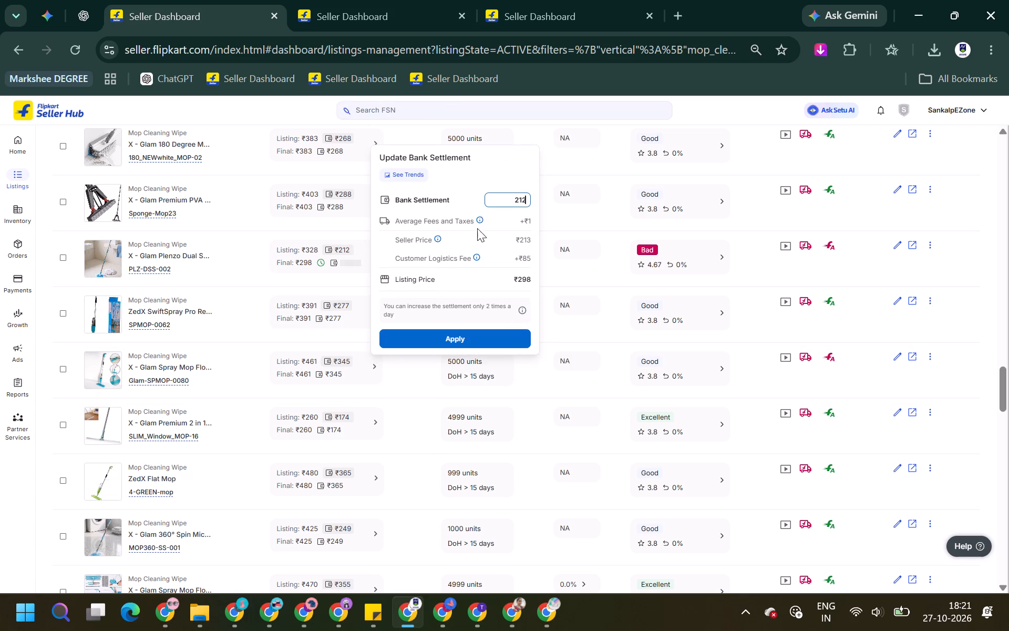
key(BackSpace)
key(BackSpace)
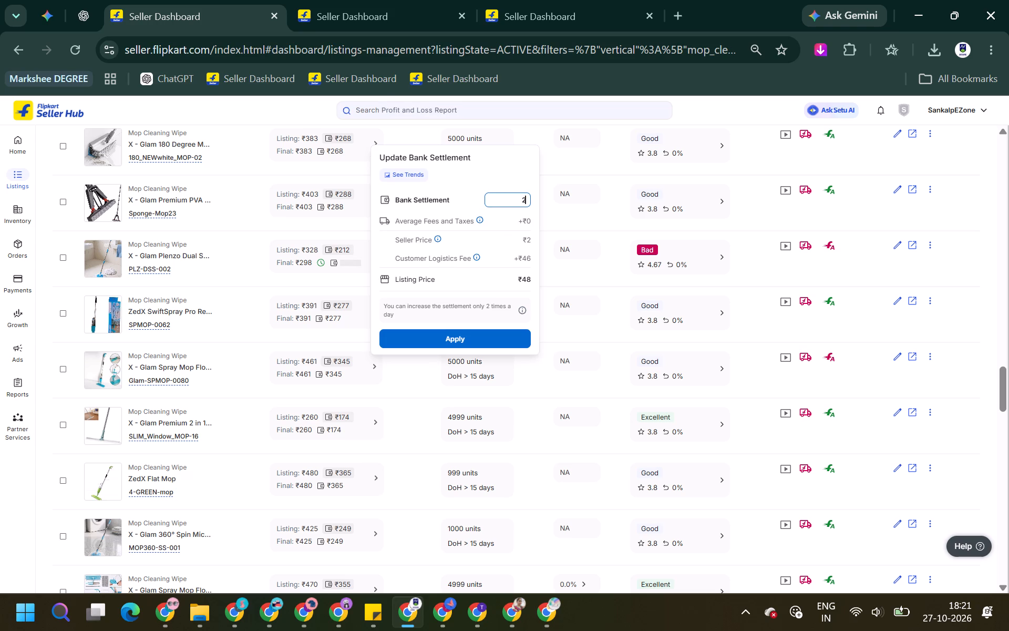
key(2)
key(6)
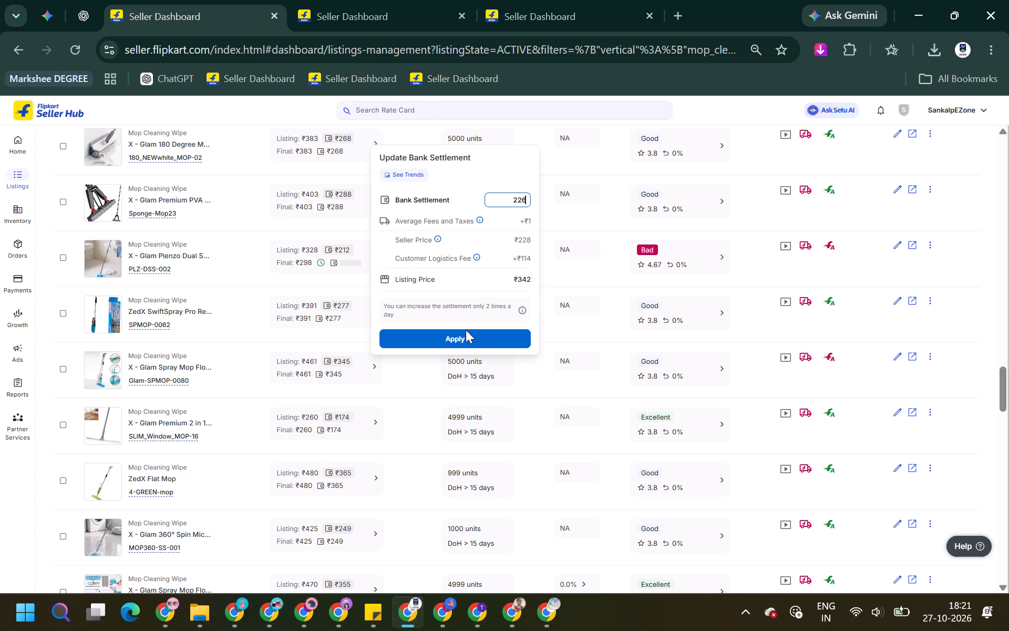
click(469, 337)
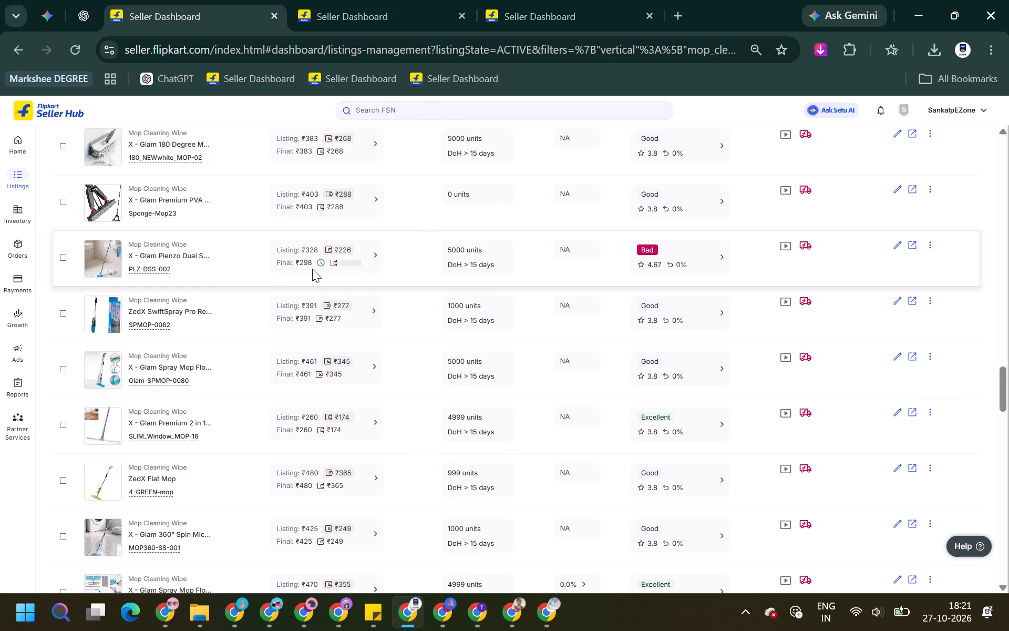
View listing PLZ-DSS-002 on the Flipkart storefront, check its price and highlights, and close the leftover offers page.
click(359, 252)
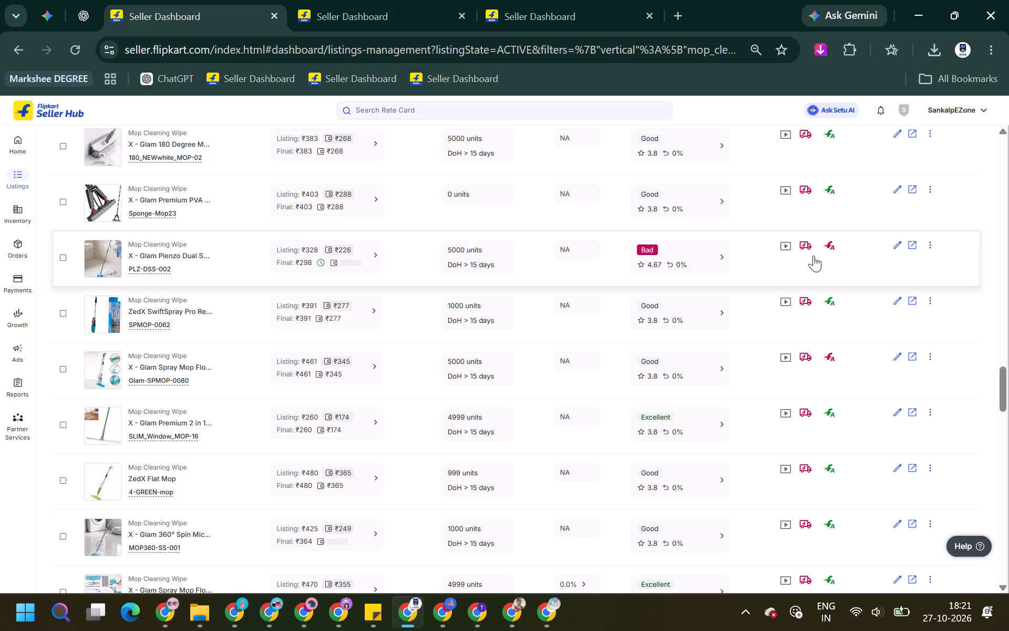
click(910, 241)
click(532, 3)
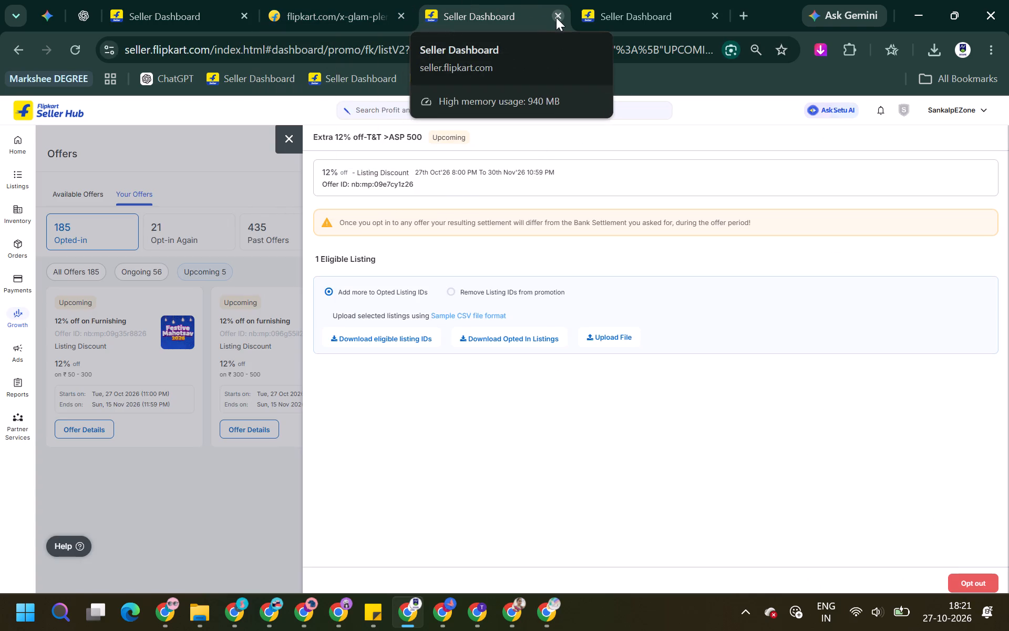
click(556, 17)
click(325, 8)
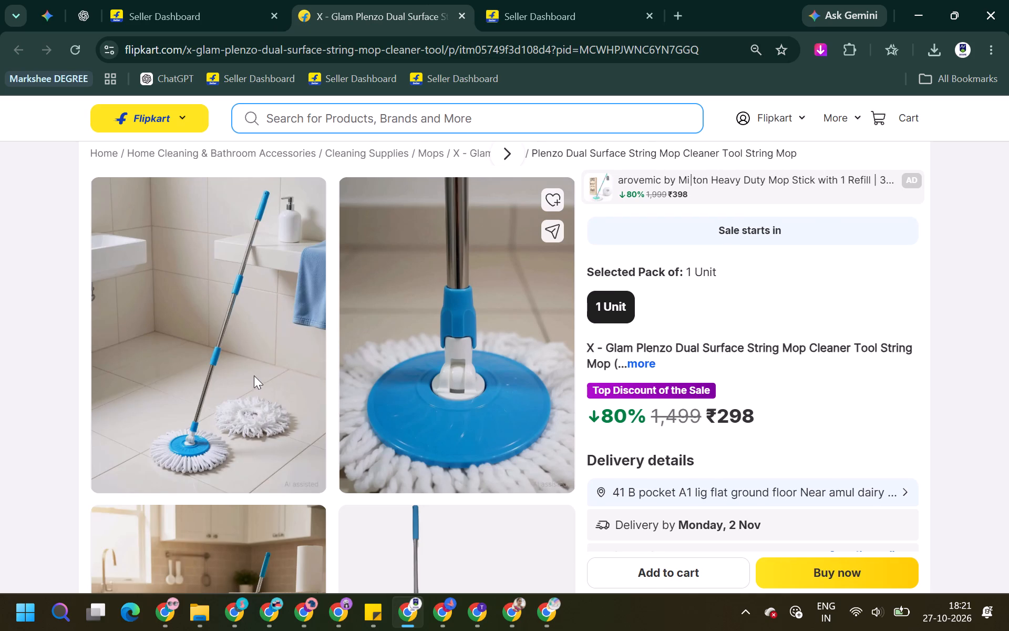
scroll(239, 383, down, 2)
scroll(369, 304, down, 3)
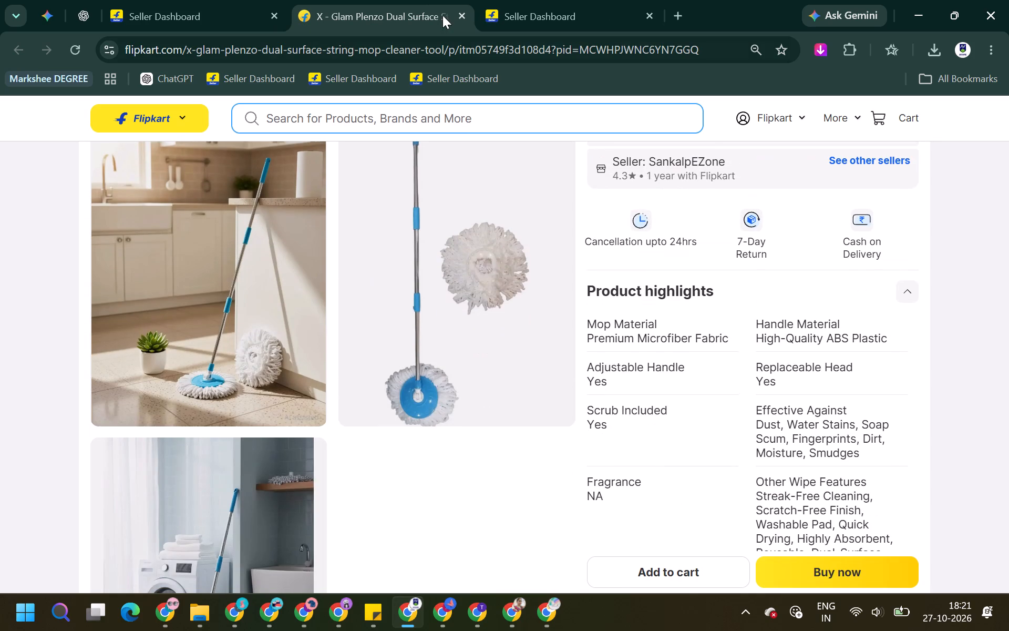
click(458, 14)
Reopen the storefront page of listing PLZ-DSS-002 and compare its selling price with the listing's final price and settlement.
click(225, 0)
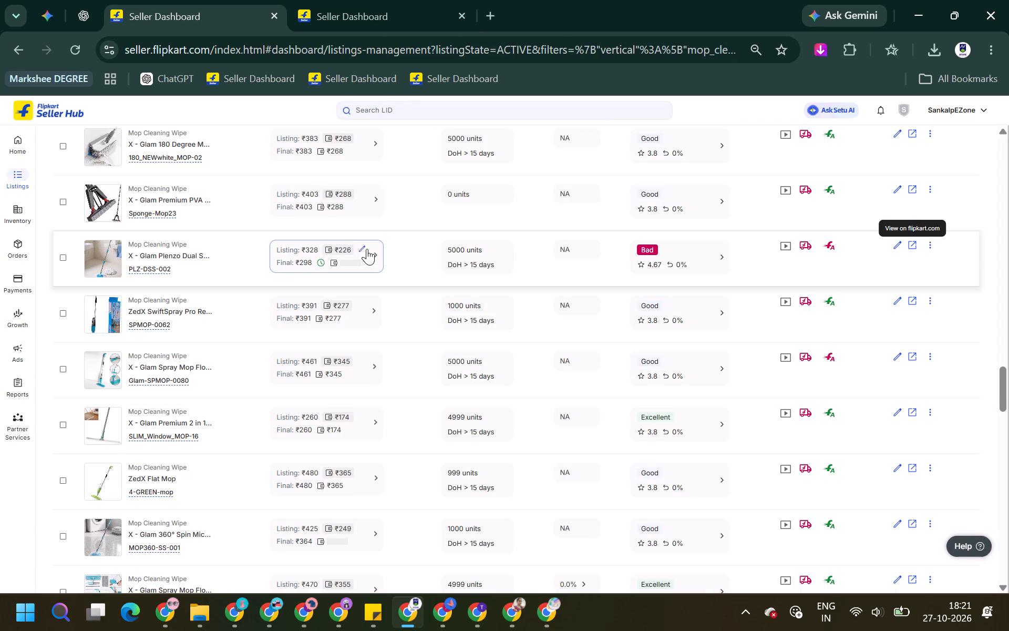
click(912, 248)
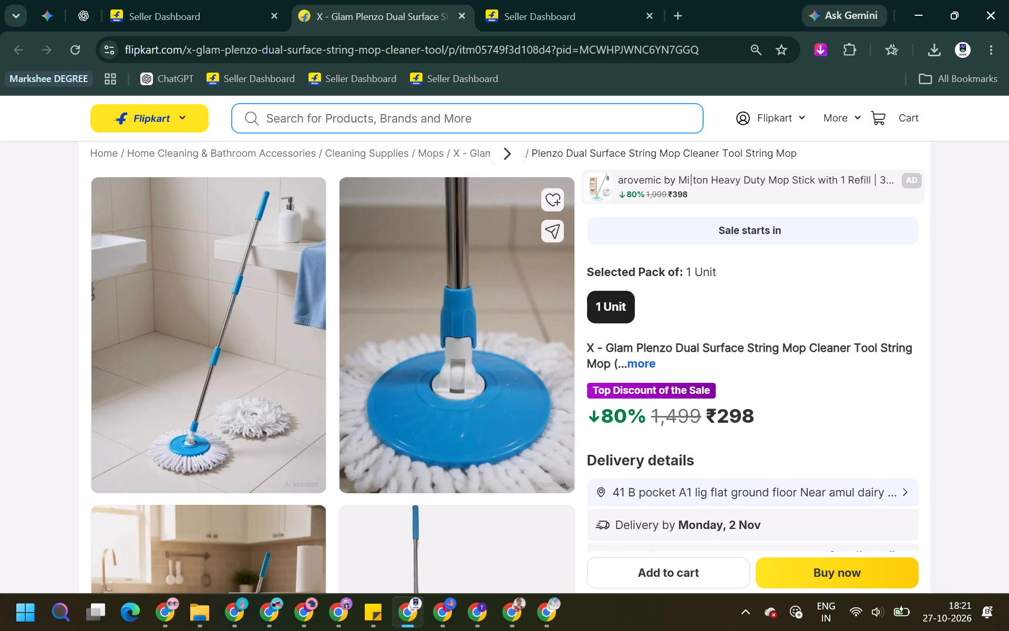
click(202, 0)
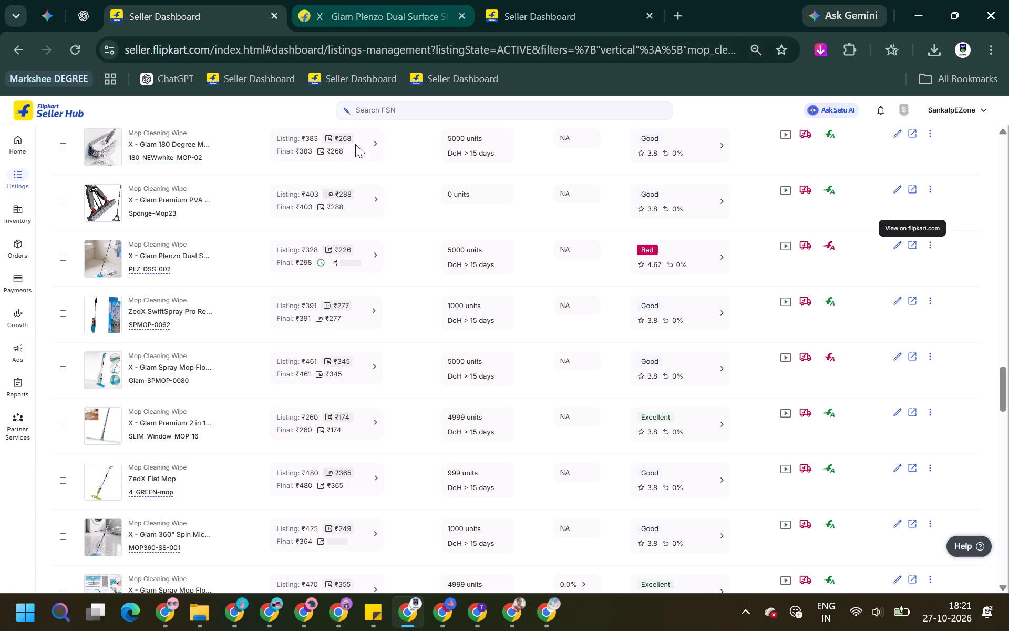
click(374, 0)
click(220, 0)
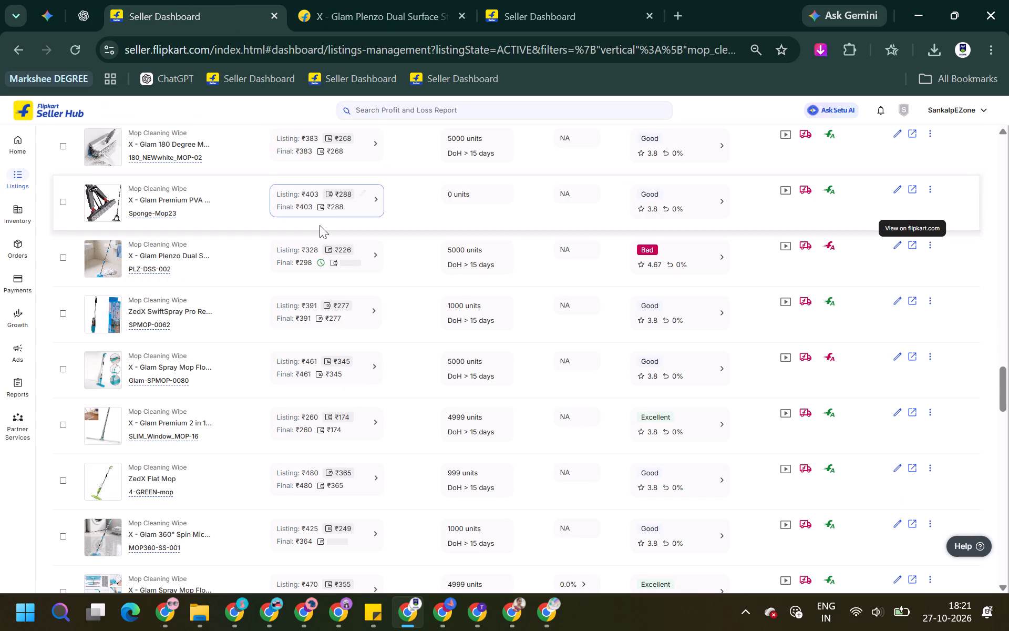
click(337, 263)
click(334, 263)
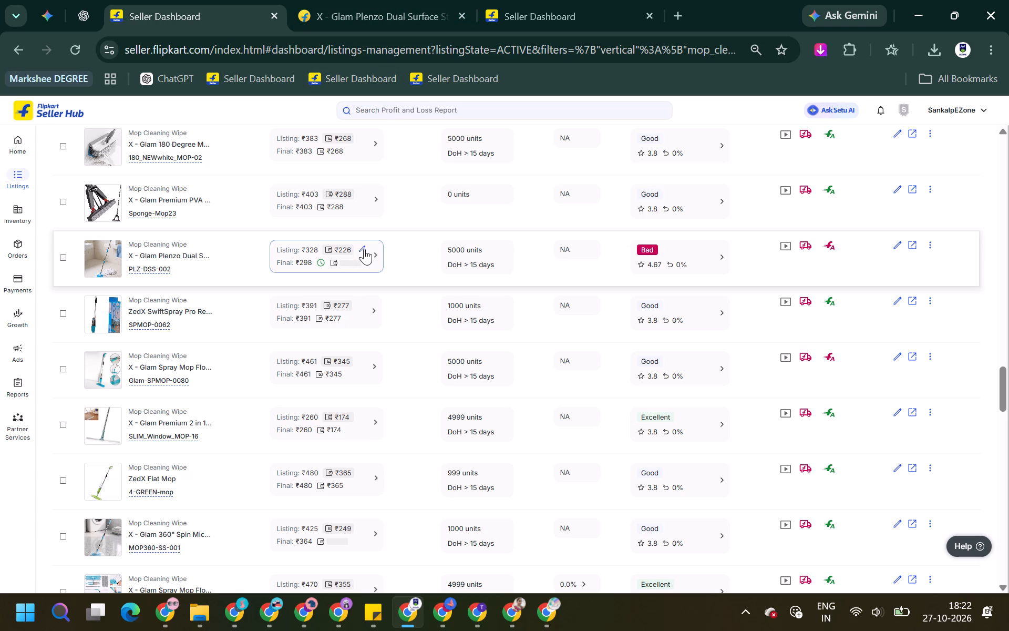
Set the bank settlement of the X - Glam Plenzo mop listing PLZ-DSS-002 to ₹236.
click(365, 249)
key(Left)
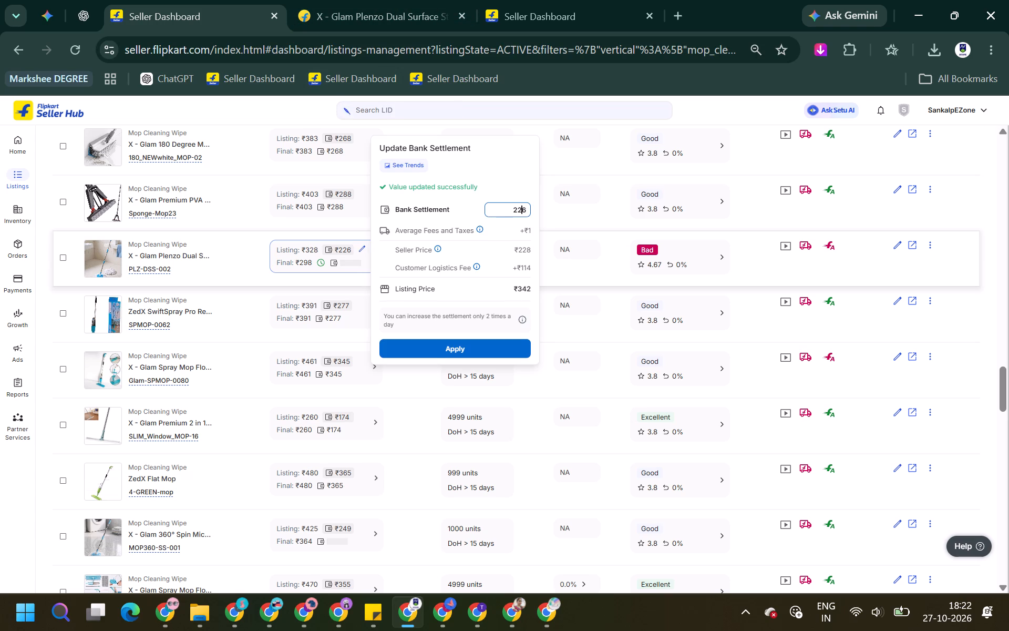
key(BackSpace)
key(3)
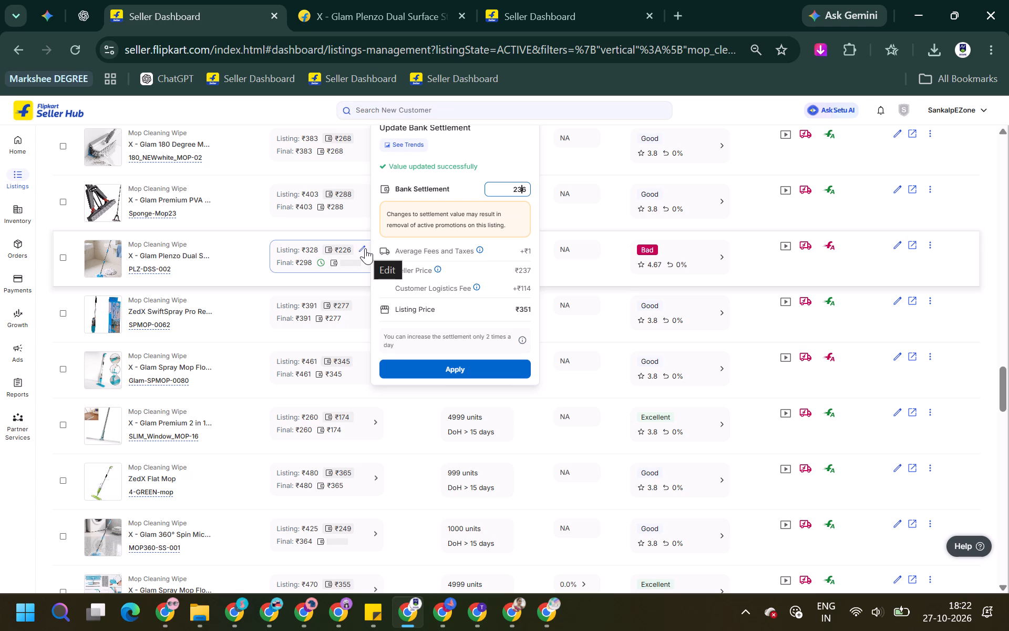
click(482, 367)
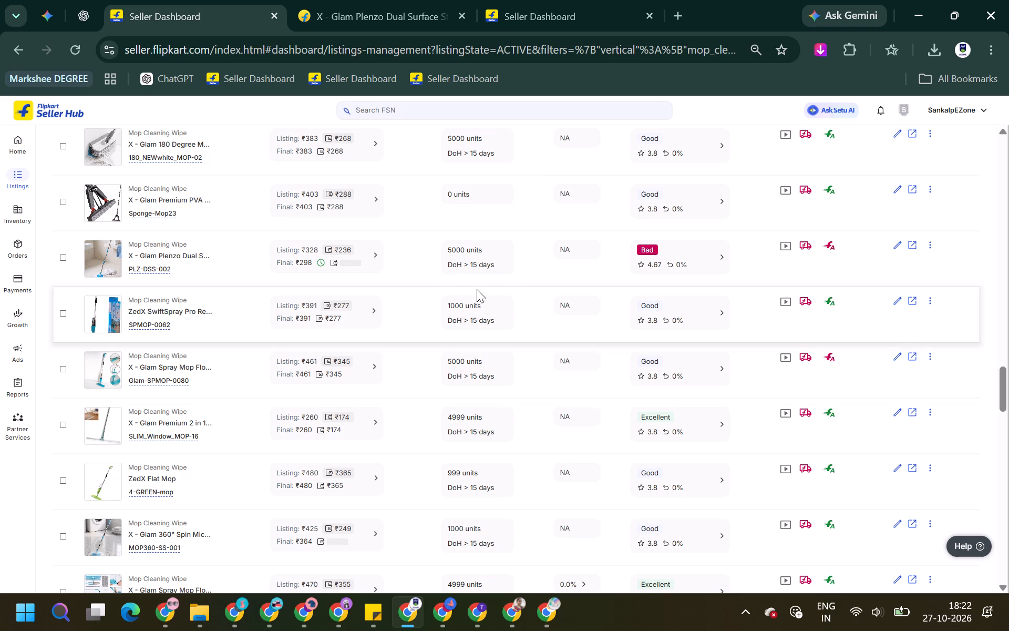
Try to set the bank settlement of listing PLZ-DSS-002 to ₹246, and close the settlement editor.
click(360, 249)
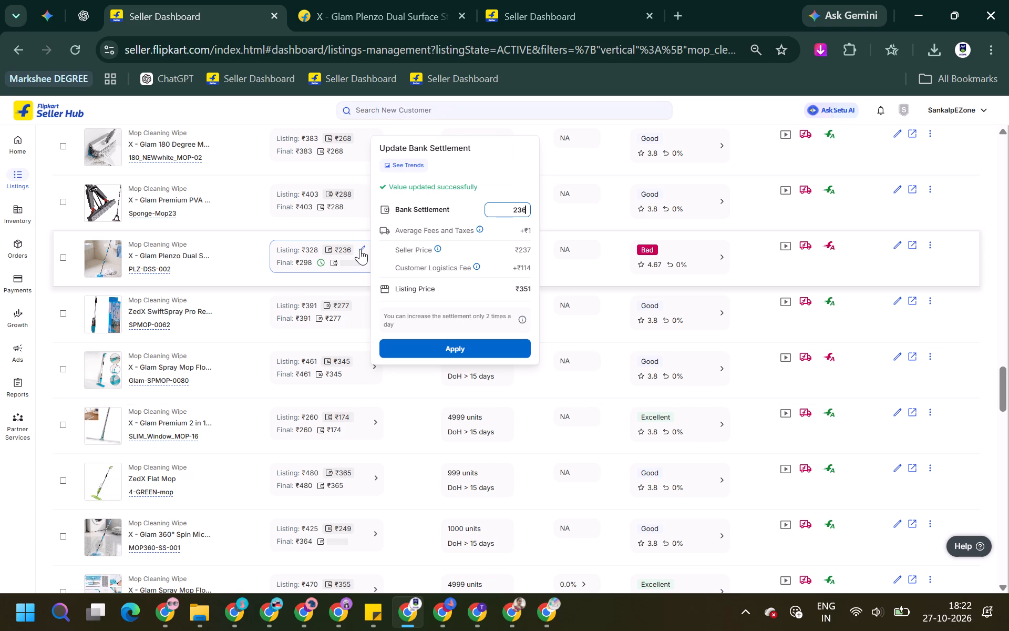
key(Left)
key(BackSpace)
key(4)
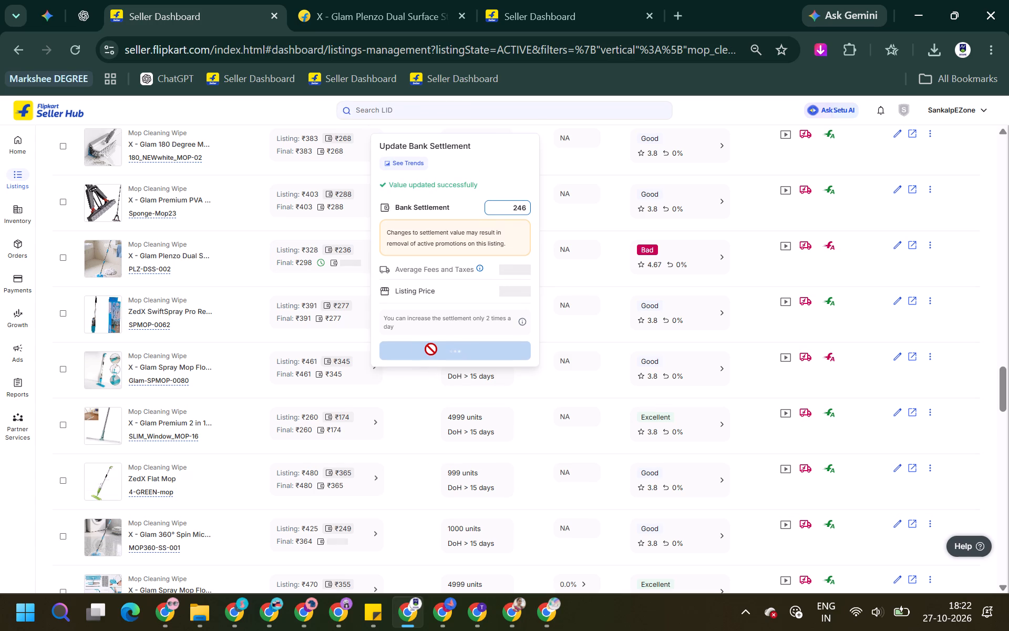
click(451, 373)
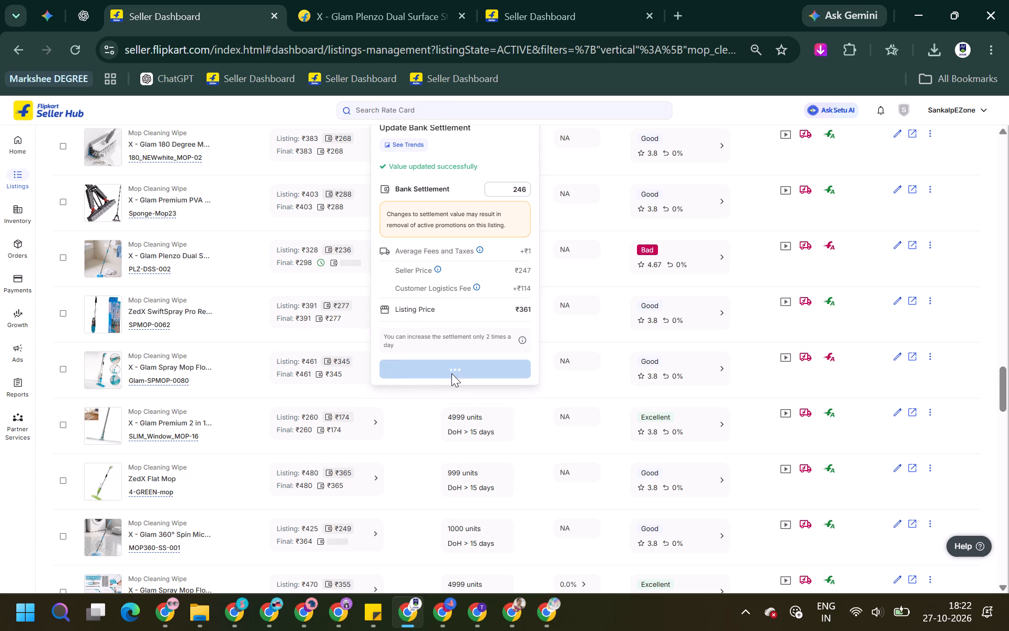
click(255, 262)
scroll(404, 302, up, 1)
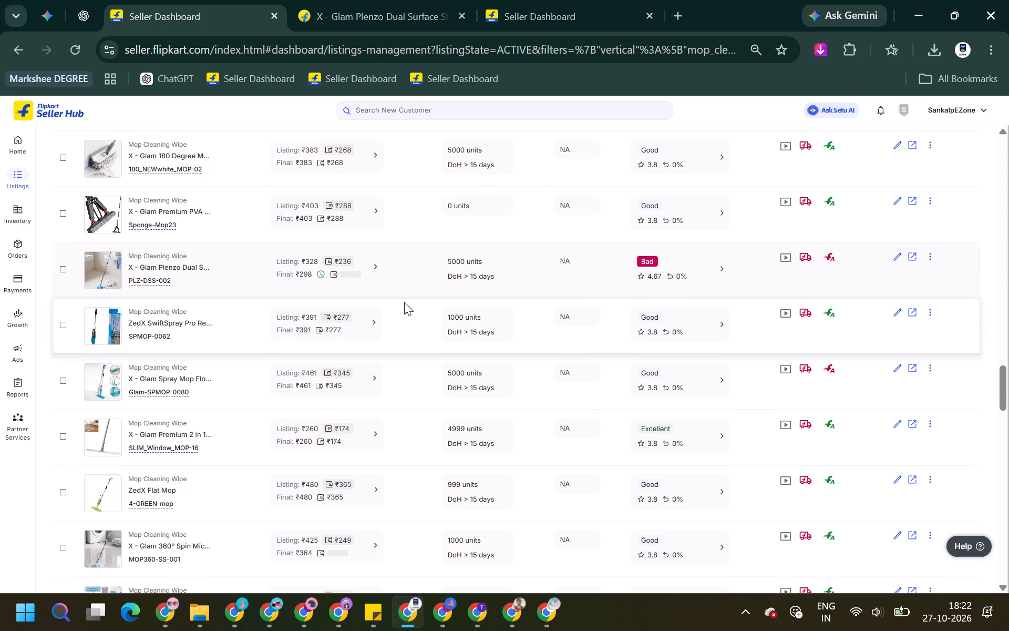
Set the stock of the X - Glam 360° Spin Mop listing Buack-SPINMOP-BLUE-01 to 0 units.
scroll(345, 236, up, 1)
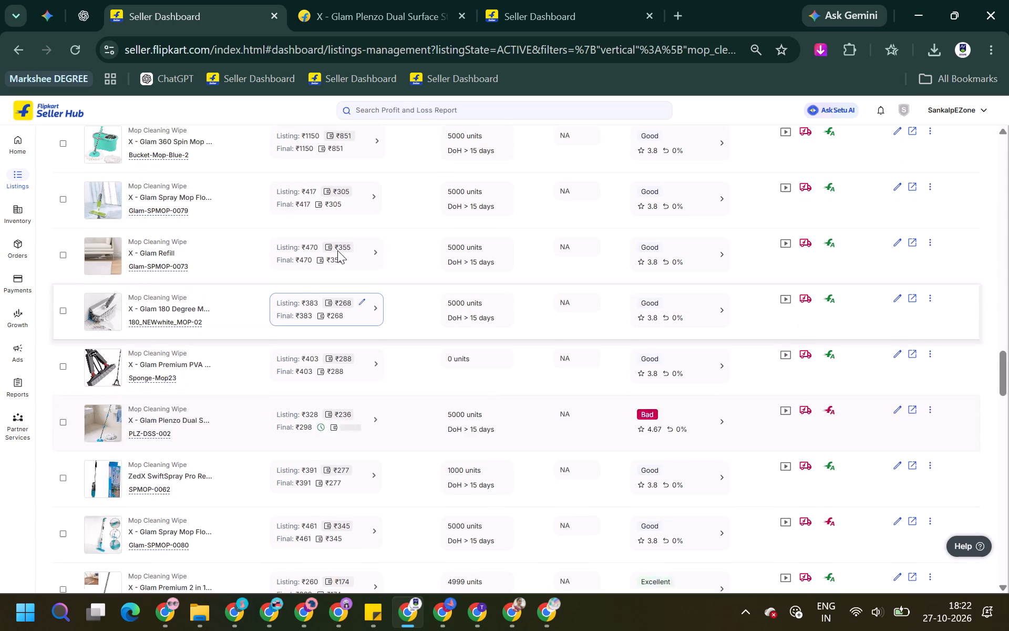
scroll(337, 250, up, 1)
scroll(298, 294, up, 2)
scroll(401, 282, up, 1)
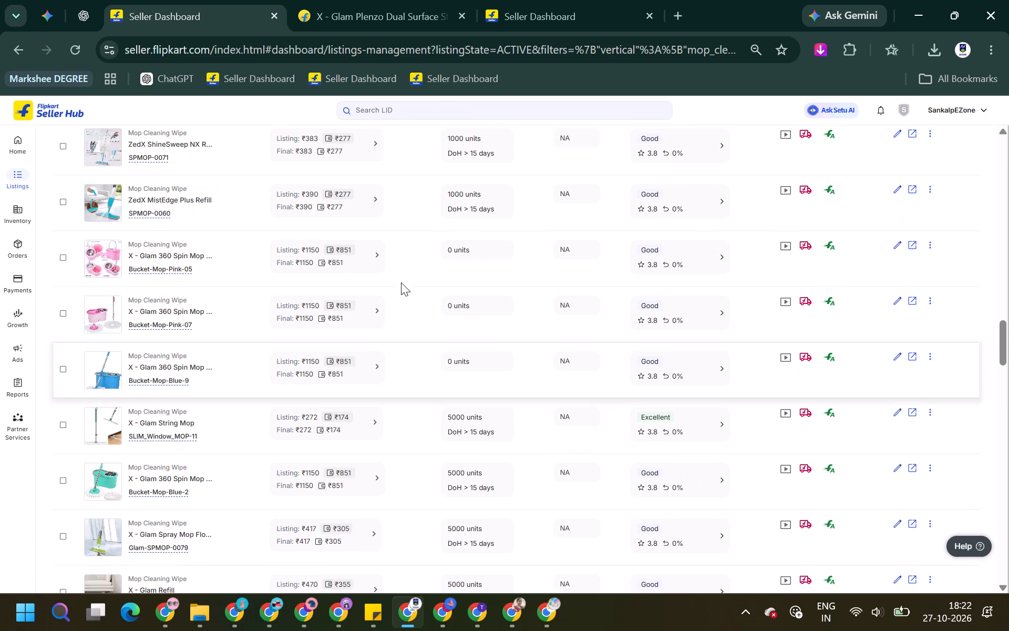
scroll(401, 282, up, 1)
scroll(229, 291, up, 5)
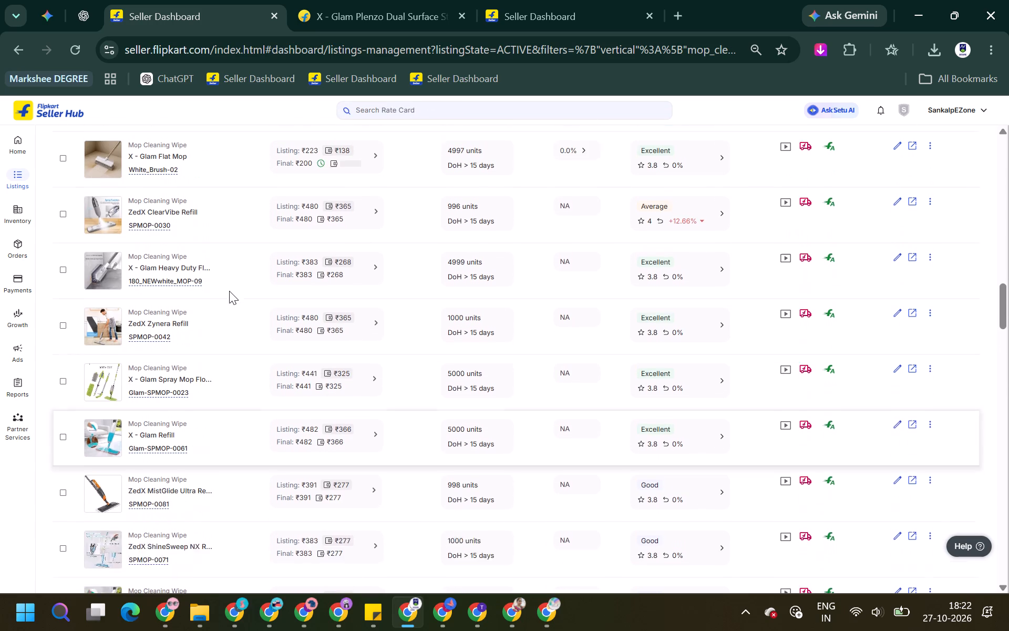
scroll(229, 291, up, 1)
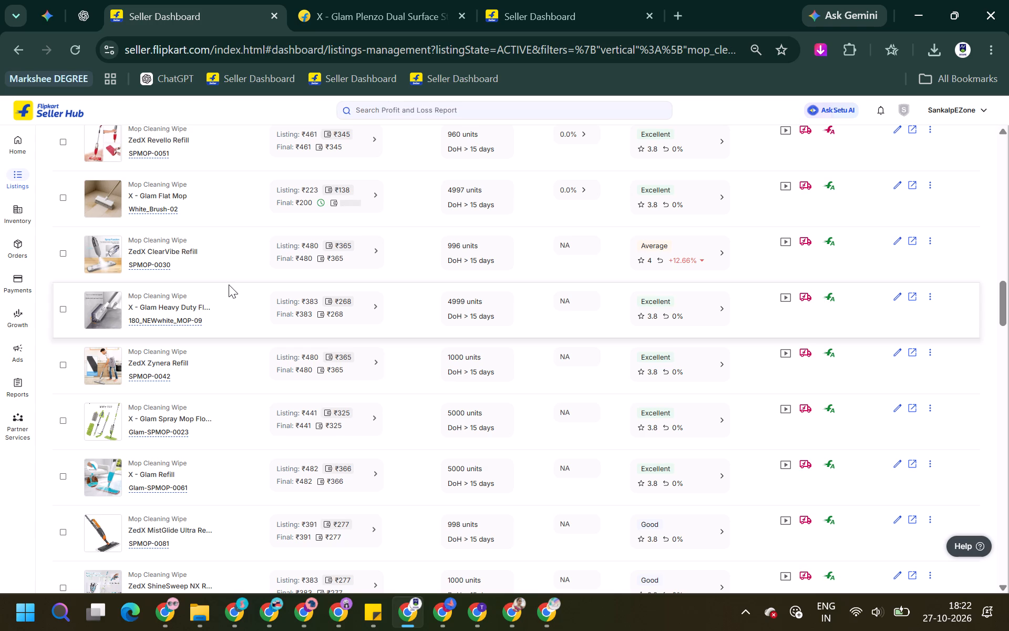
scroll(228, 274, up, 1)
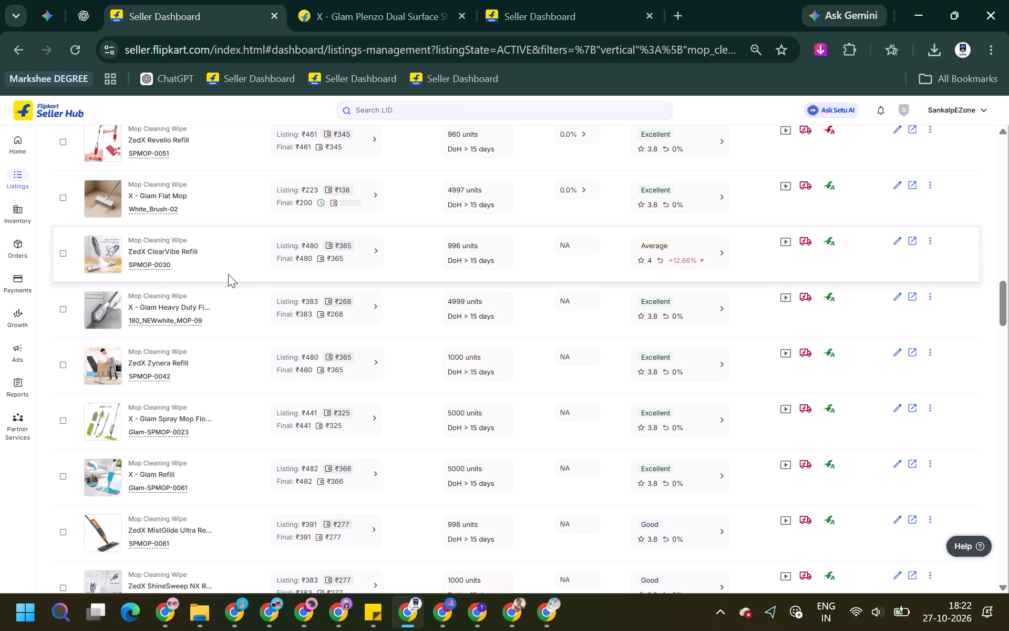
scroll(228, 274, up, 2)
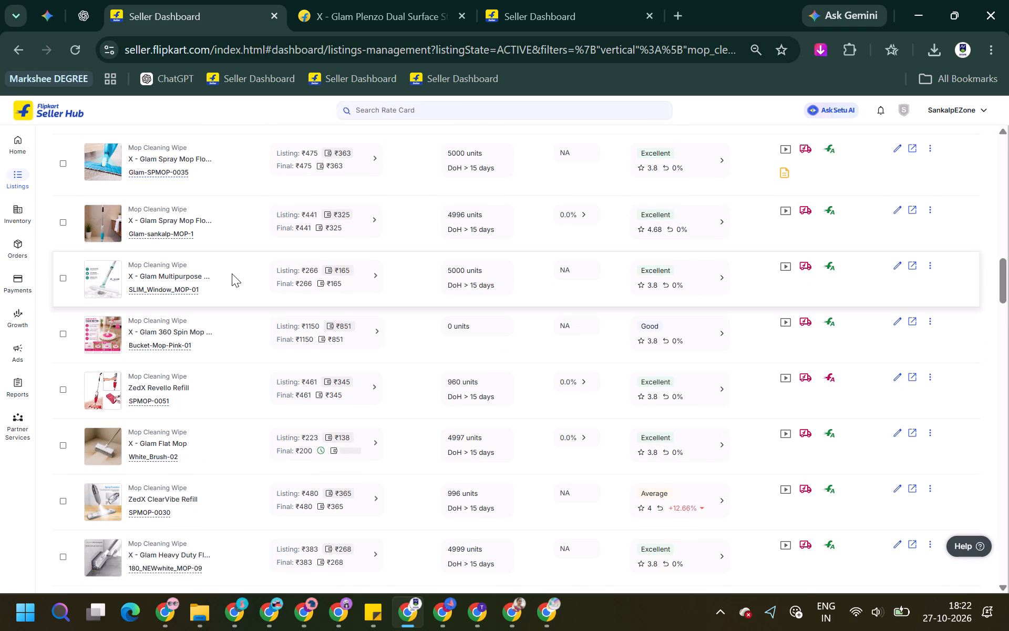
scroll(232, 273, up, 2)
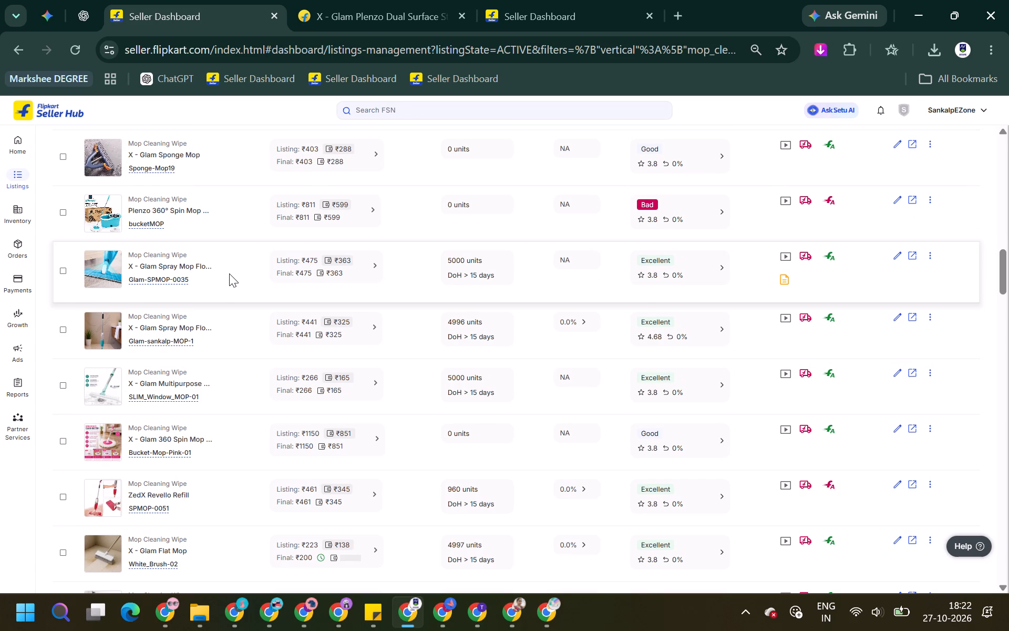
scroll(229, 273, up, 4)
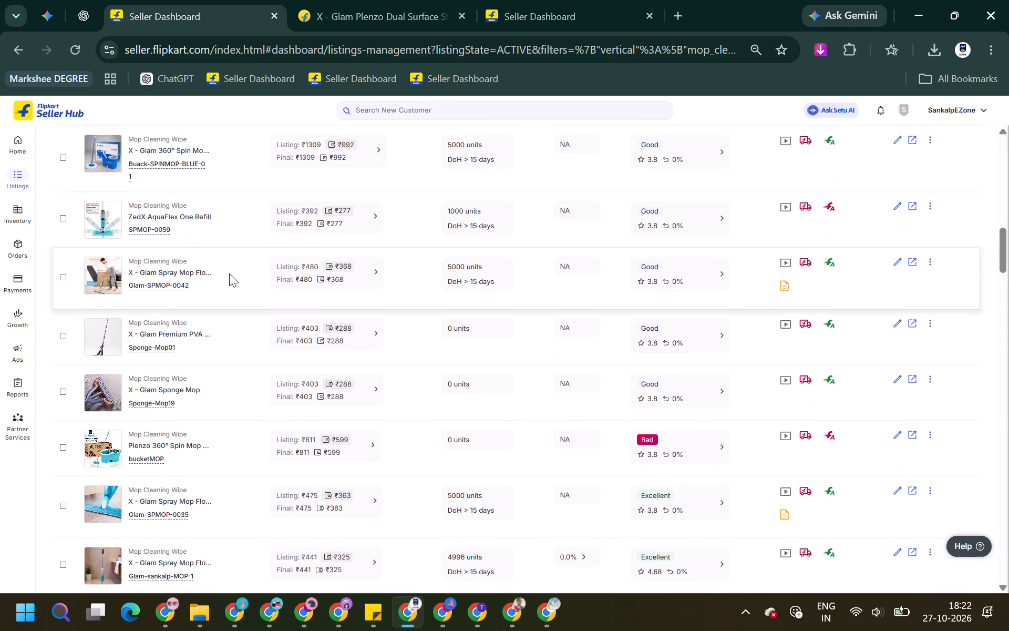
scroll(229, 273, up, 1)
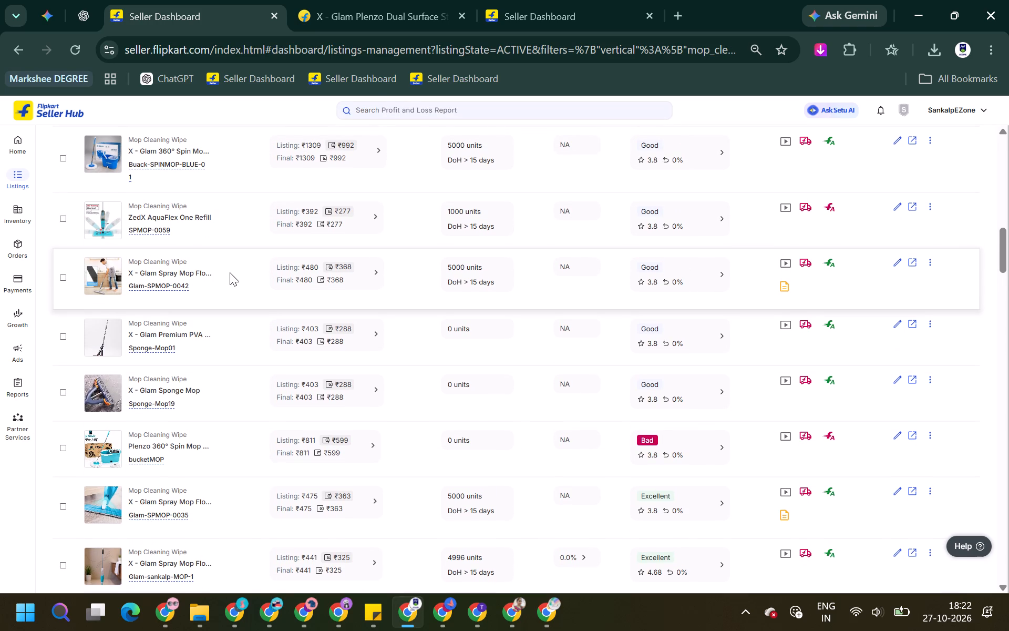
scroll(249, 201, up, 1)
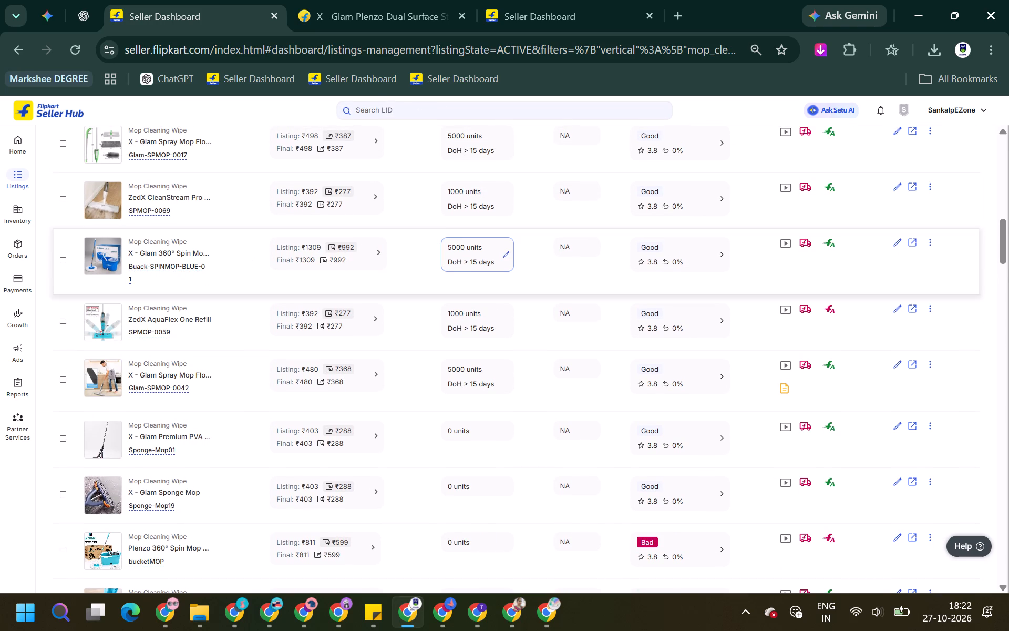
click(505, 257)
triple_click(569, 234)
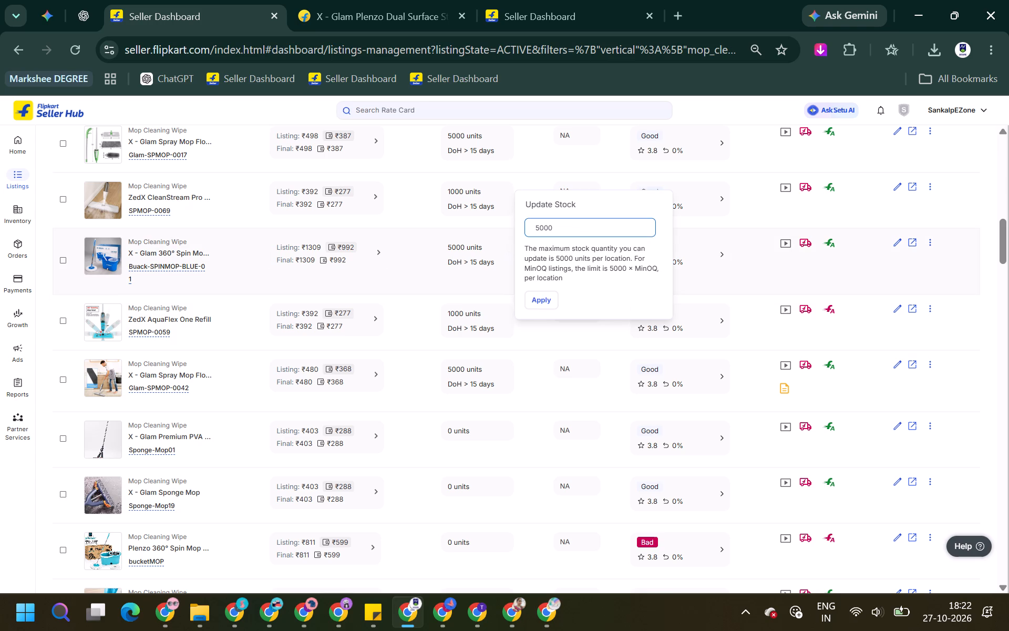
click(567, 233)
key(0)
key(Return)
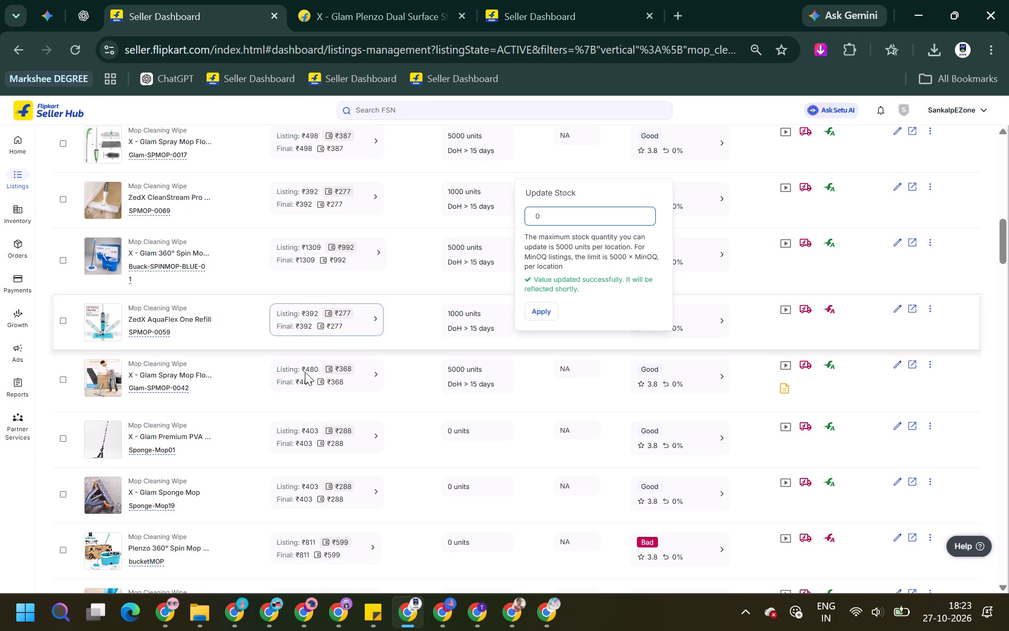
Check the stock of the remaining mop listings up to the start of the list, and open page 2 of the listings.
scroll(272, 385, up, 1)
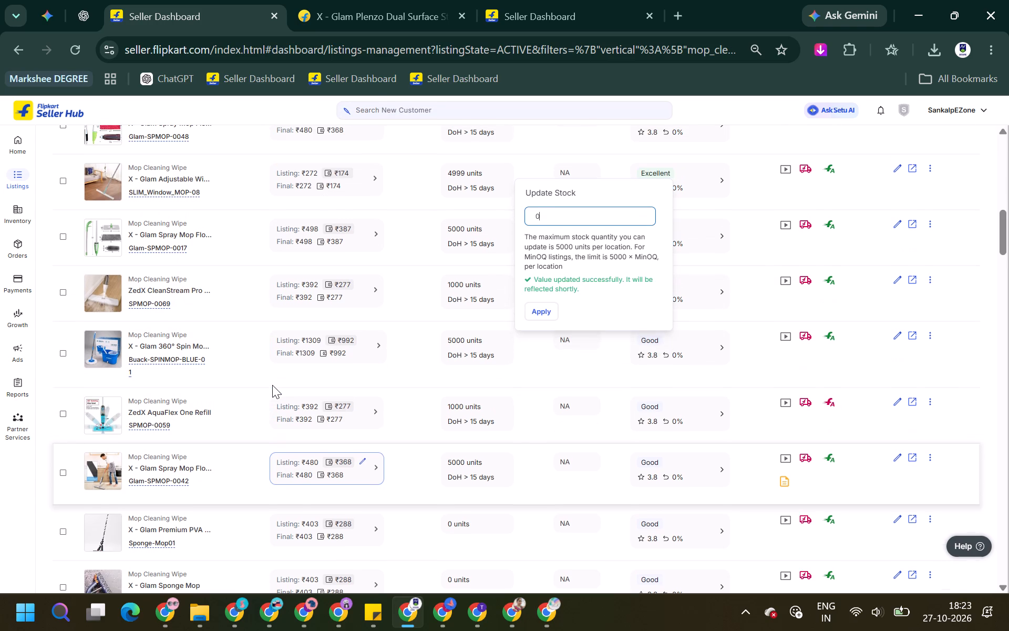
scroll(272, 385, up, 2)
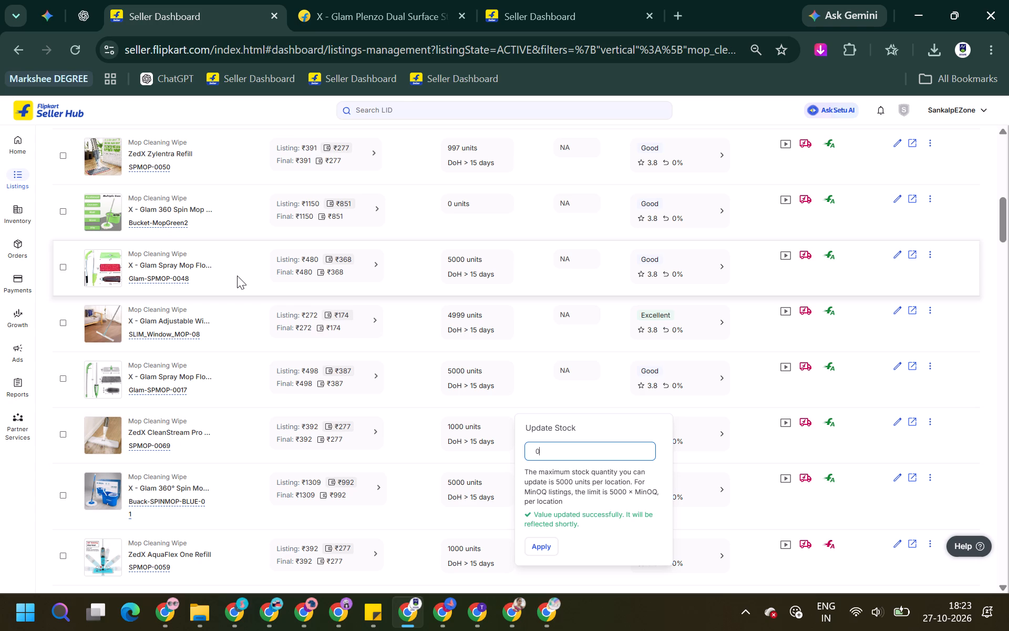
scroll(237, 276, up, 2)
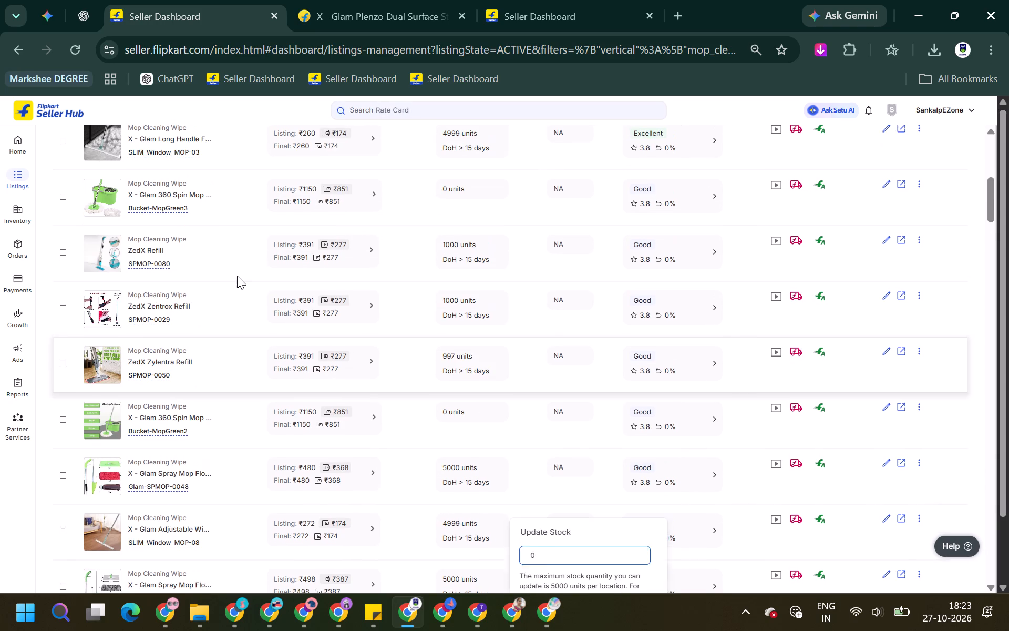
scroll(237, 276, up, 1)
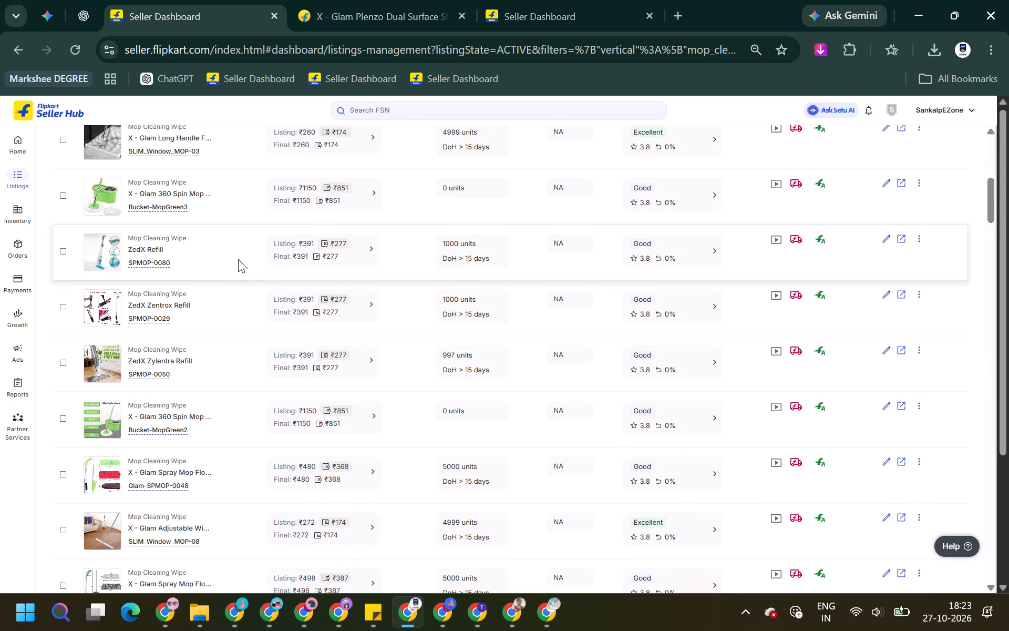
scroll(238, 259, up, 1)
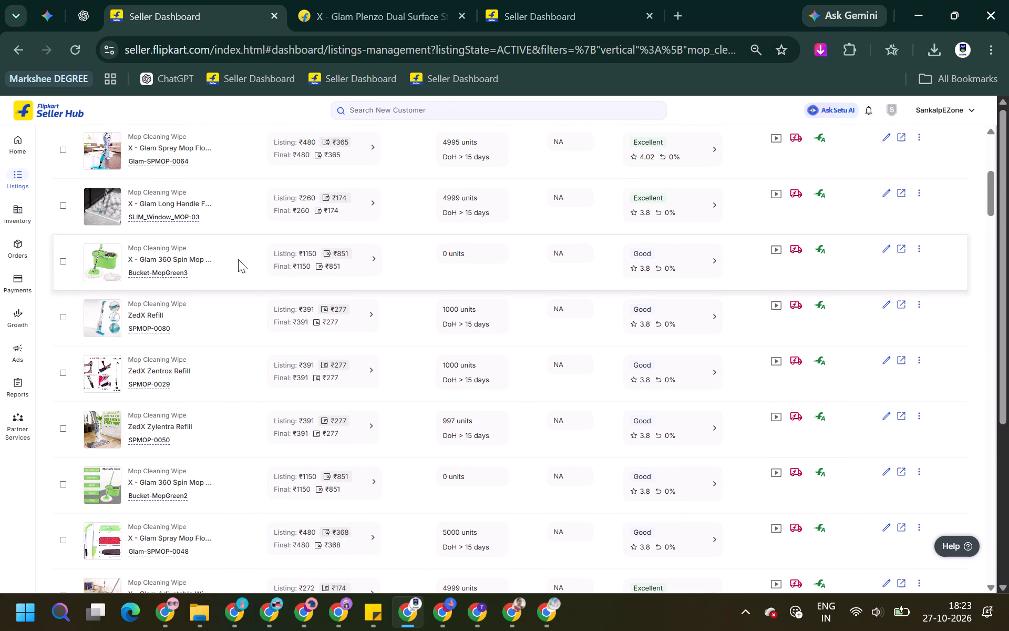
scroll(238, 259, up, 3)
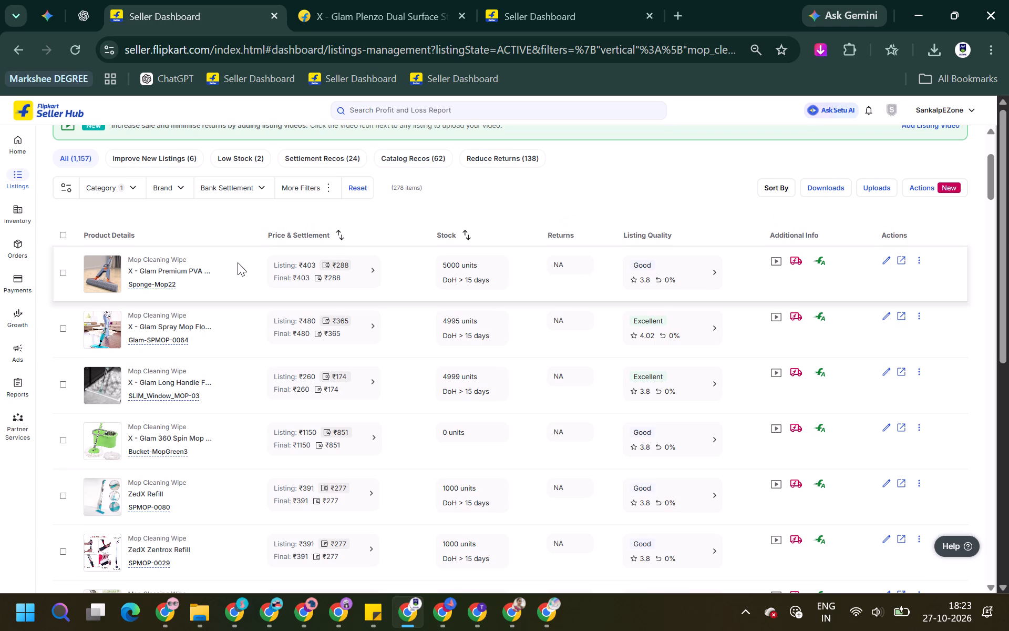
scroll(238, 482, down, 15)
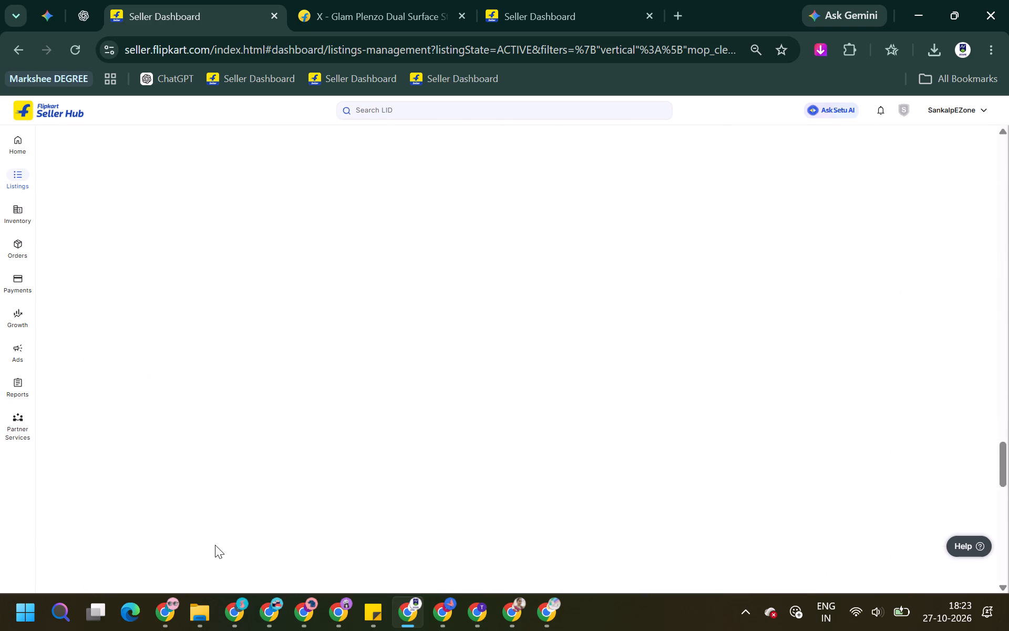
scroll(209, 545, down, 8)
click(103, 547)
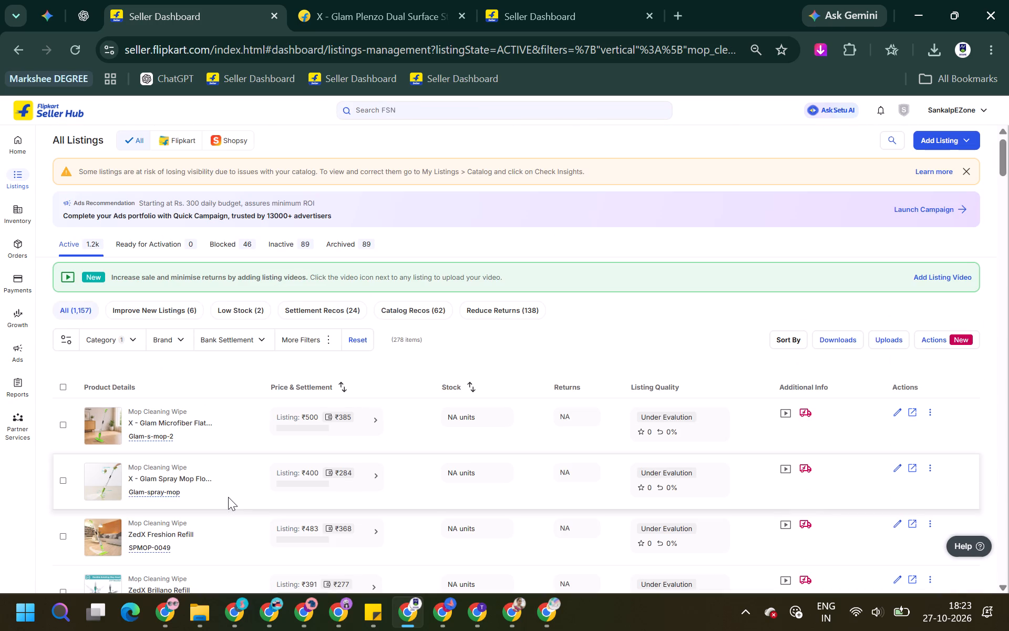
Set the stock of the X - Glam 360 Spin Mop listing Bucket-Mop-Blue-7 on page 2 to 0 units.
scroll(228, 498, down, 19)
scroll(228, 496, down, 7)
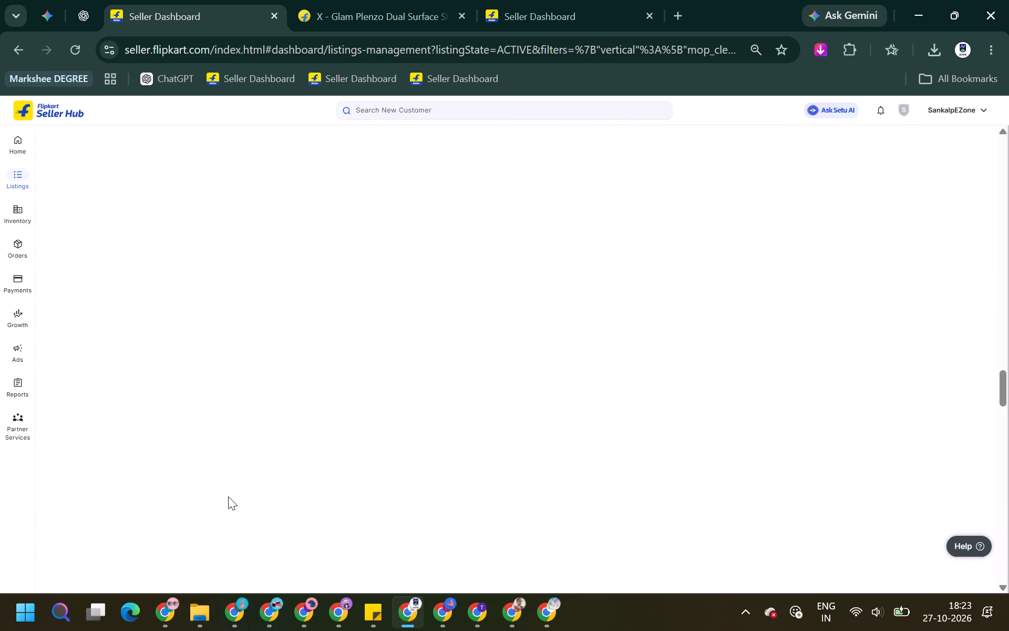
scroll(228, 496, down, 11)
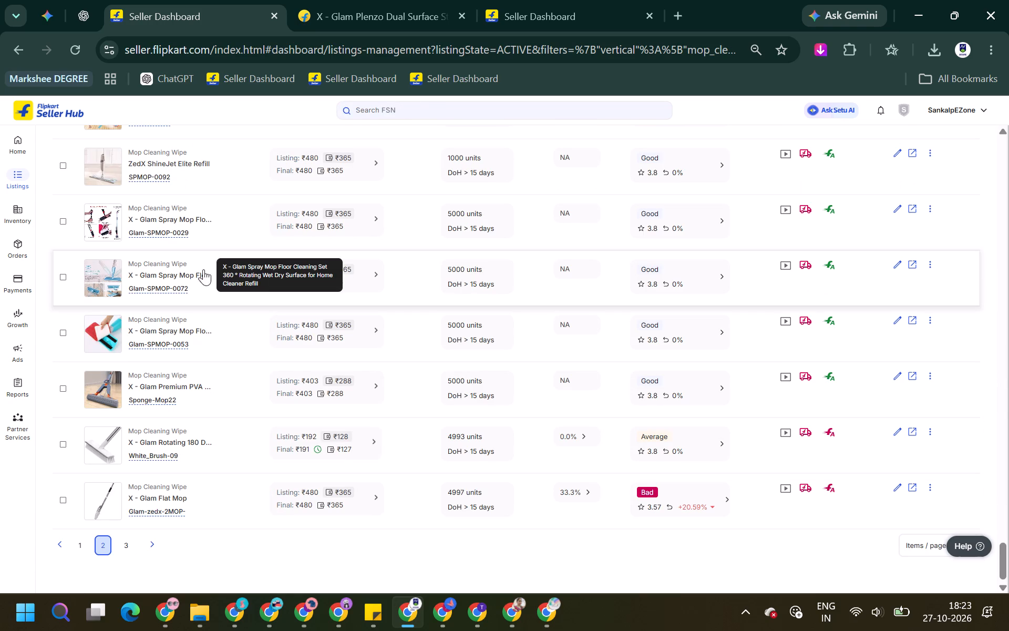
scroll(200, 255, up, 3)
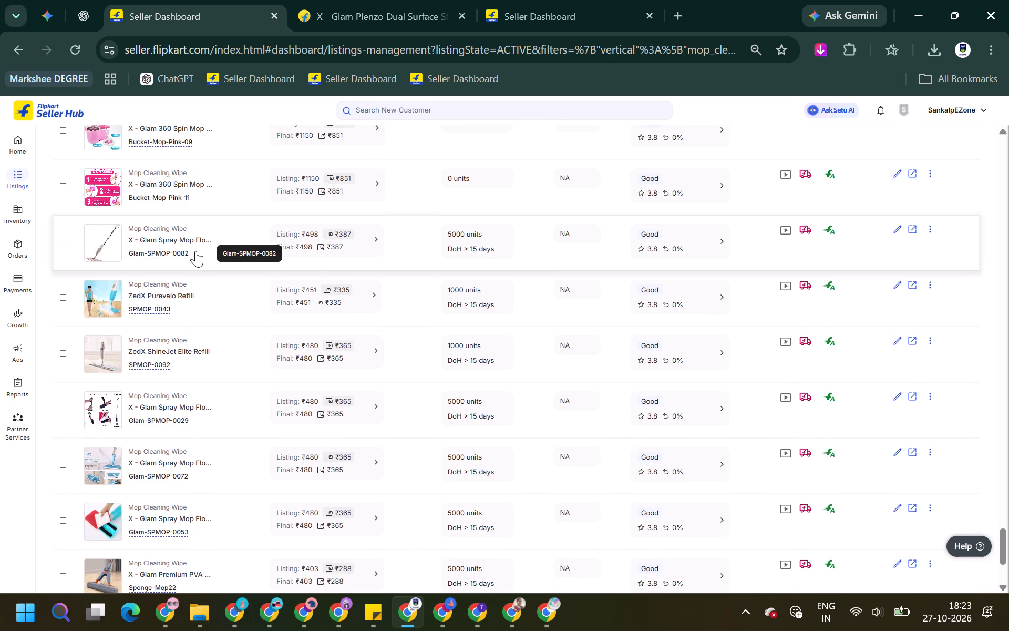
scroll(195, 251, up, 1)
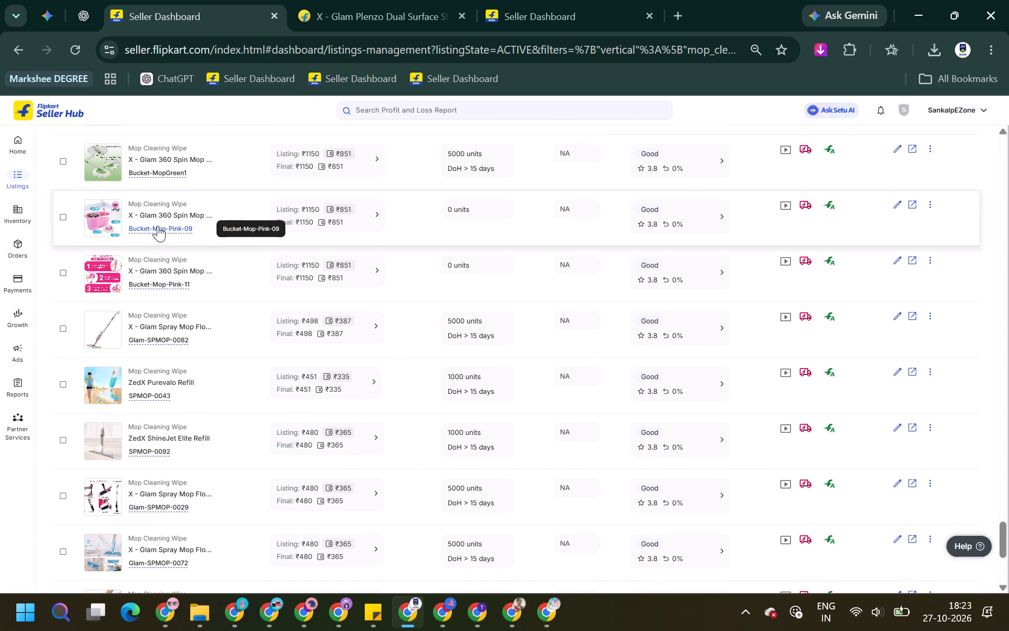
scroll(241, 209, up, 2)
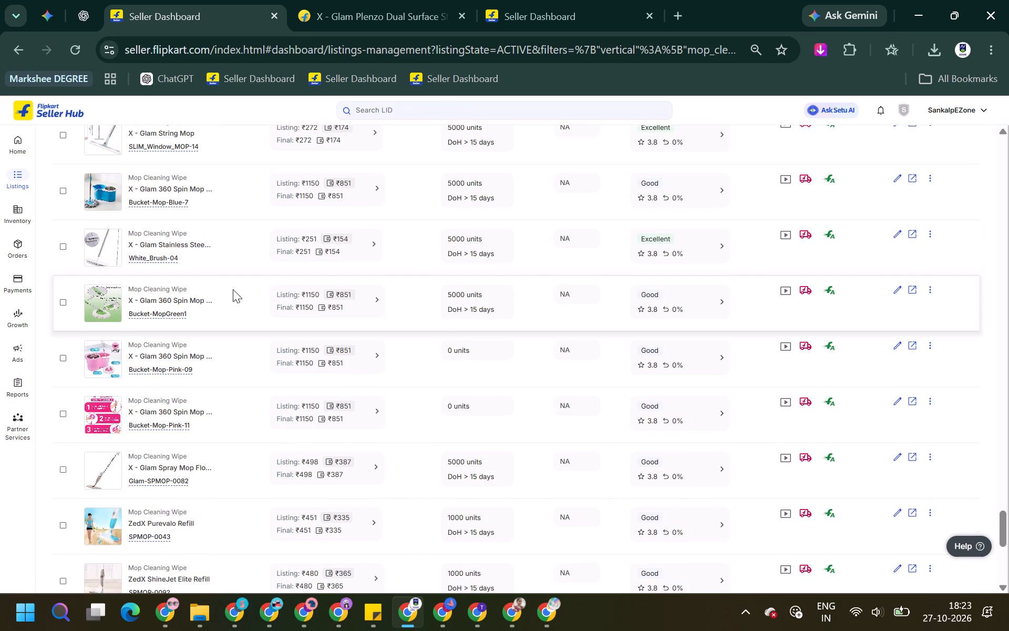
scroll(233, 289, up, 1)
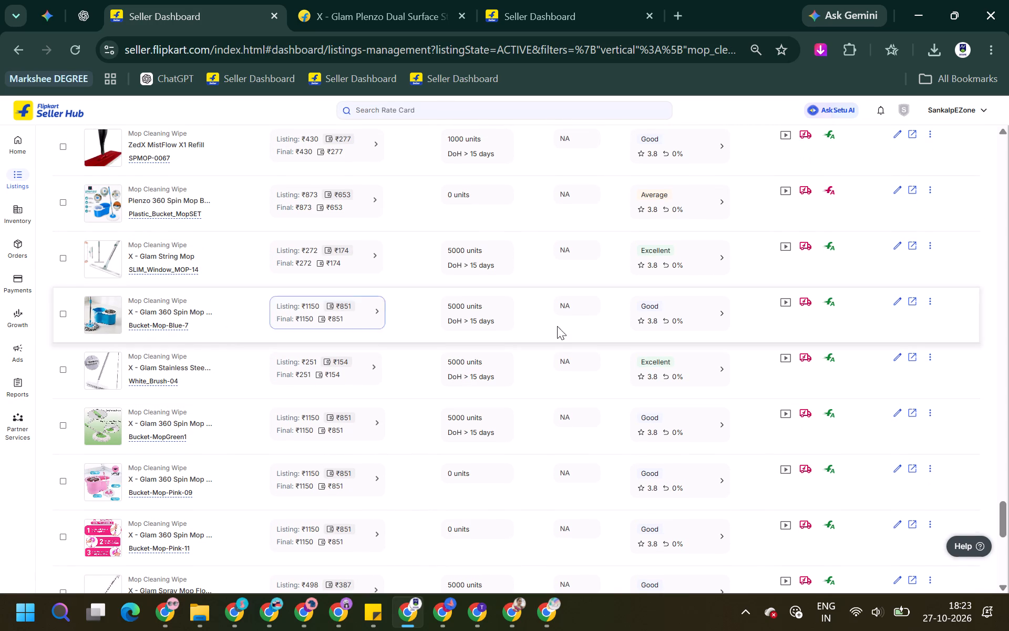
click(507, 317)
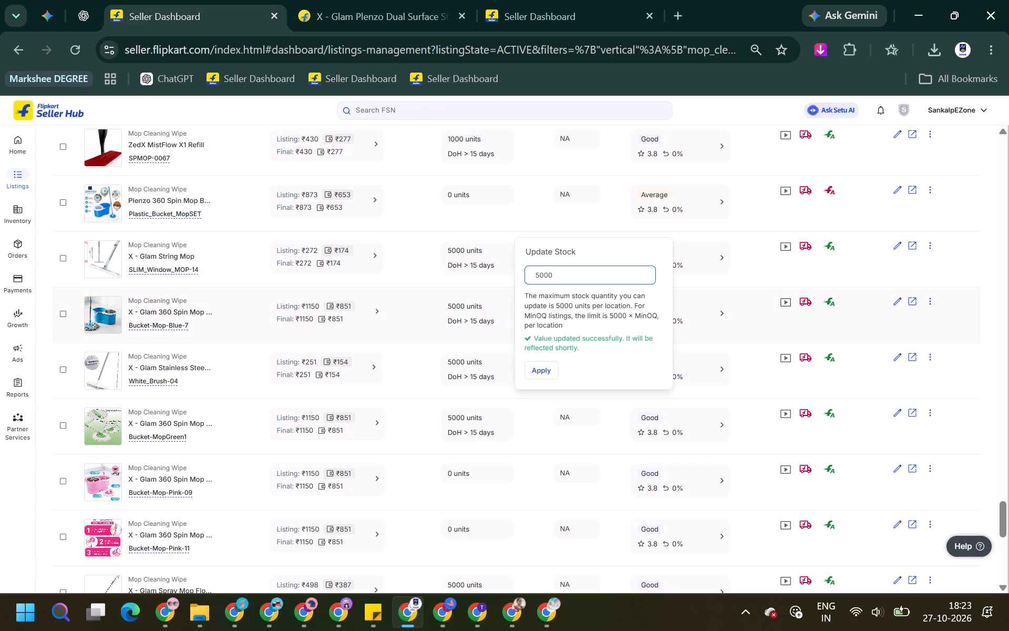
triple_click(557, 271)
key(0)
key(Return)
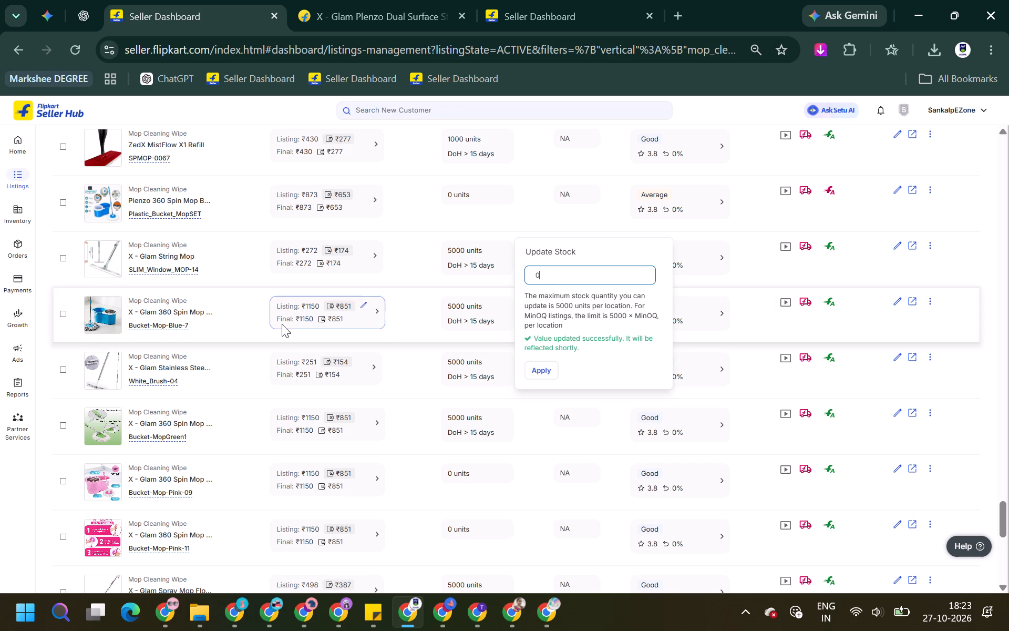
click(260, 321)
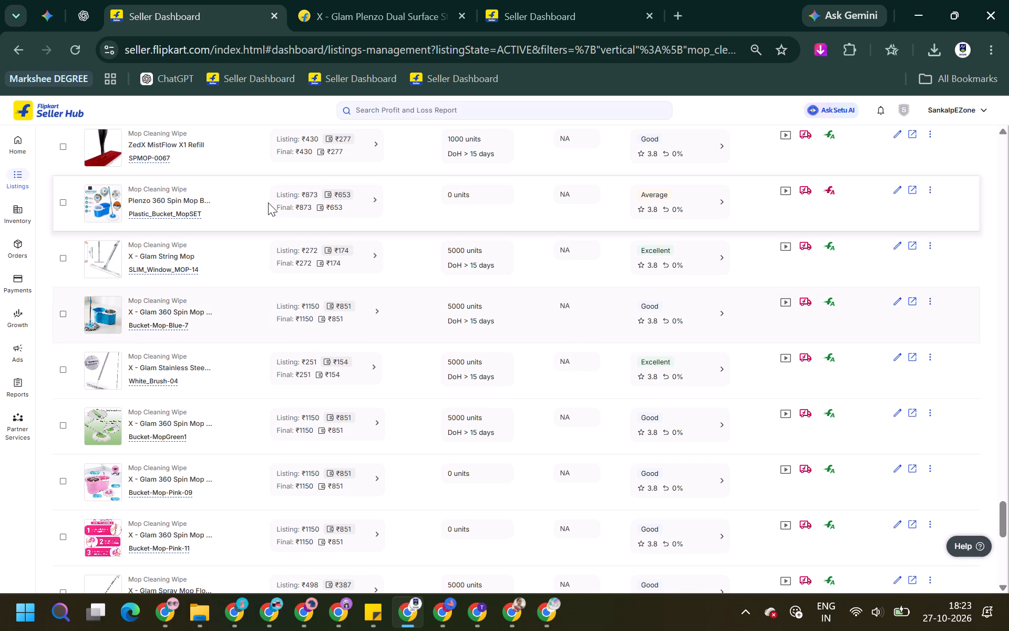
Check the stock of the mop listings on page 2 above Bucket-Mop-Blue-7, looking for spin mops still in stock.
scroll(268, 202, up, 1)
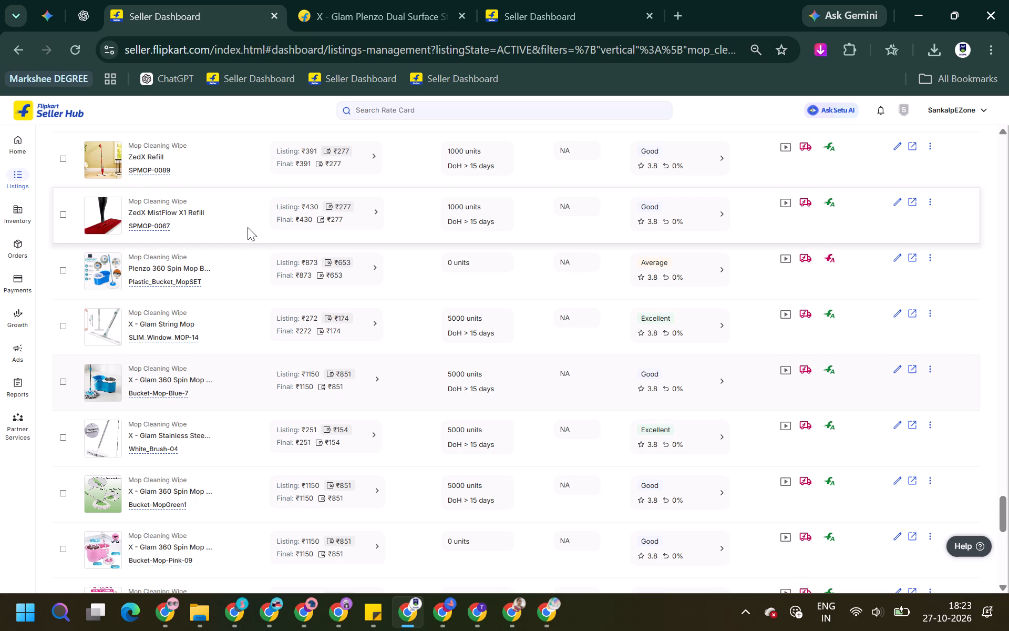
scroll(248, 227, up, 1)
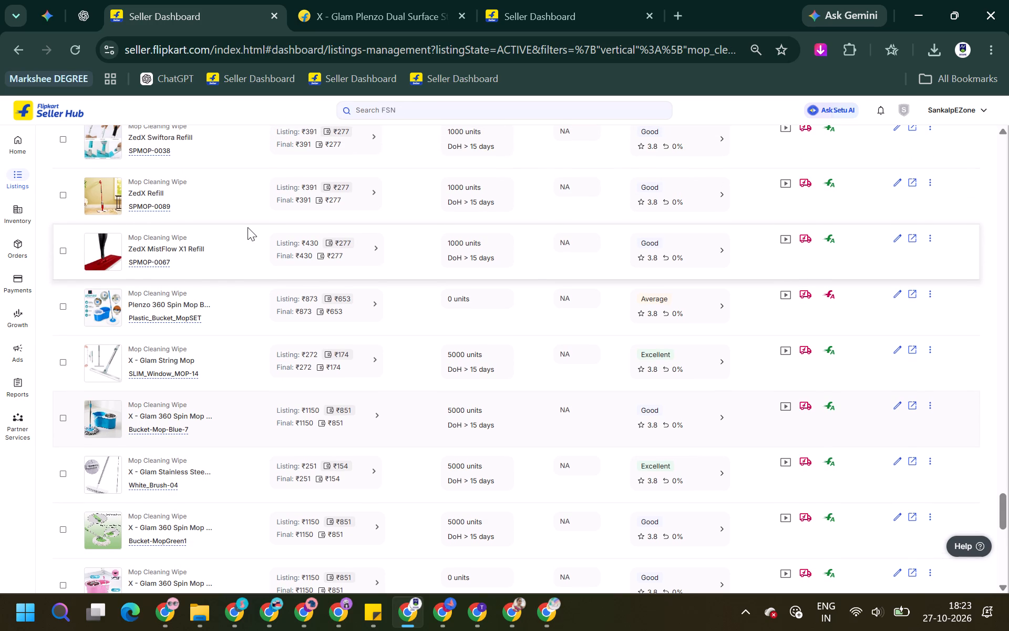
scroll(247, 226, up, 3)
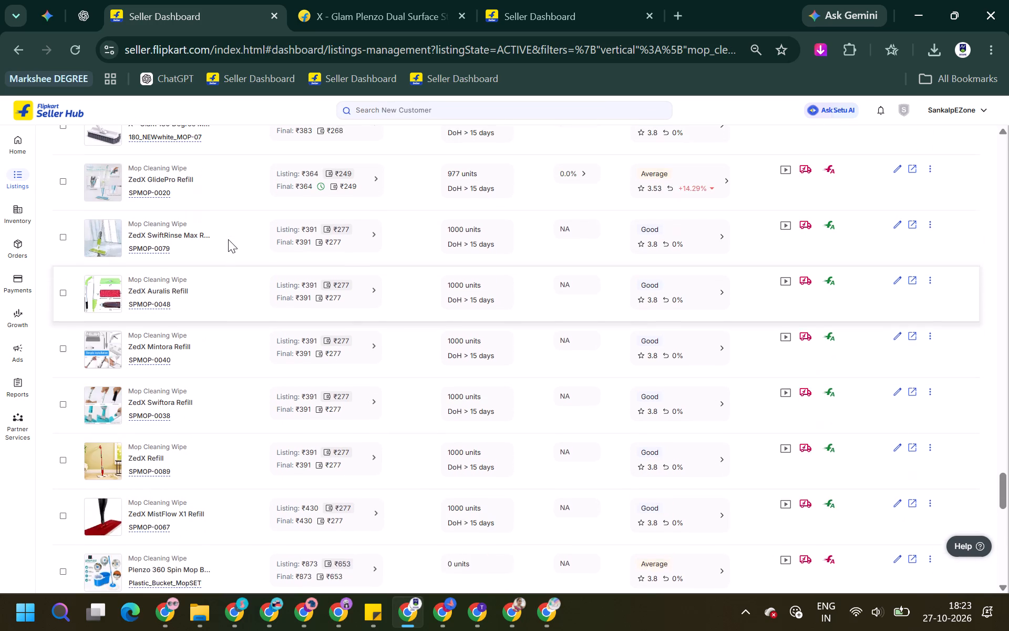
scroll(228, 239, up, 4)
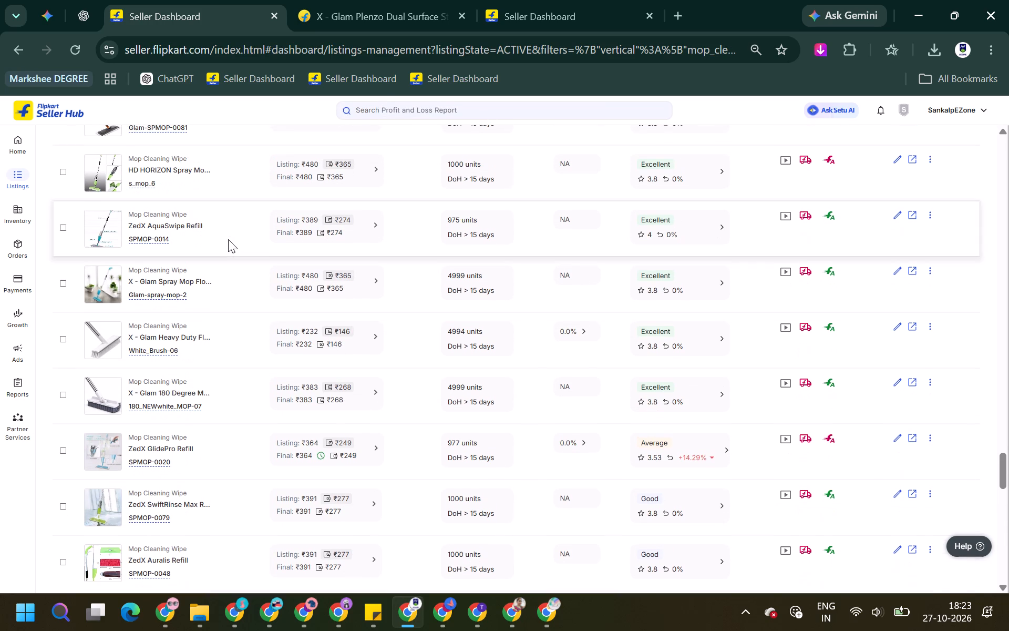
scroll(228, 239, up, 2)
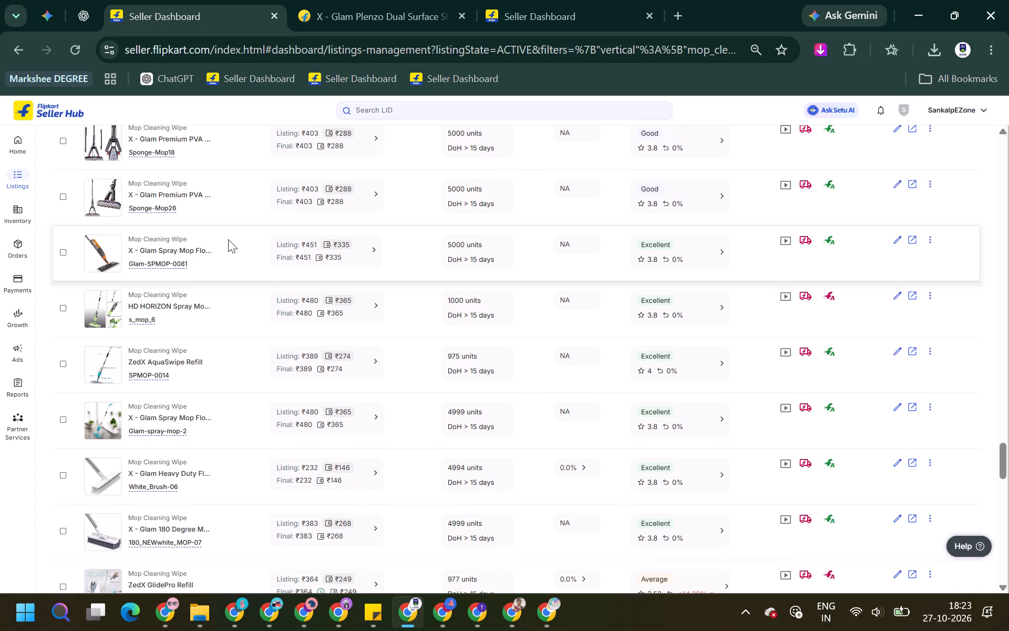
scroll(228, 239, up, 1)
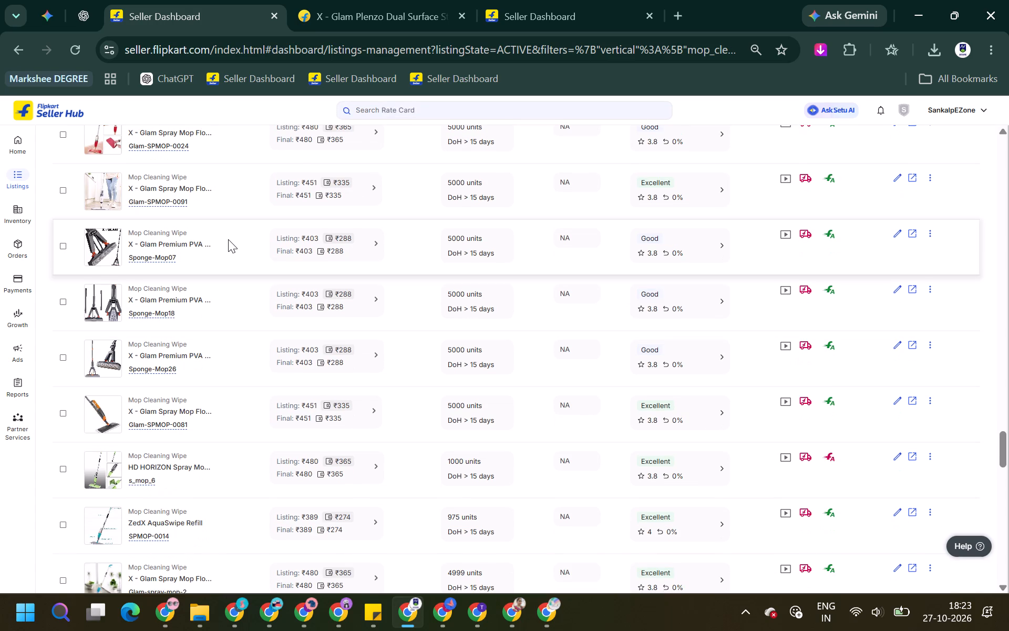
scroll(228, 239, up, 1)
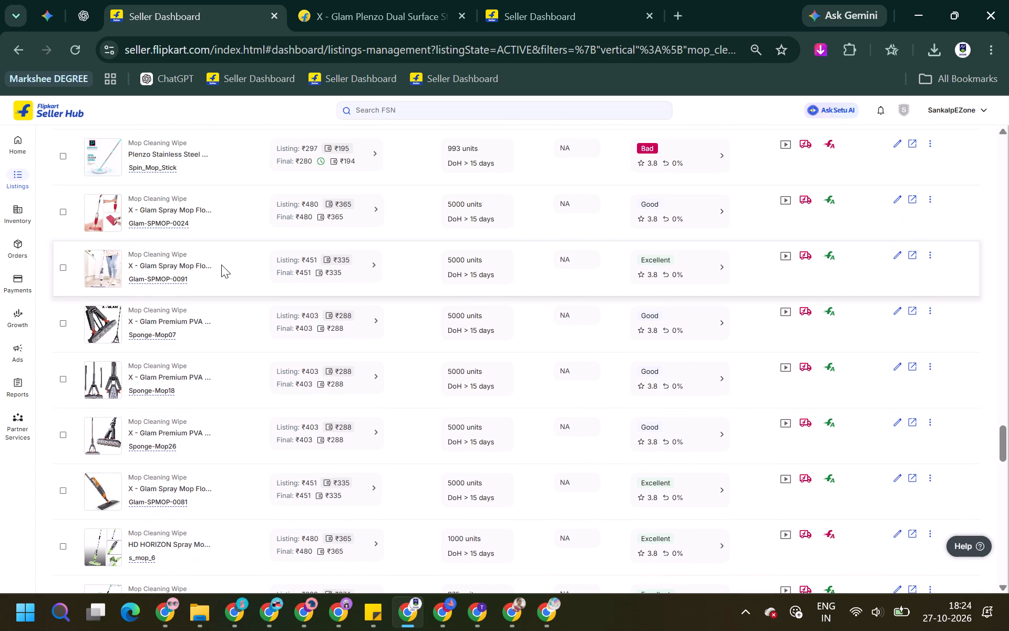
scroll(221, 264, up, 2)
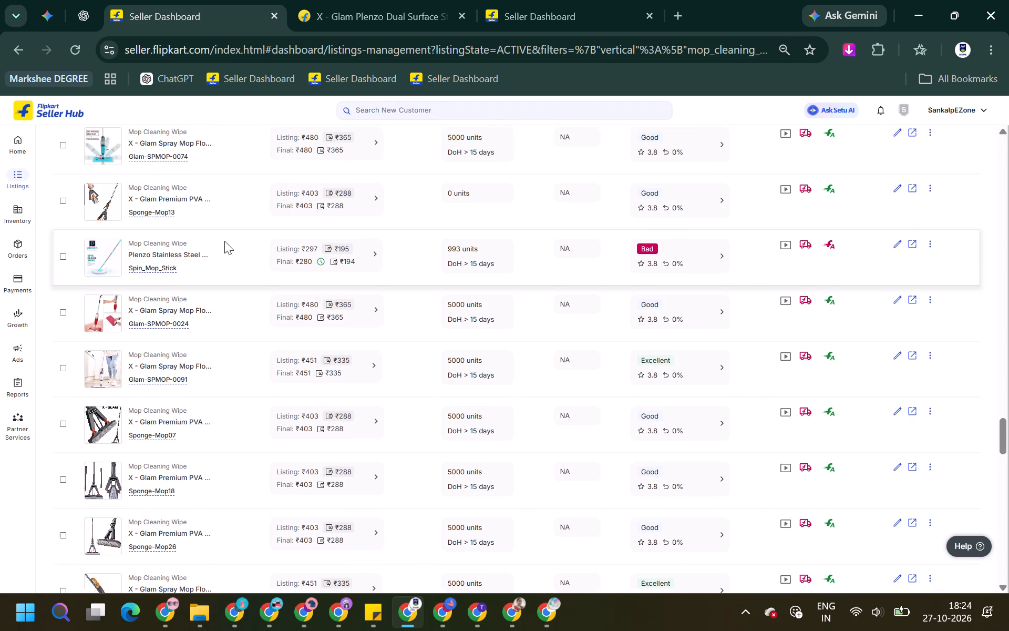
scroll(224, 241, up, 2)
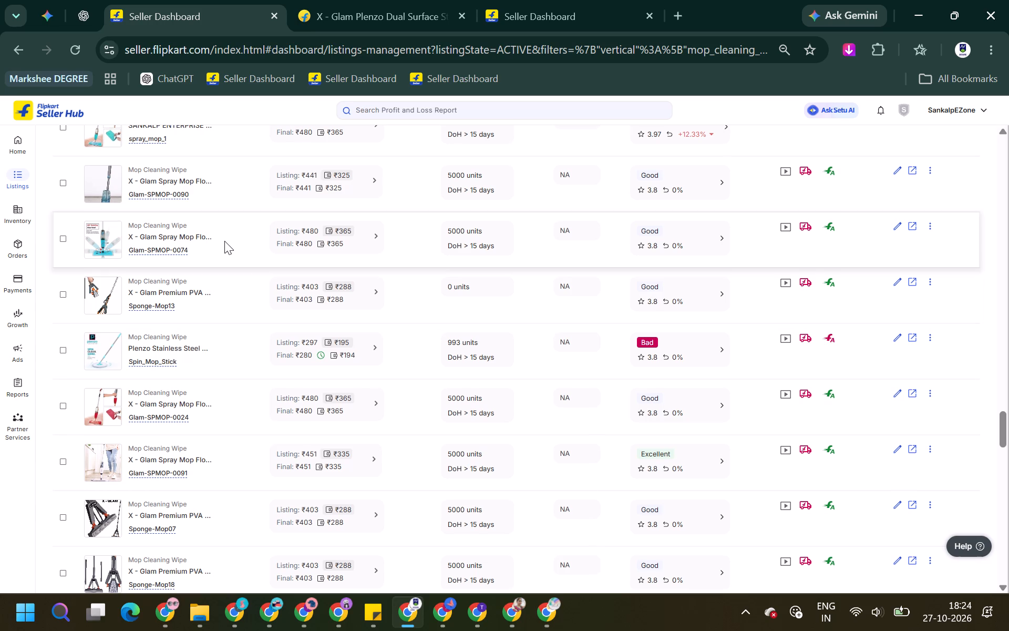
scroll(224, 241, up, 2)
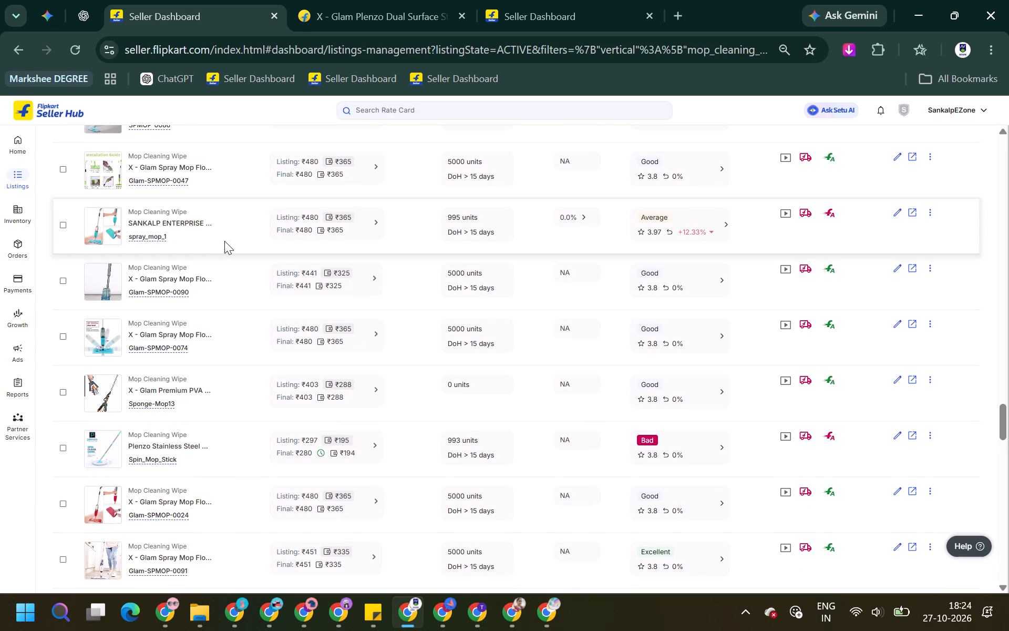
scroll(224, 241, up, 1)
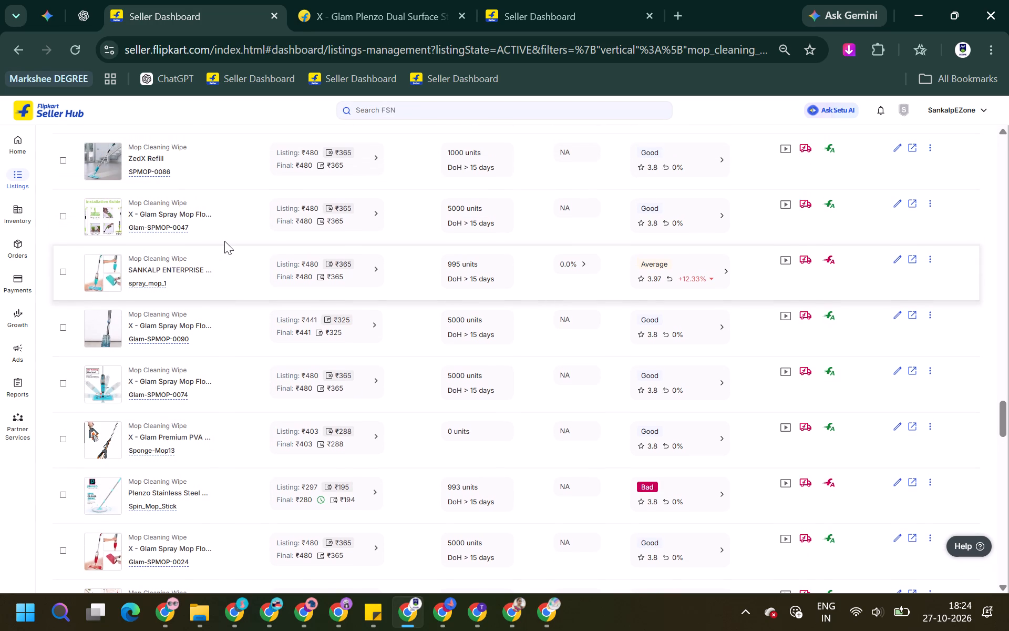
scroll(224, 241, up, 1)
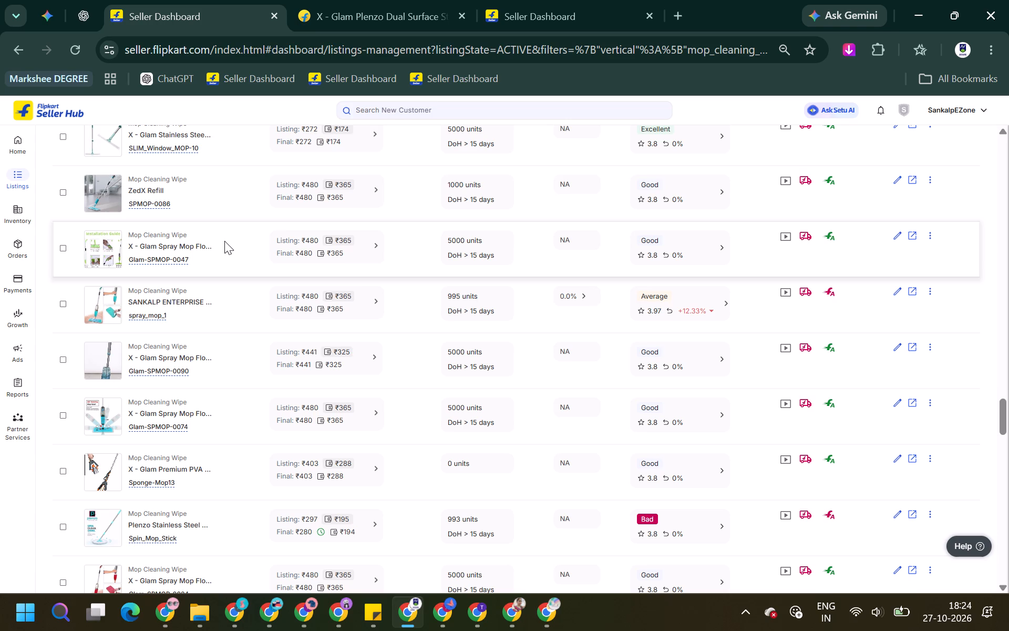
scroll(224, 241, up, 2)
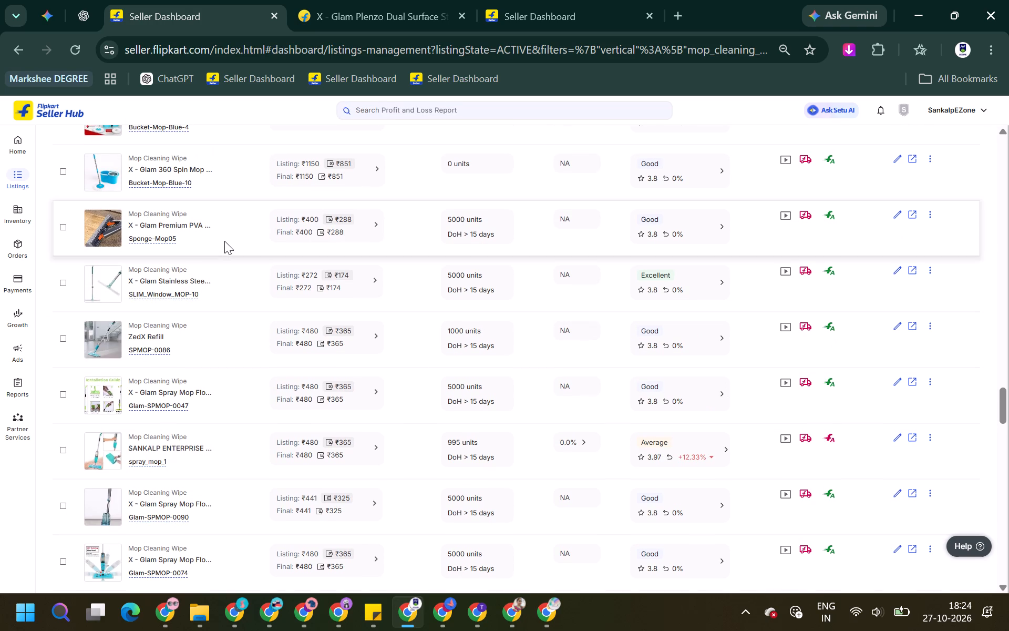
scroll(224, 241, up, 1)
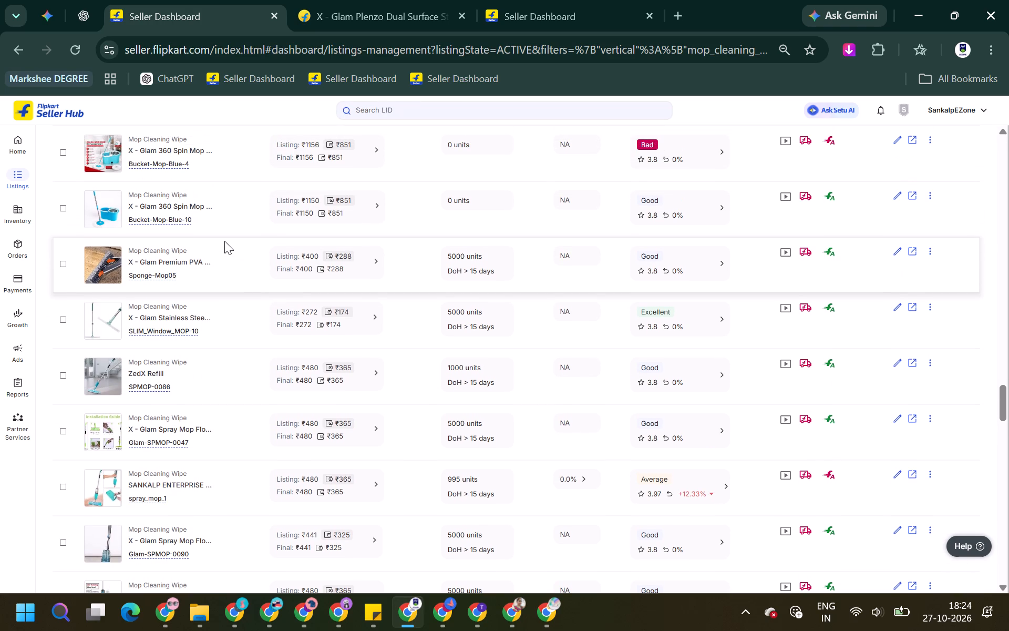
scroll(224, 241, up, 1)
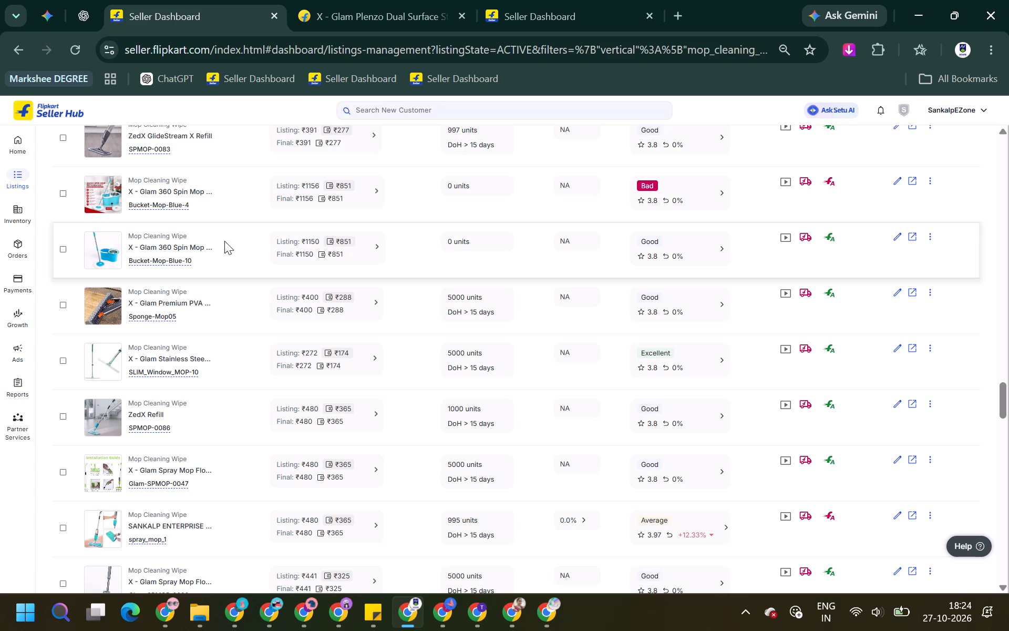
scroll(224, 241, up, 1)
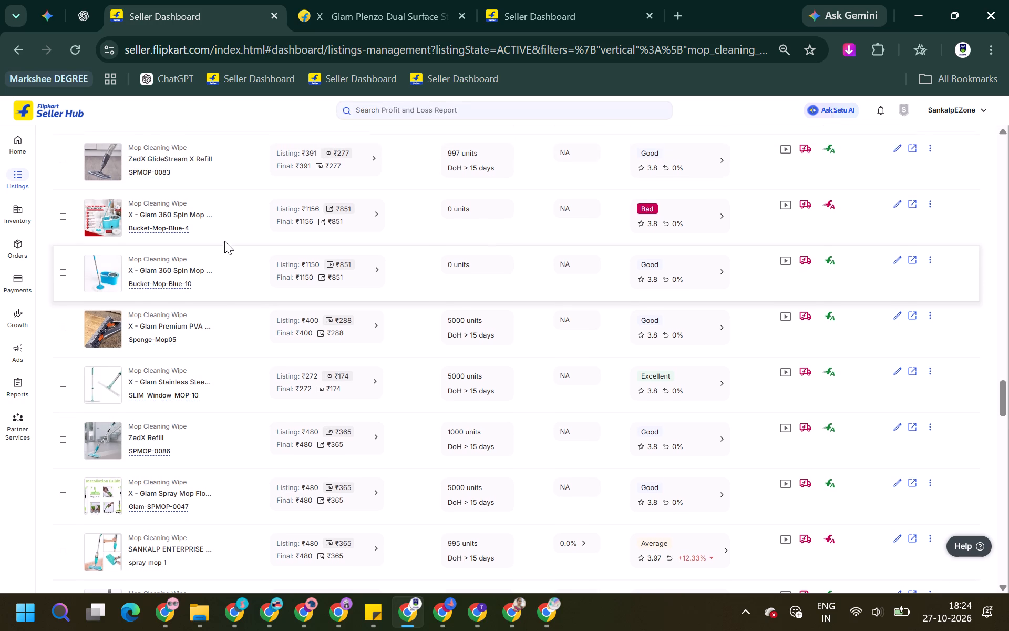
scroll(224, 241, up, 1)
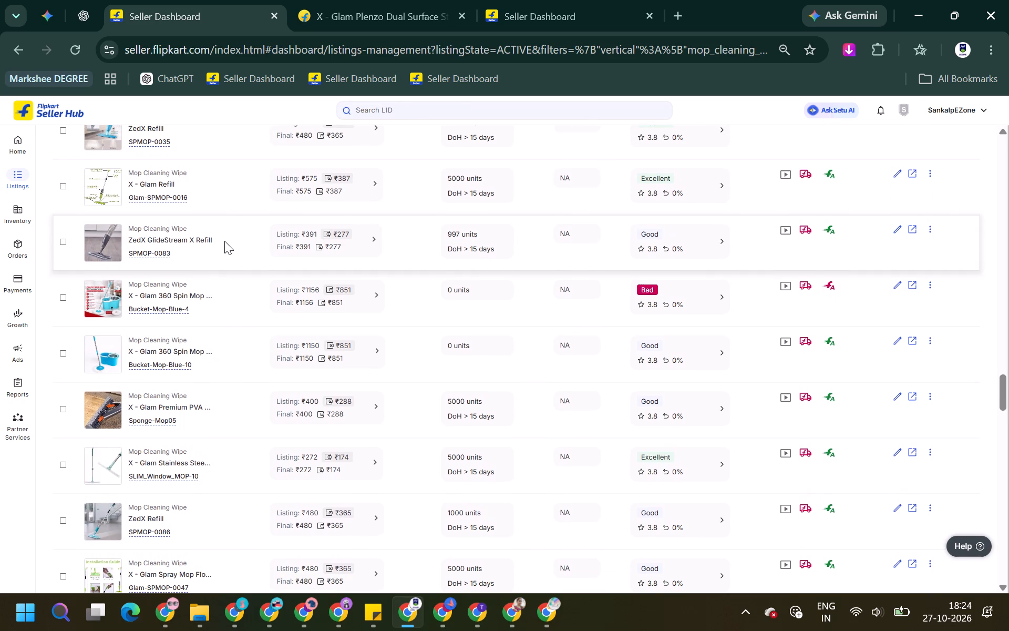
scroll(224, 241, up, 2)
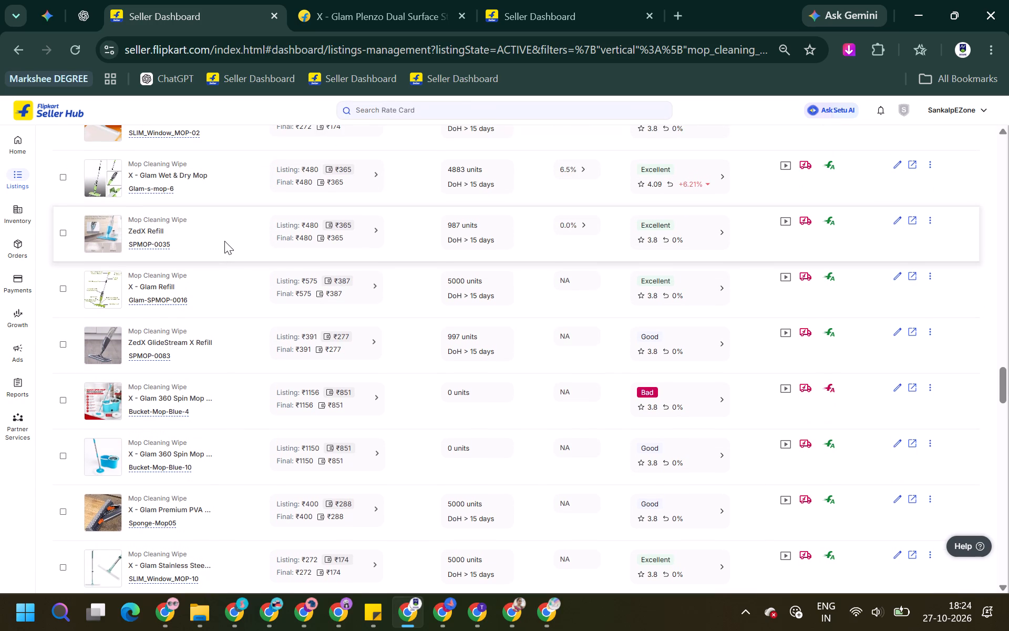
scroll(224, 241, up, 2)
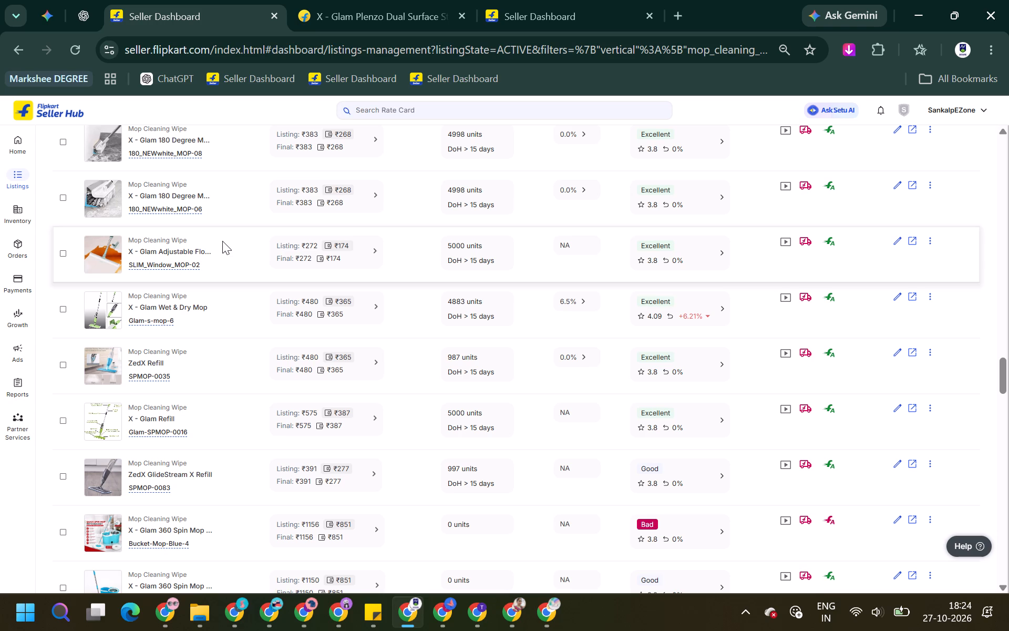
scroll(222, 241, up, 1)
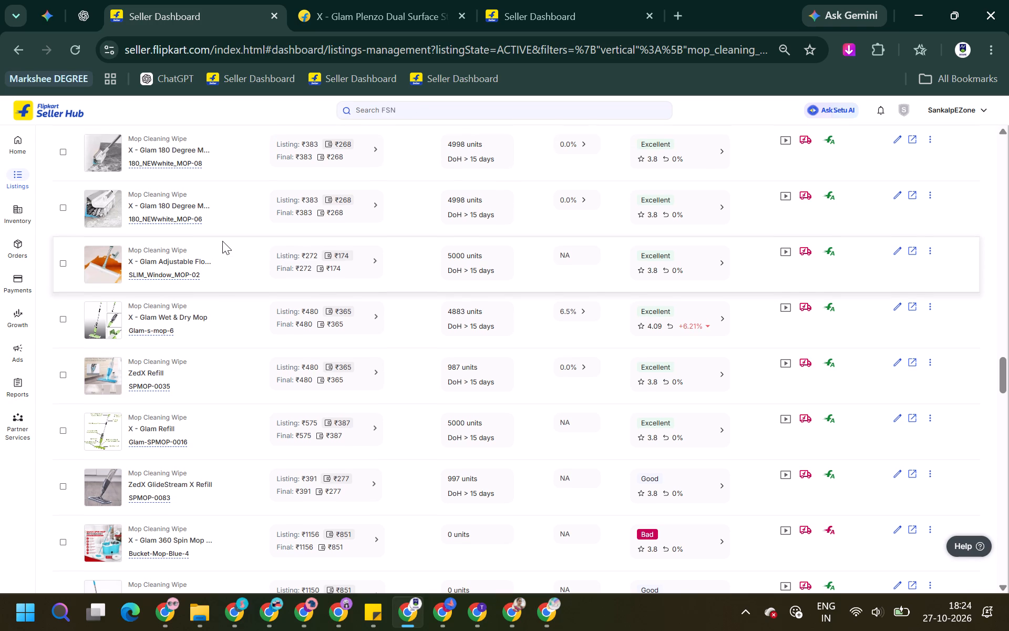
scroll(222, 241, up, 2)
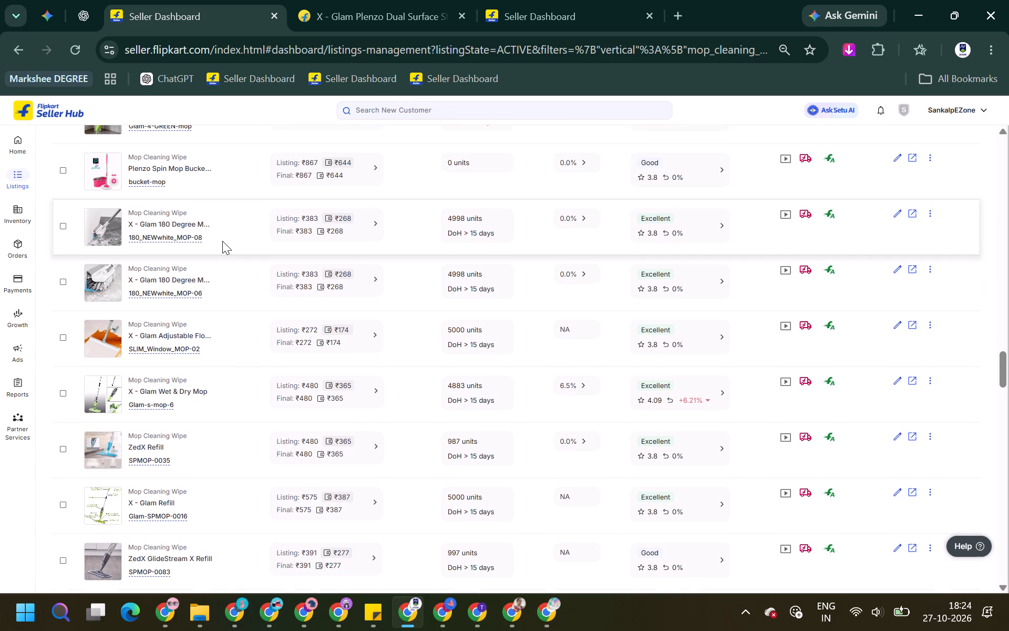
scroll(222, 241, up, 3)
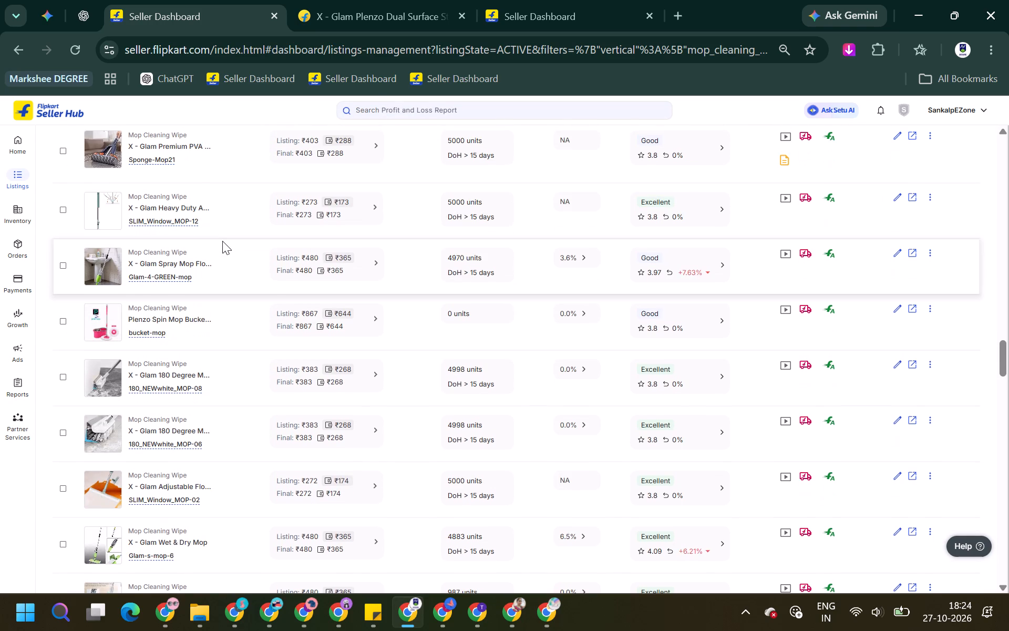
scroll(222, 241, up, 1)
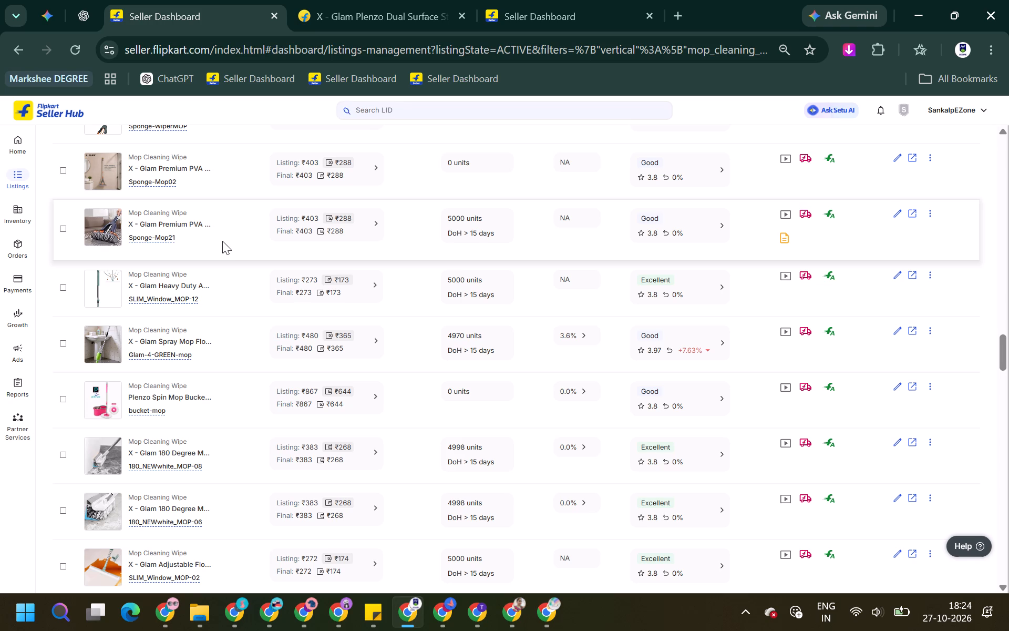
scroll(222, 241, up, 2)
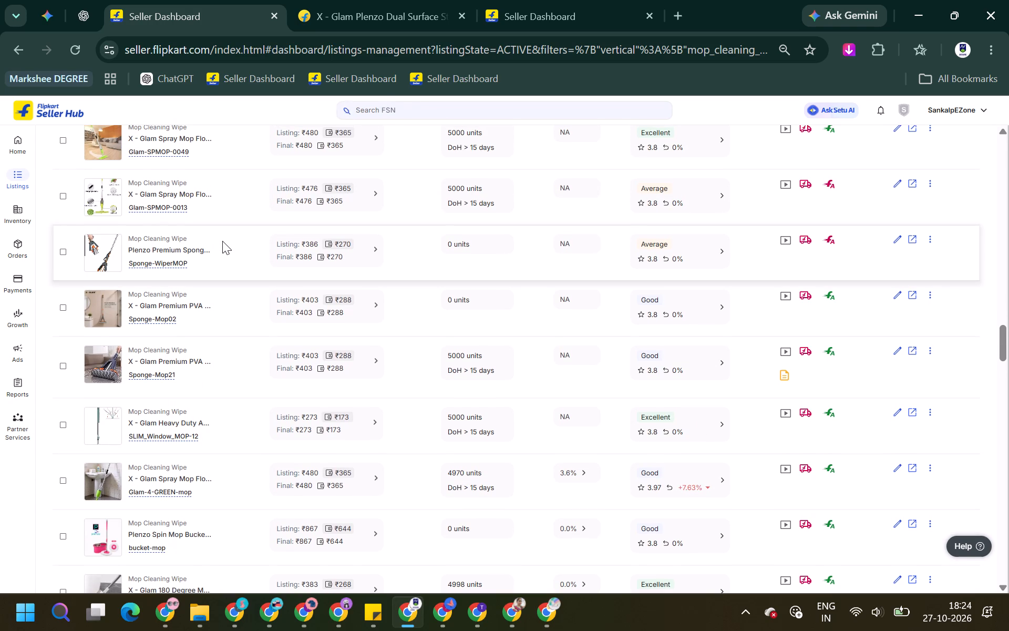
scroll(222, 241, up, 2)
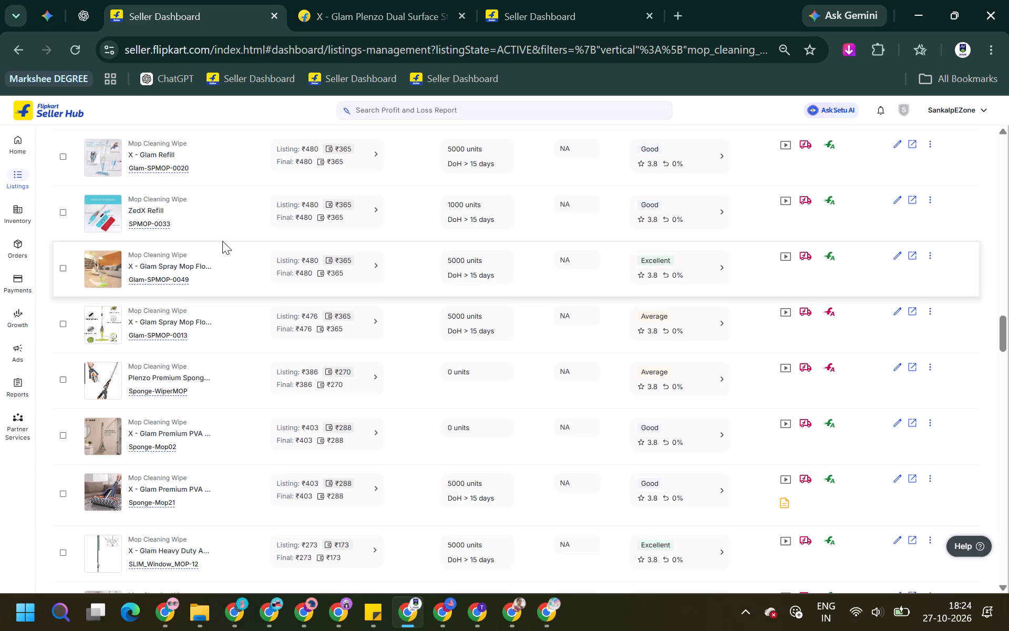
scroll(222, 241, up, 2)
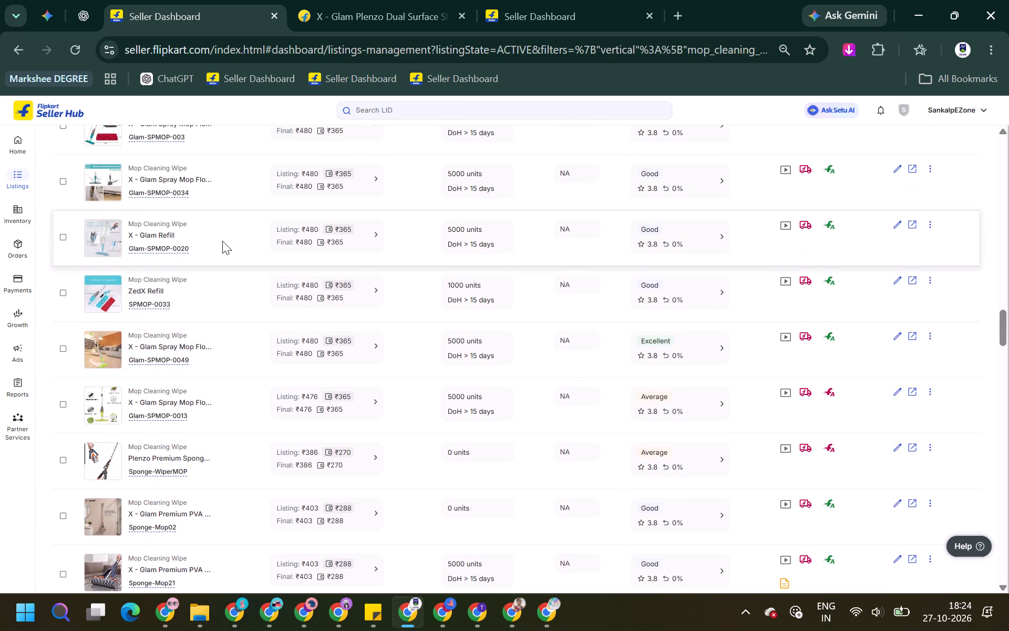
scroll(222, 241, up, 1)
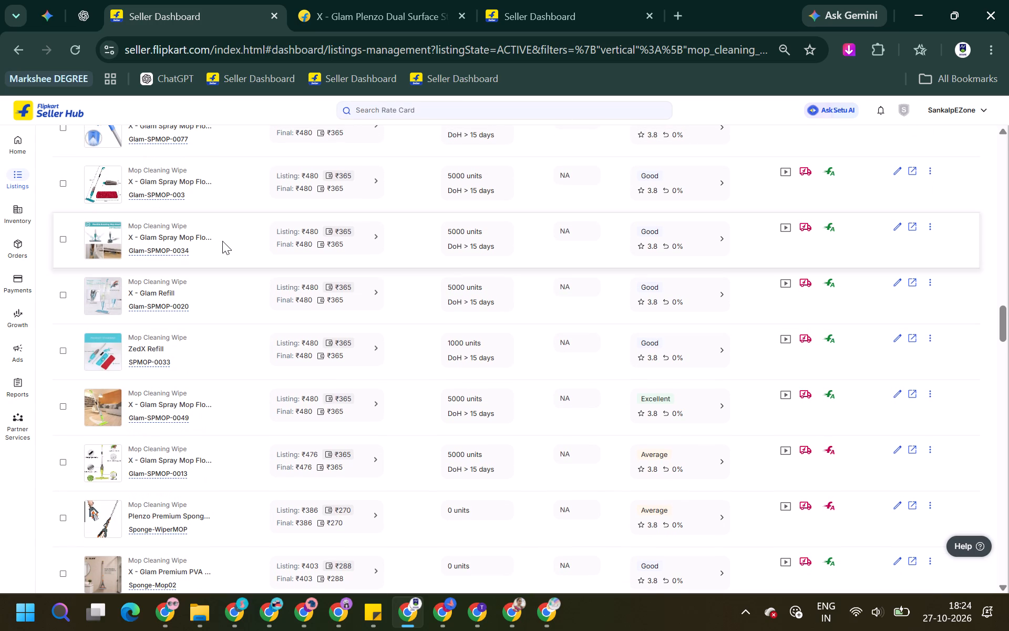
scroll(222, 241, up, 1)
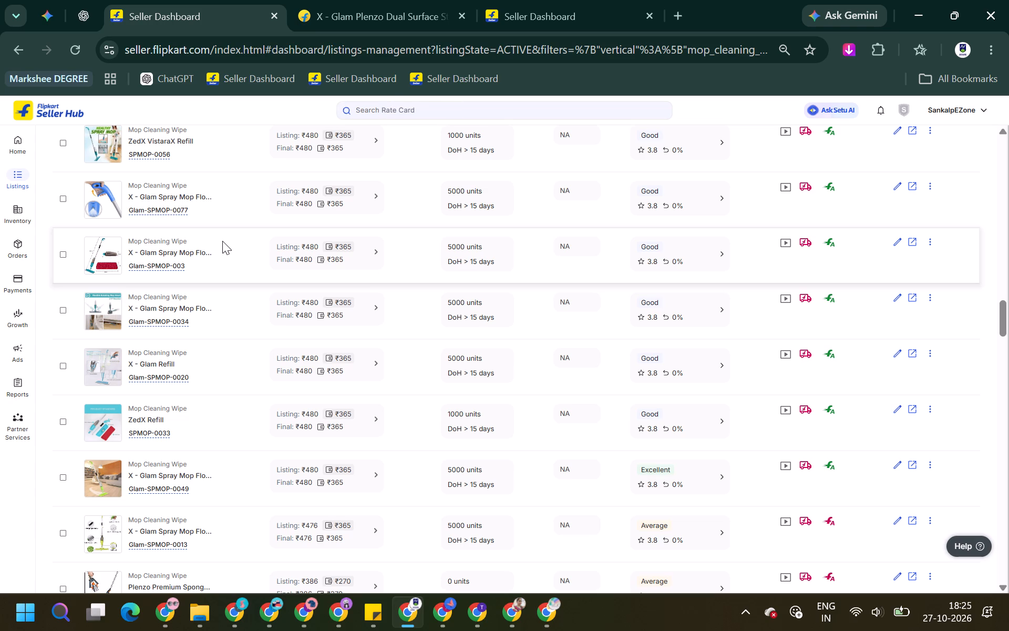
scroll(222, 241, up, 1)
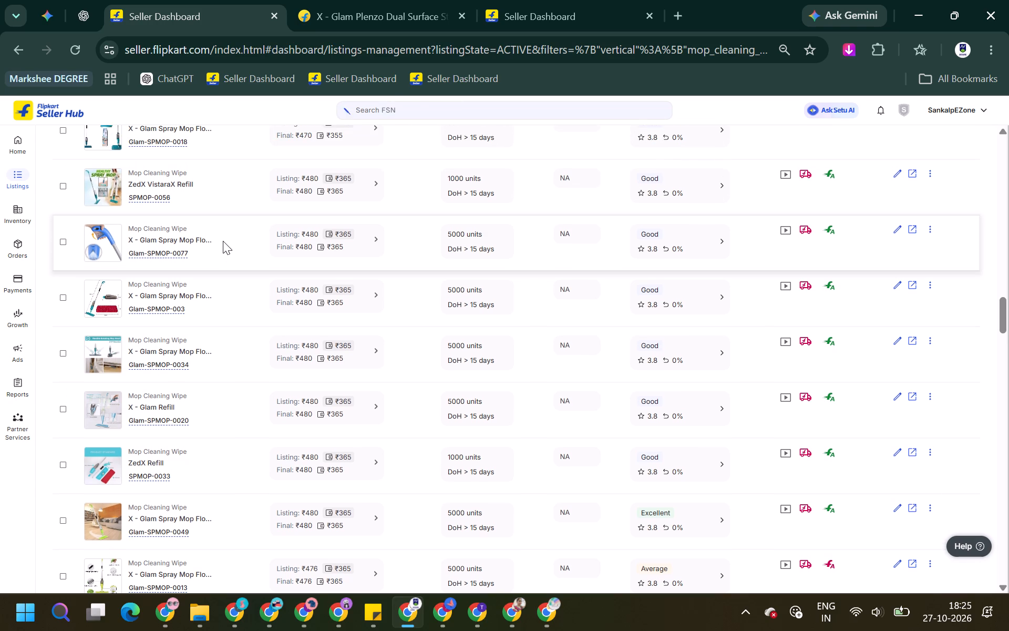
scroll(250, 271, up, 1)
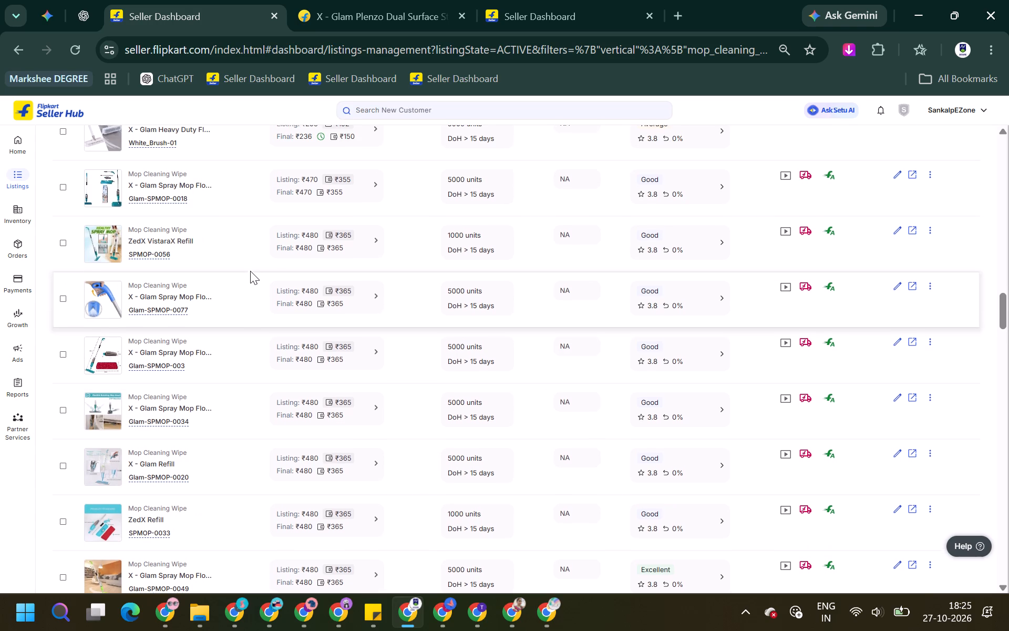
scroll(250, 271, up, 1)
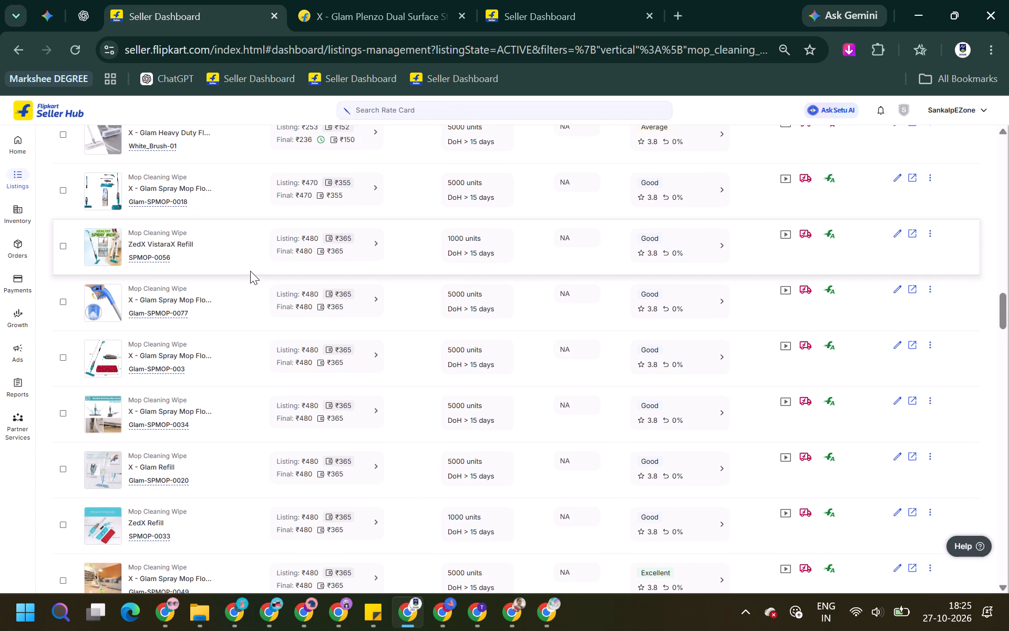
scroll(250, 271, up, 1)
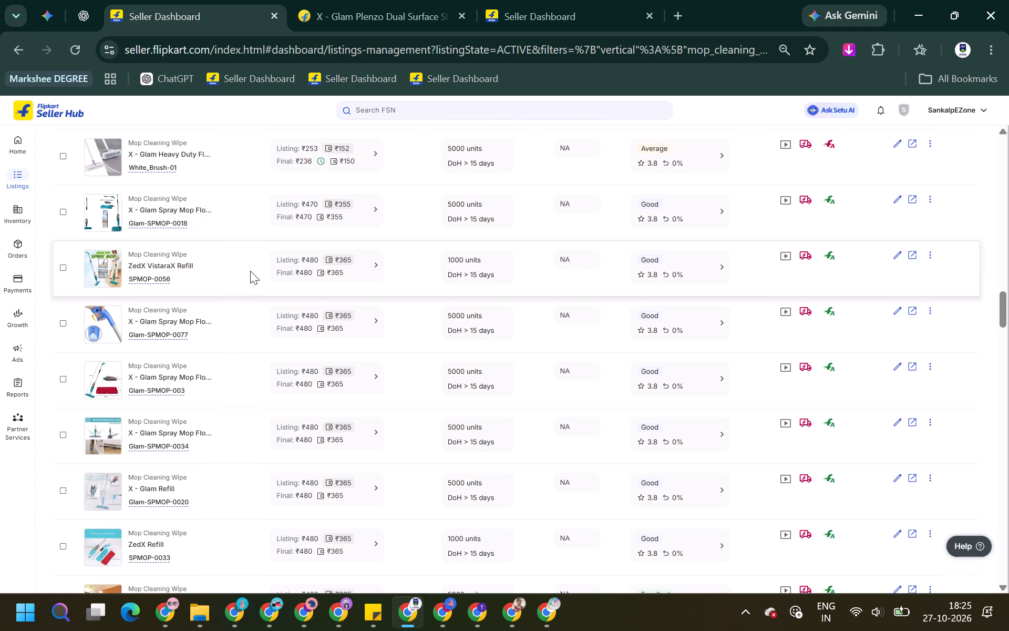
scroll(250, 271, up, 1)
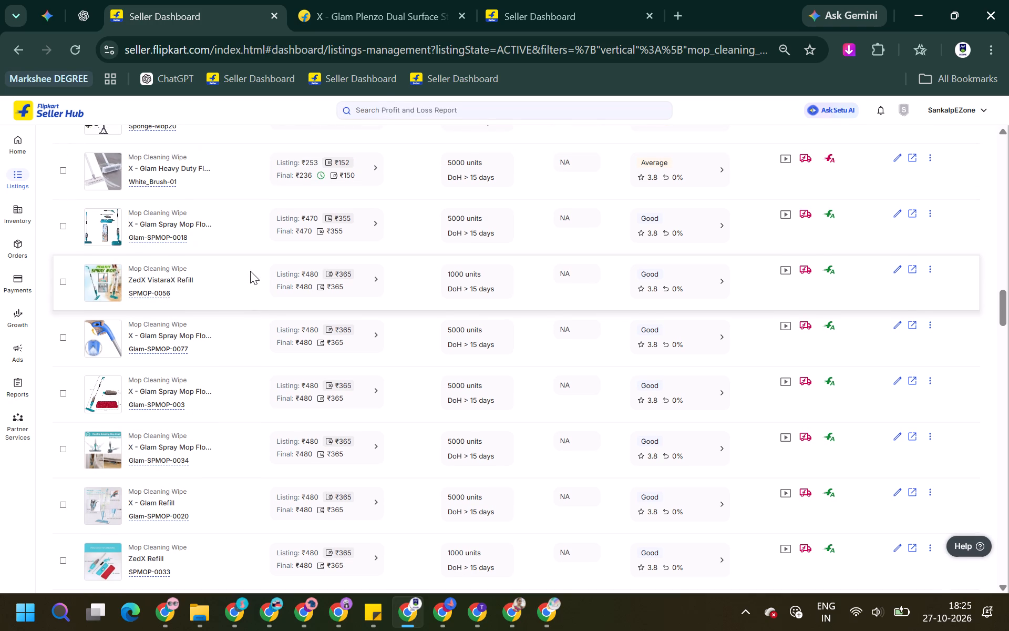
scroll(250, 271, up, 1)
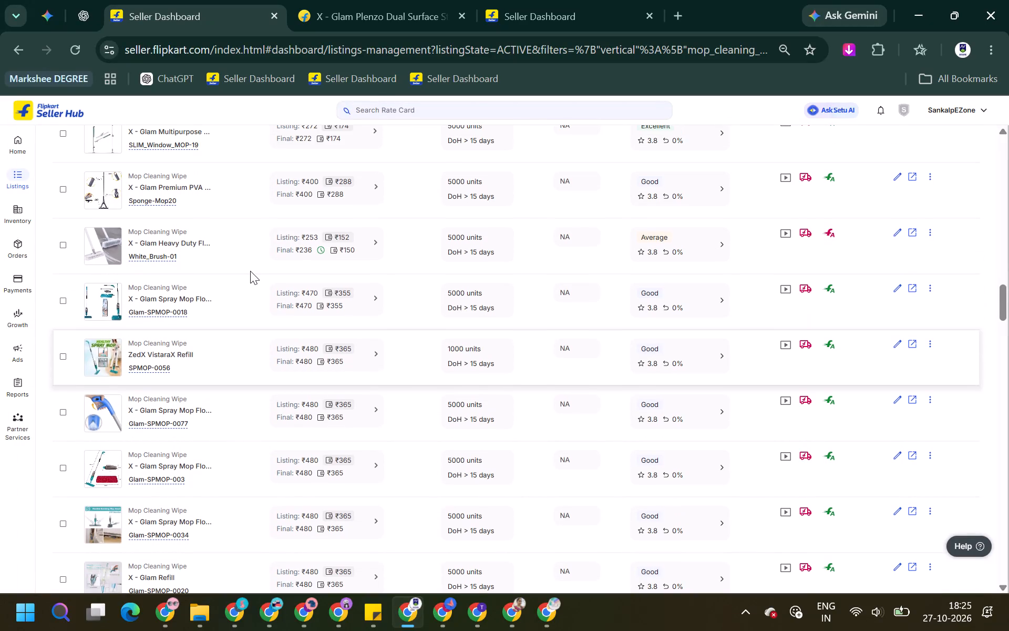
Set the stock of the X - Glam 360° Spin Mop listing Bucket-SPINMOP-01 on page 2 to 0 units.
scroll(250, 271, up, 1)
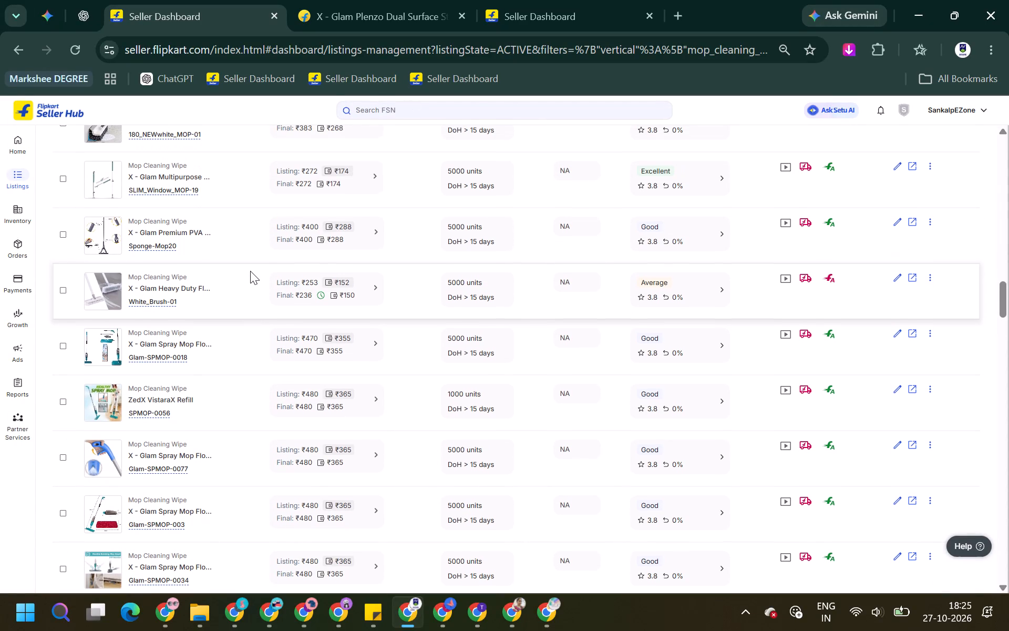
scroll(250, 271, up, 2)
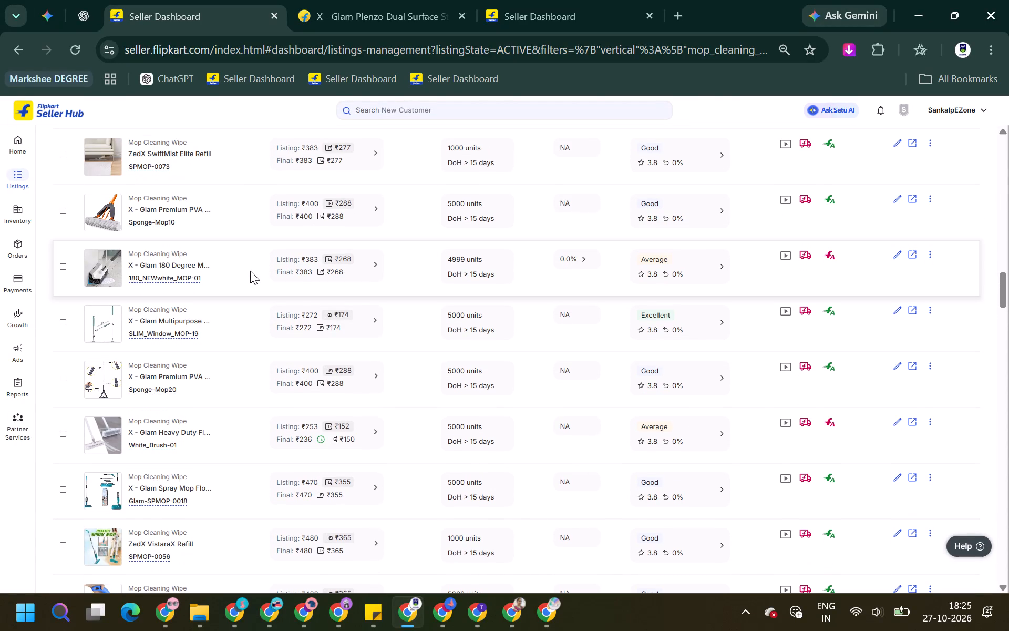
scroll(250, 271, up, 1)
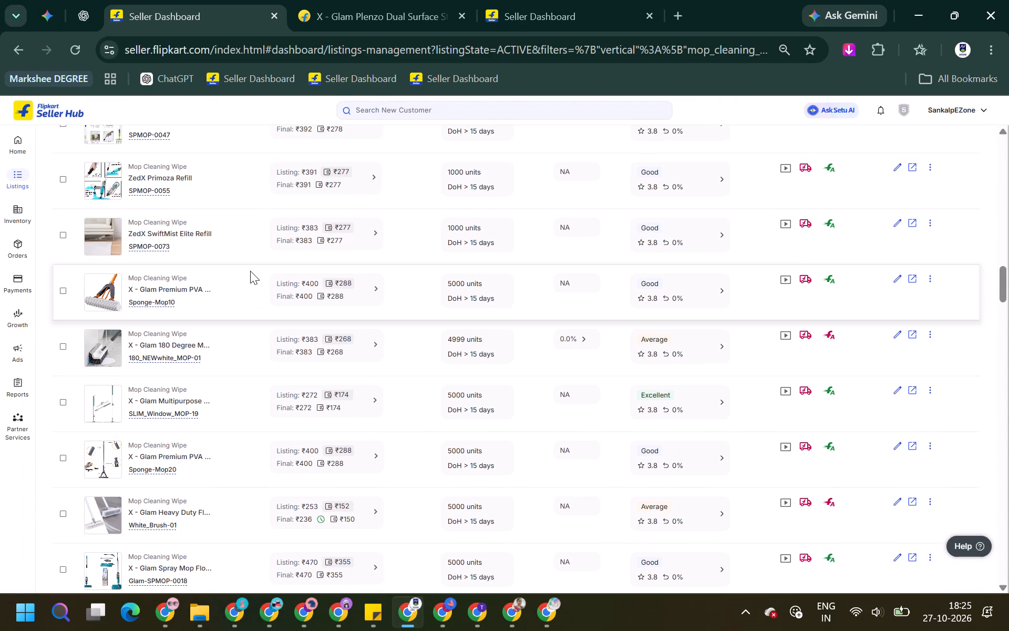
scroll(250, 271, up, 2)
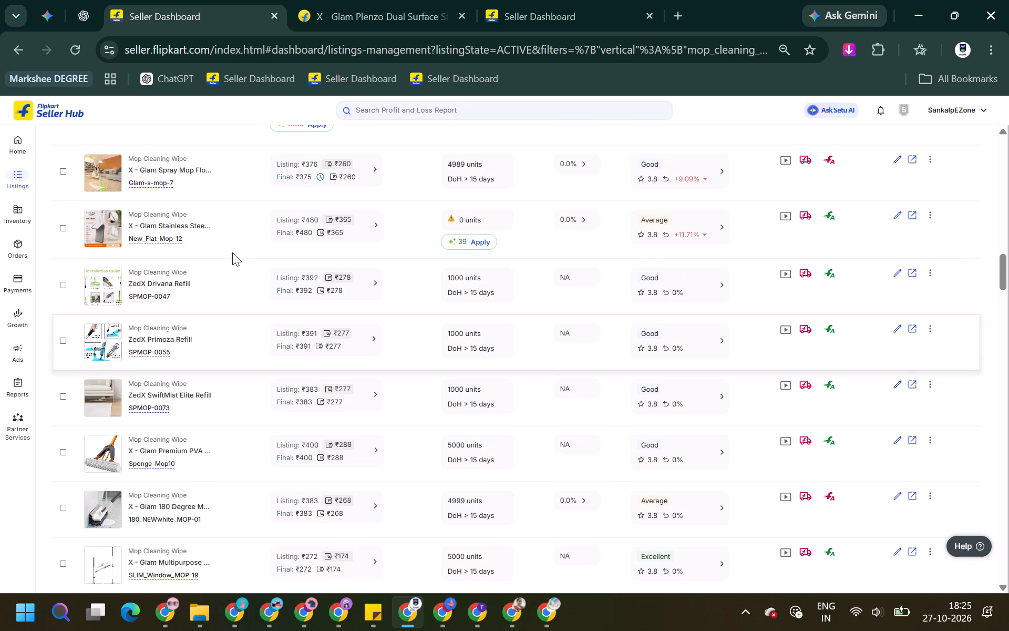
scroll(239, 235, up, 2)
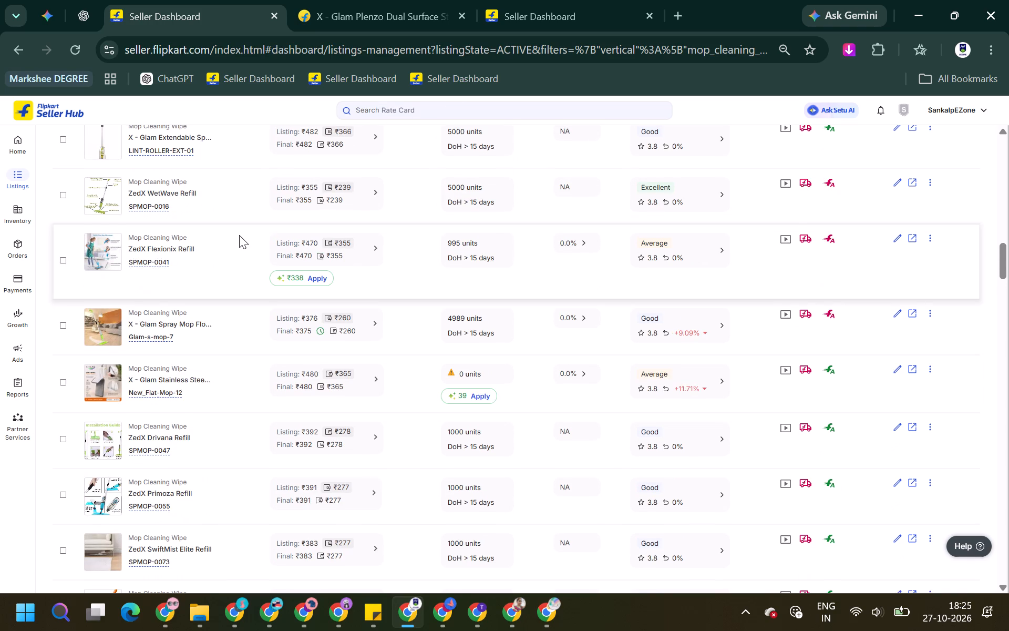
scroll(239, 235, up, 3)
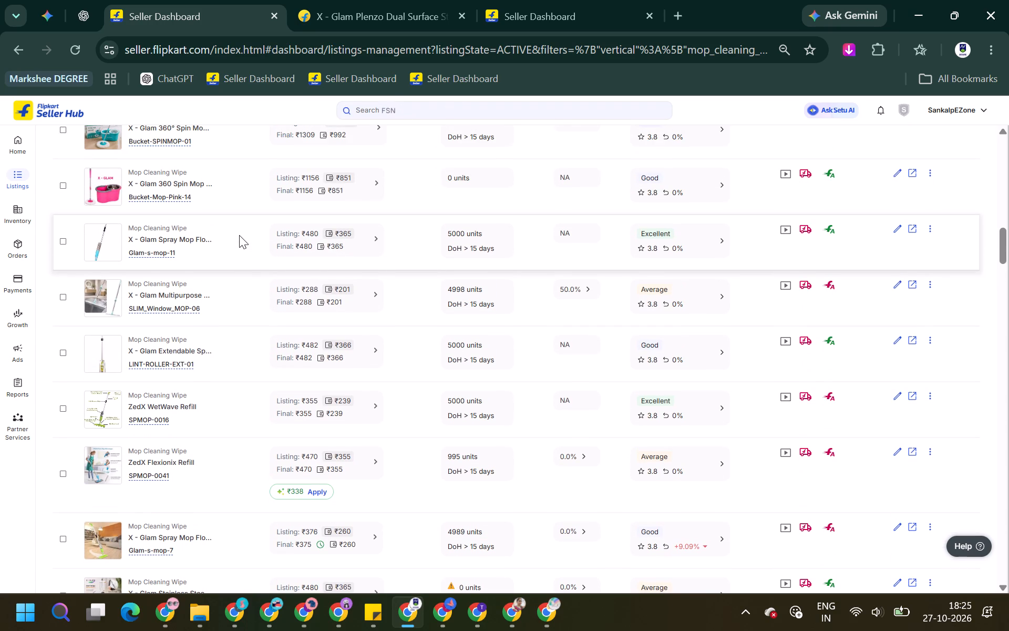
scroll(239, 235, up, 1)
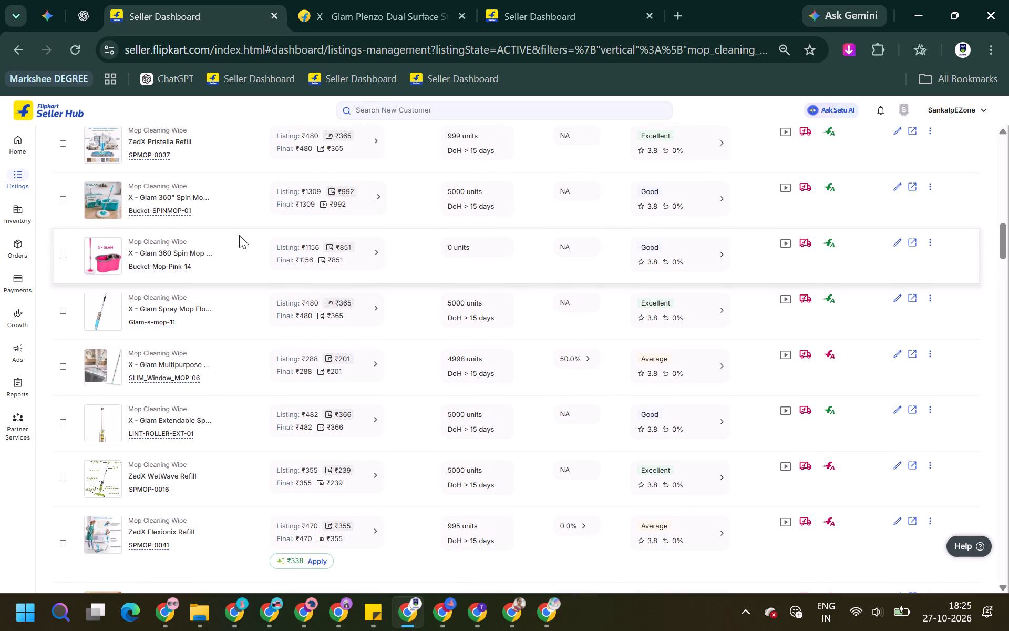
scroll(213, 235, up, 1)
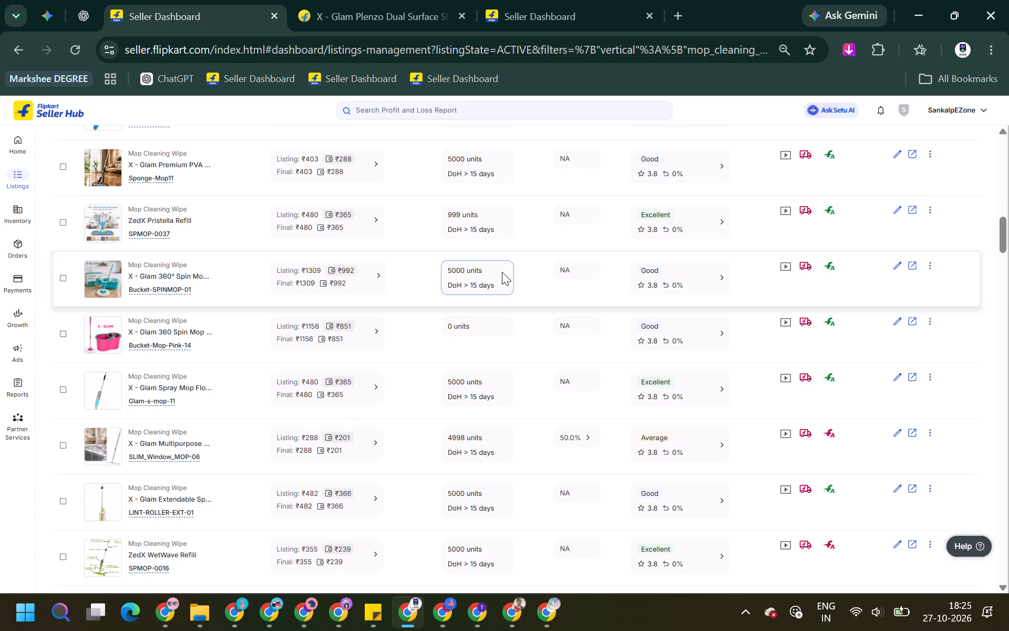
click(504, 273)
triple_click(543, 241)
key(0)
key(Return)
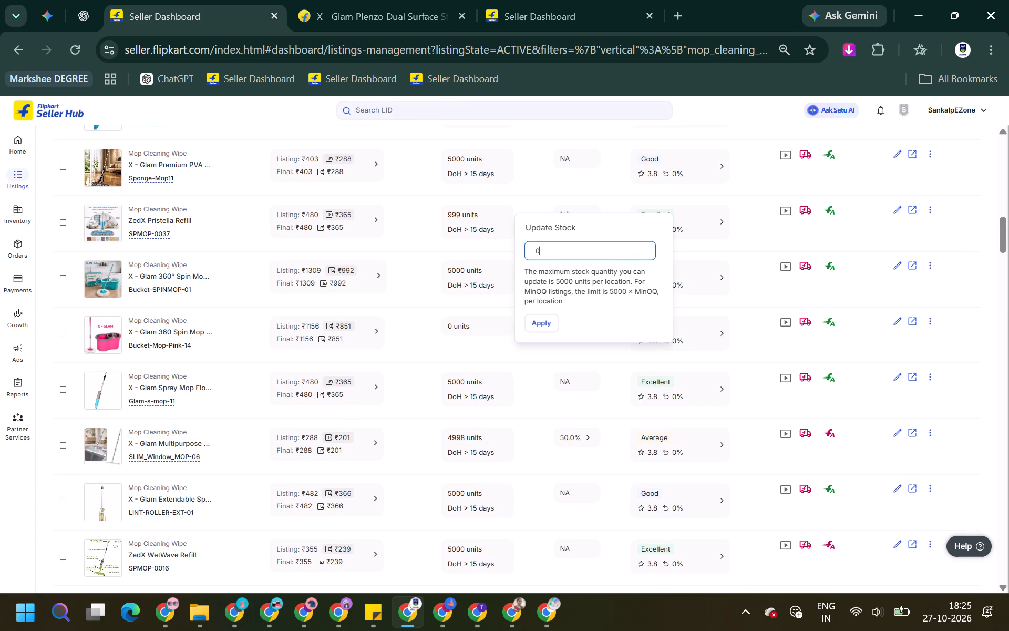
Check the stock of the remaining mop listings up to the start of page 2, and open page 1 of the listings.
scroll(221, 299, up, 2)
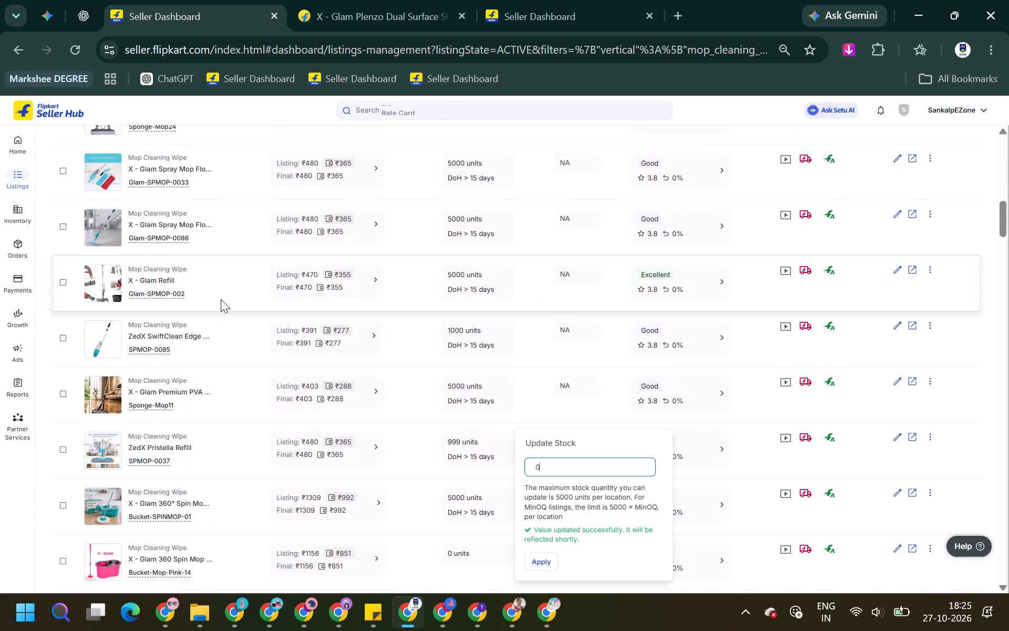
scroll(221, 299, up, 3)
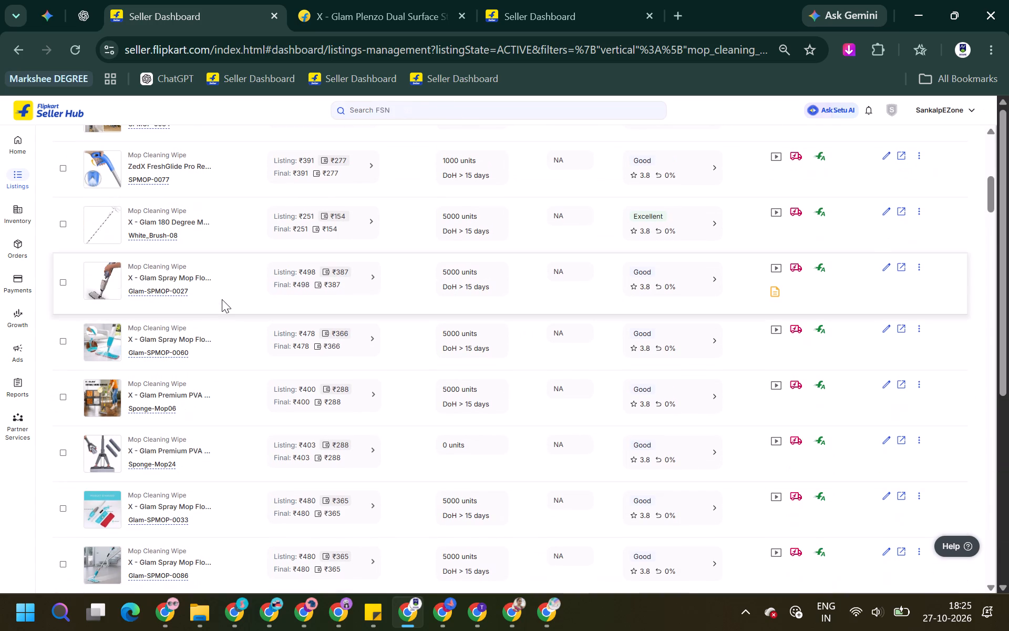
scroll(222, 299, up, 1)
scroll(209, 429, up, 1)
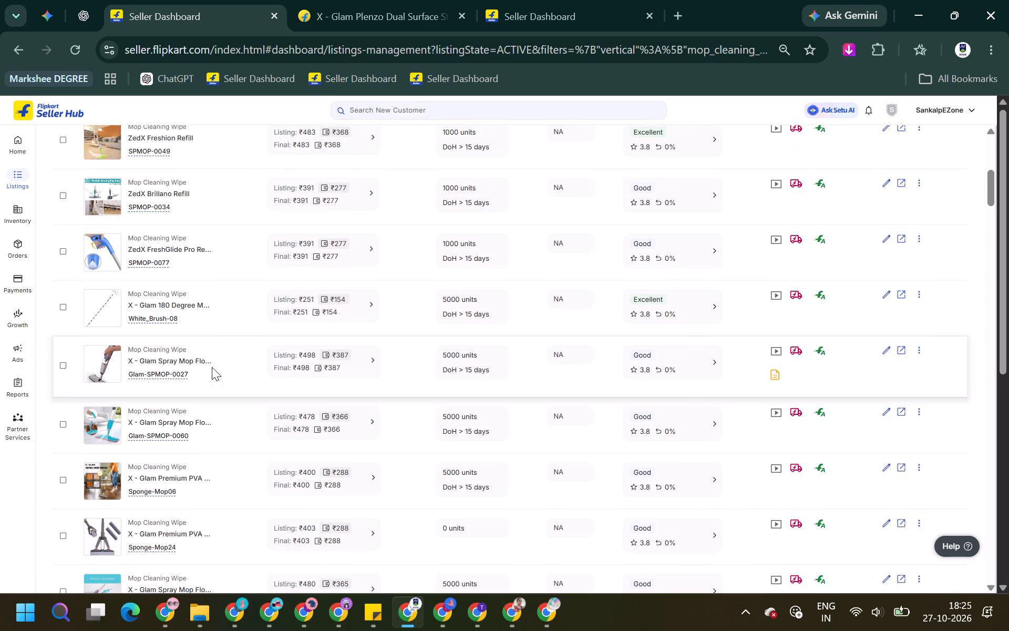
scroll(212, 367, up, 1)
scroll(195, 292, up, 3)
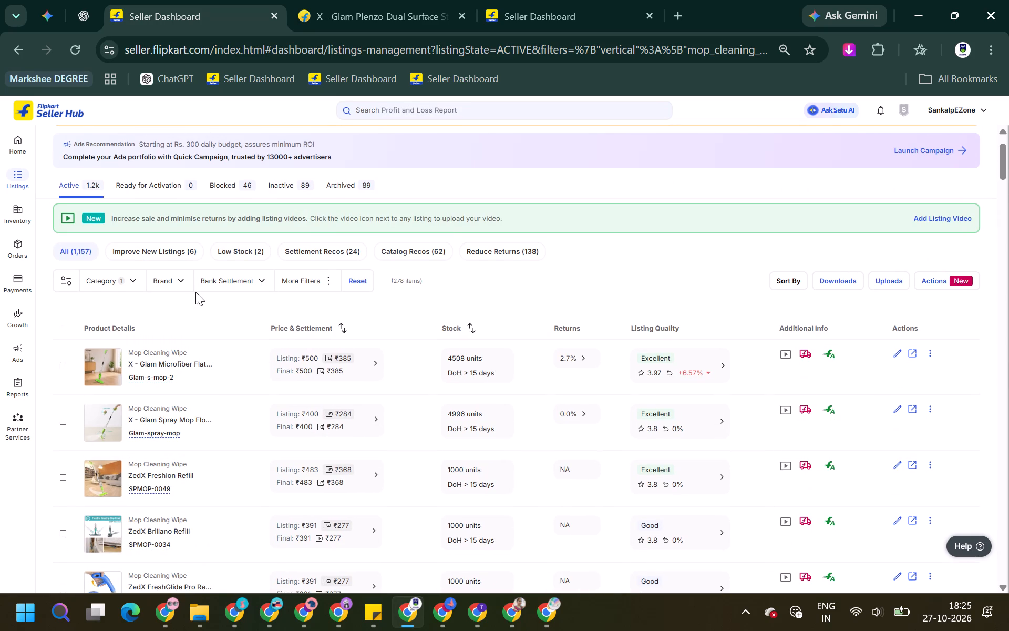
scroll(229, 480, down, 2)
scroll(229, 480, down, 20)
scroll(229, 480, down, 8)
scroll(208, 522, down, 10)
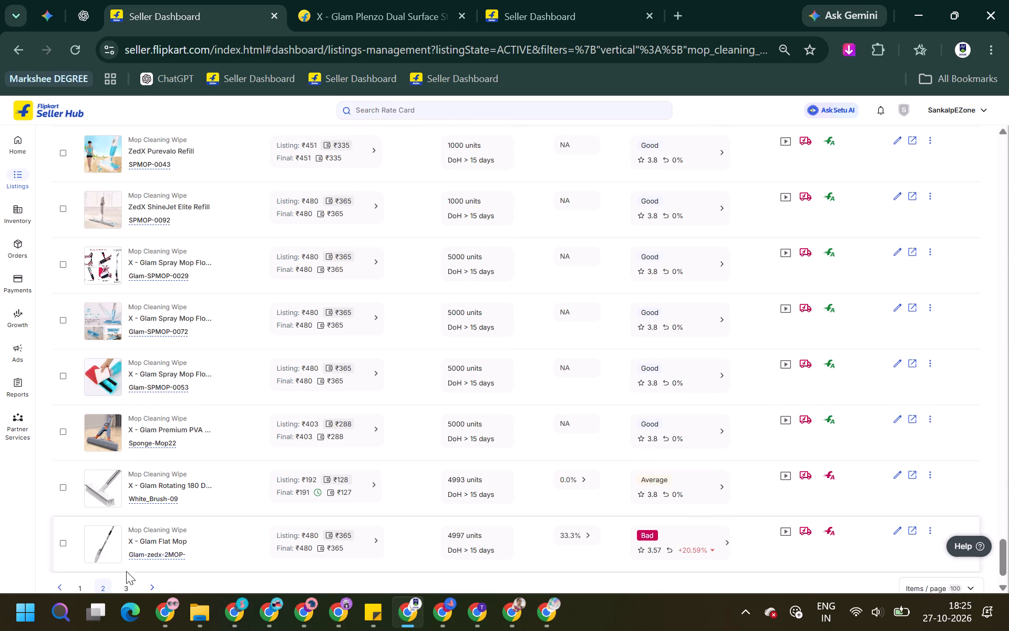
scroll(123, 572, down, 5)
click(78, 542)
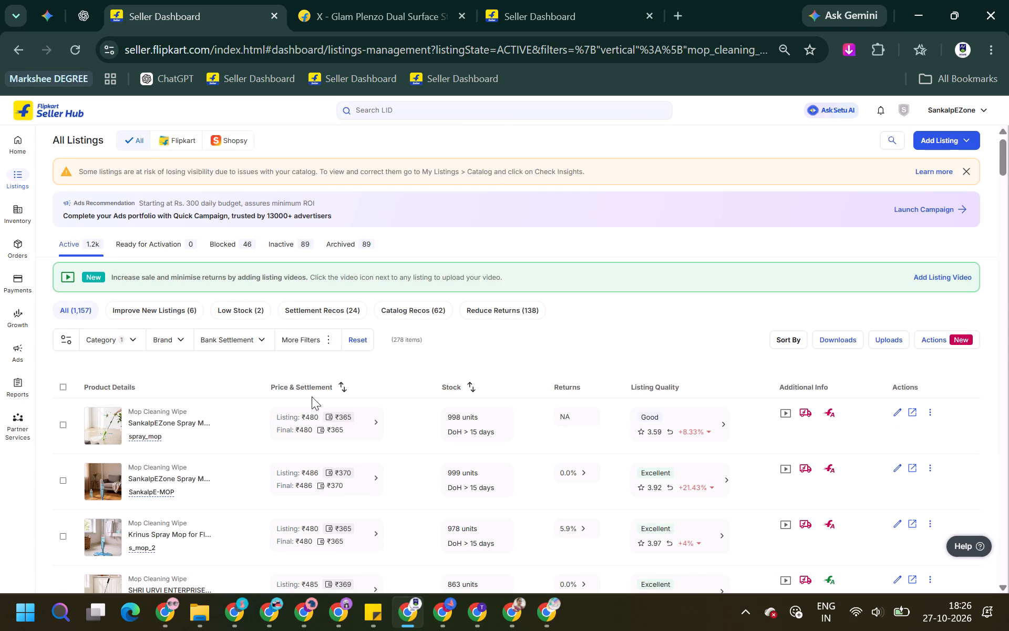
Going through page 1 from its end, set the stock of the X - Glam 360 Spin Mop listing Bucket-Mop-Blue-3 to 0 units.
scroll(314, 354, down, 17)
scroll(314, 354, down, 14)
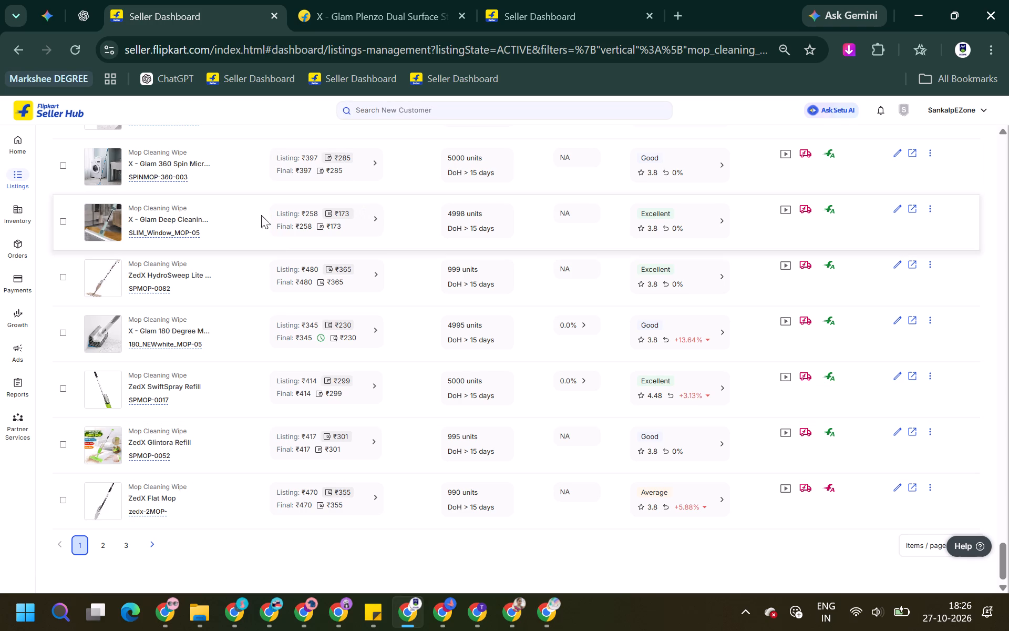
scroll(214, 338, up, 3)
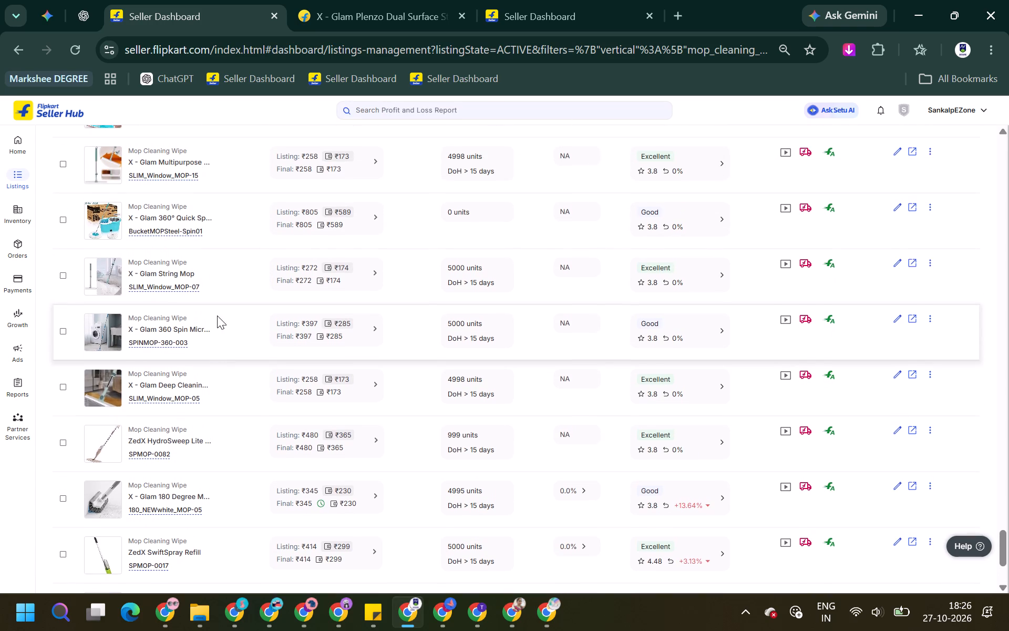
scroll(217, 301, up, 1)
scroll(306, 311, up, 2)
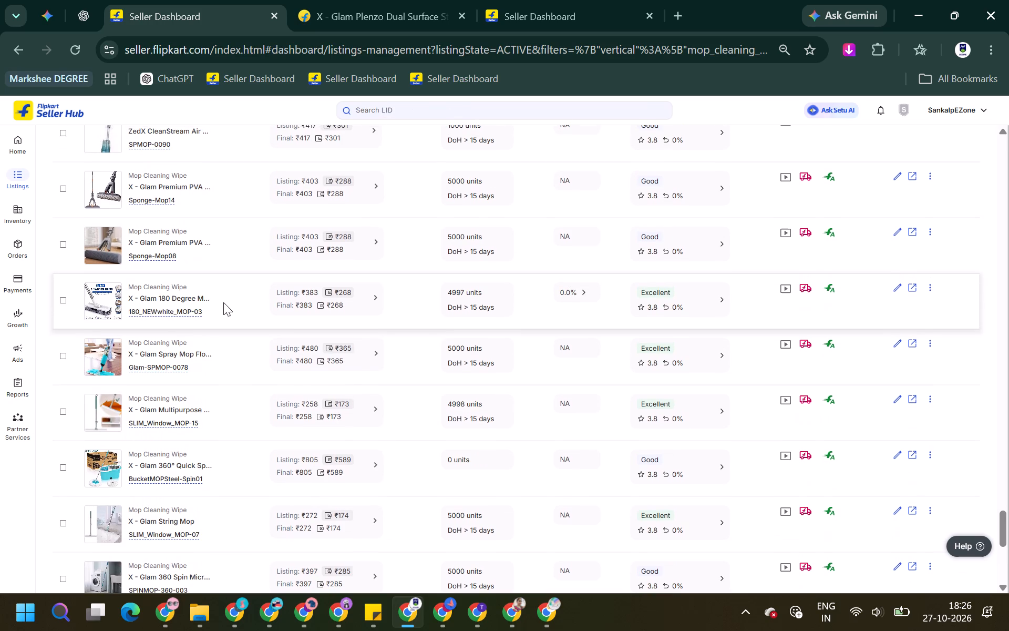
scroll(200, 258, up, 3)
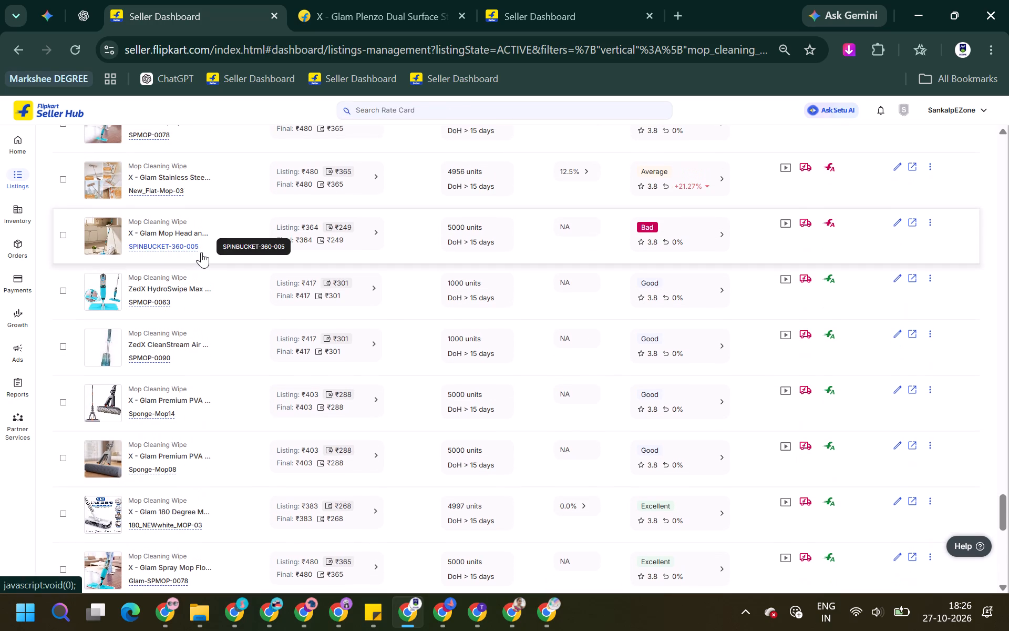
scroll(201, 252, up, 2)
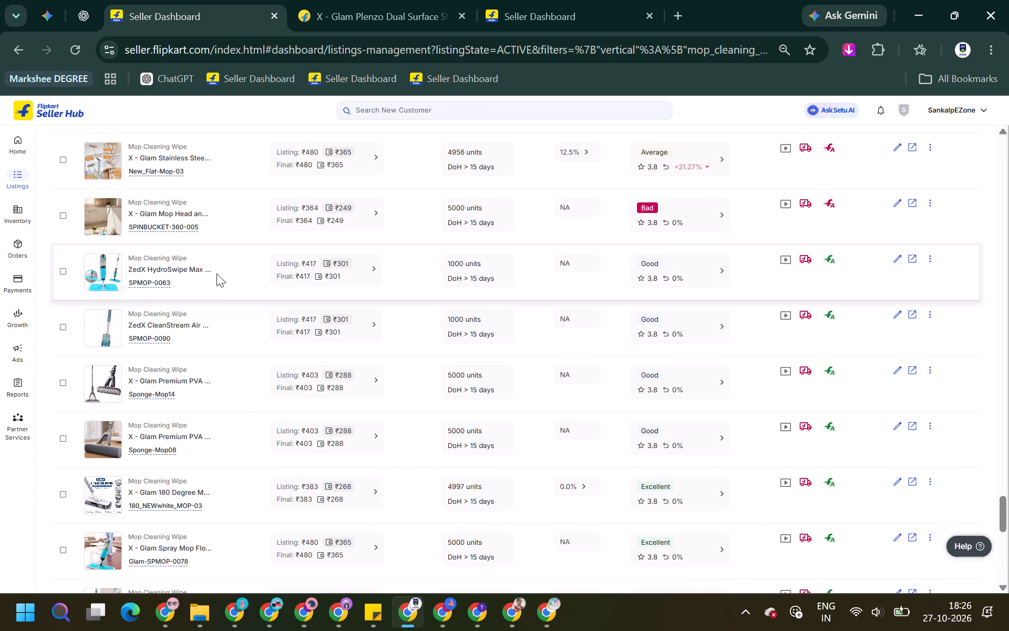
scroll(217, 259, up, 2)
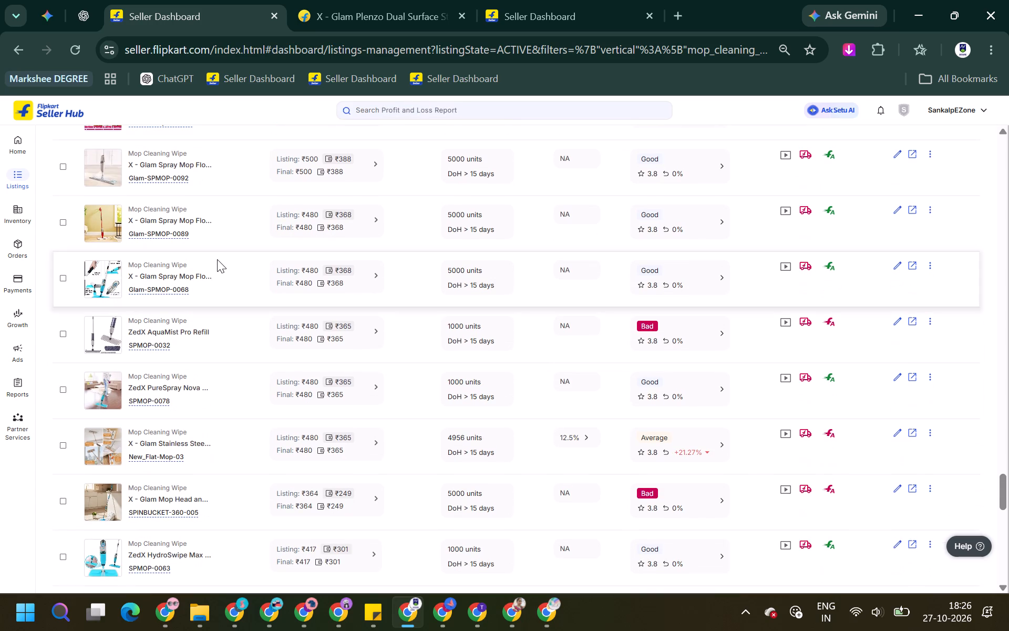
scroll(217, 259, up, 3)
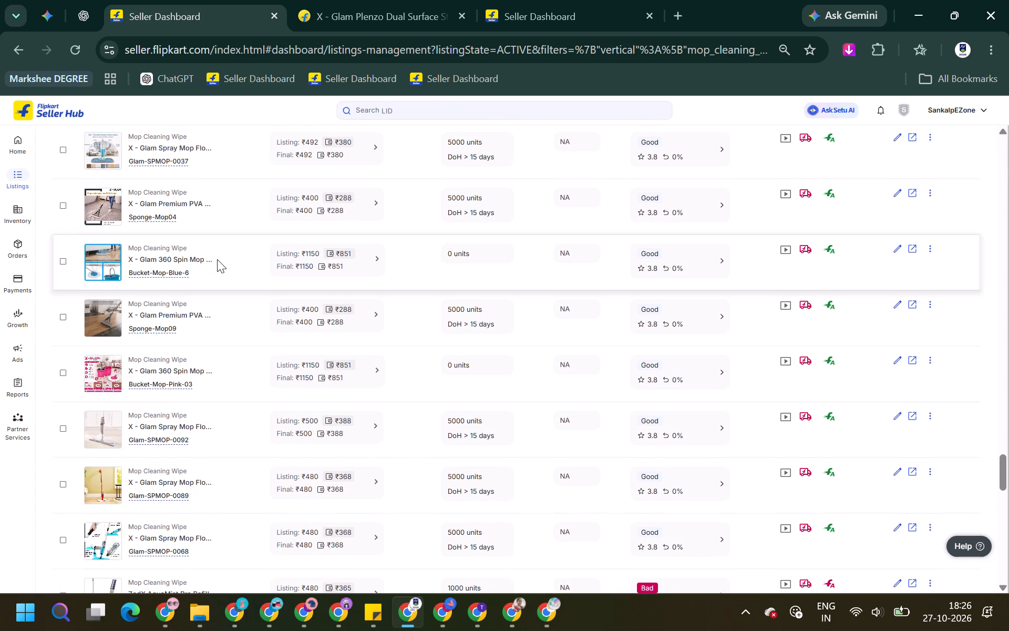
scroll(217, 259, up, 1)
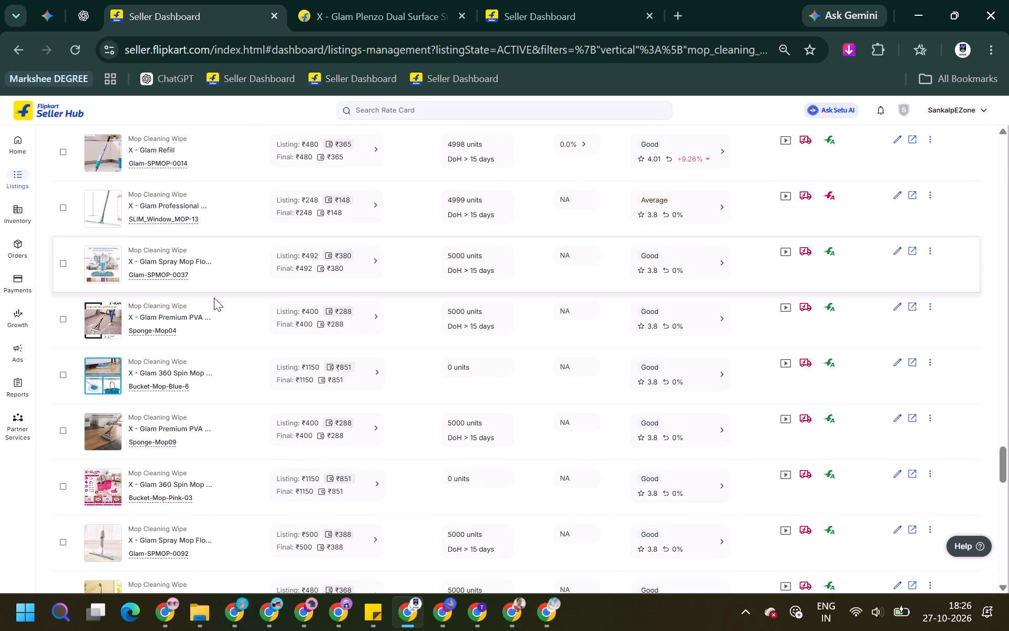
scroll(217, 315, up, 3)
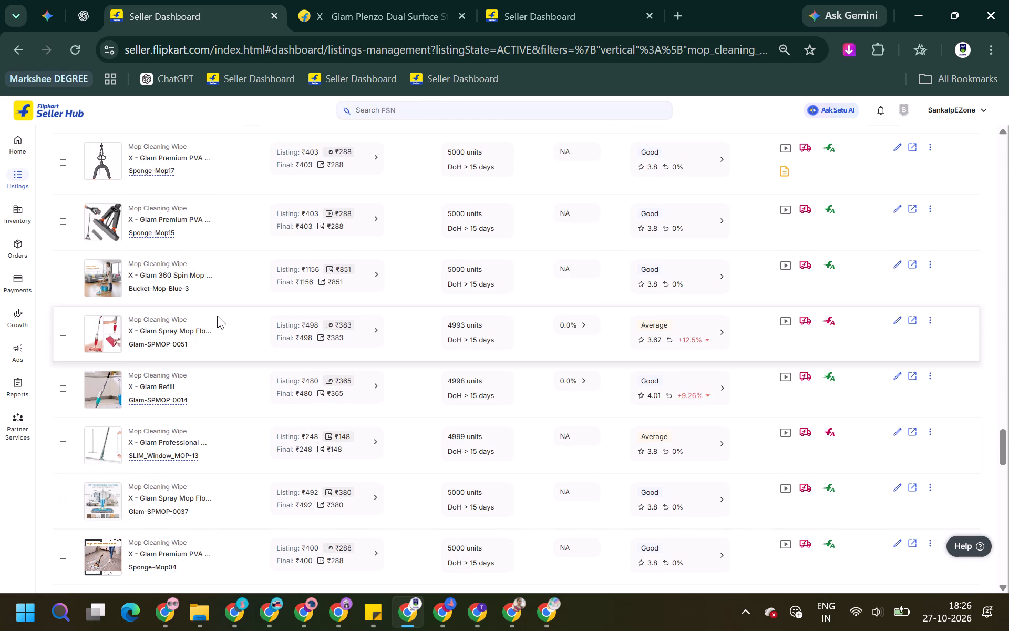
scroll(217, 315, up, 2)
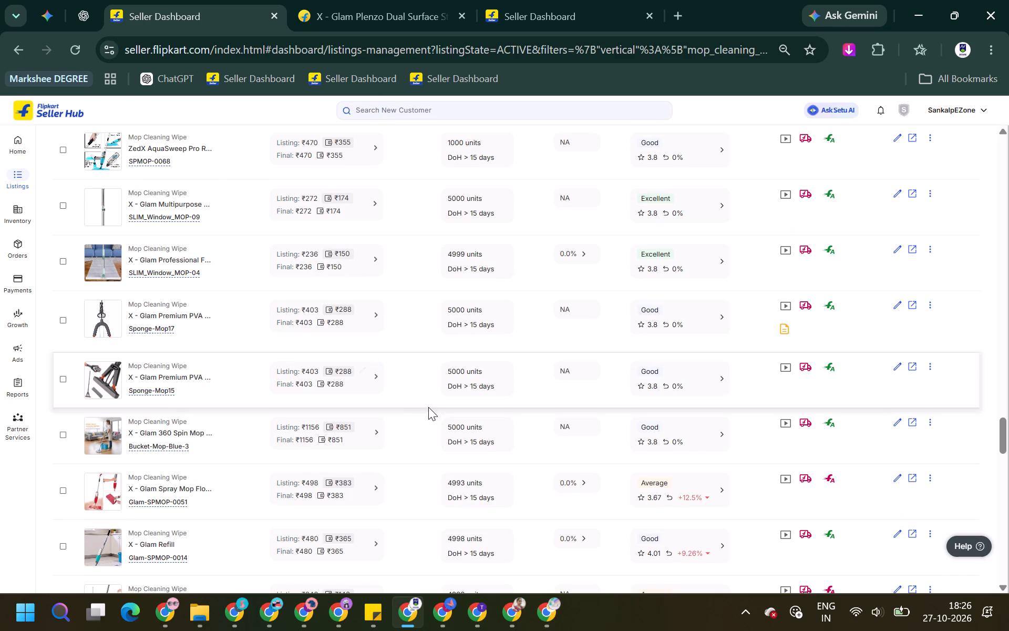
click(507, 431)
triple_click(544, 401)
click(544, 401)
key(0)
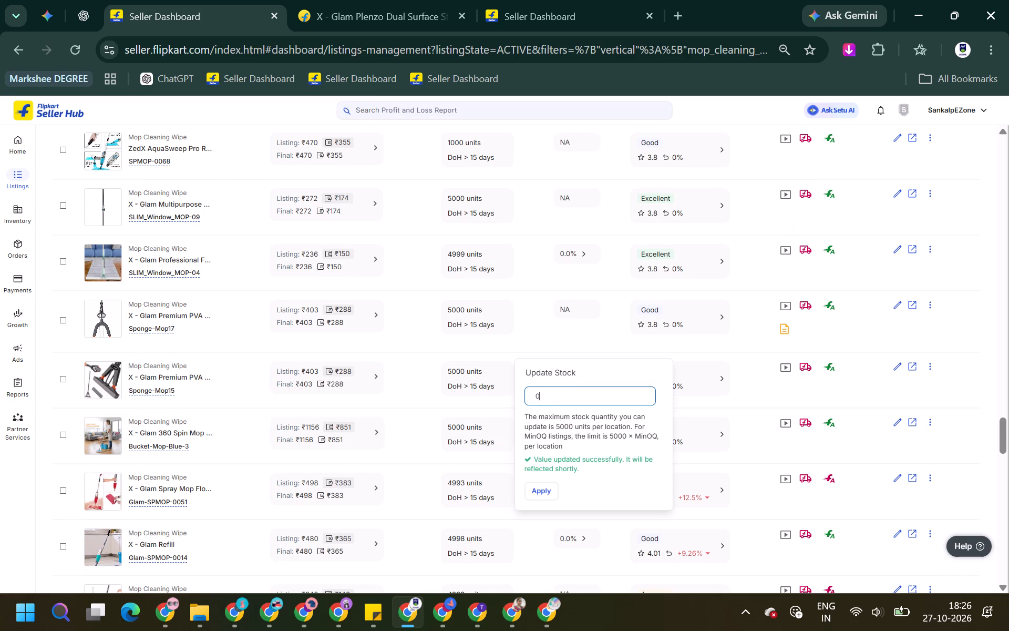
key(Return)
Continuing up page 1, set the stock of the X - Glam 360 Spin Mop listing Bucket-Mop-Pink-02 to 0 units.
scroll(267, 397, up, 3)
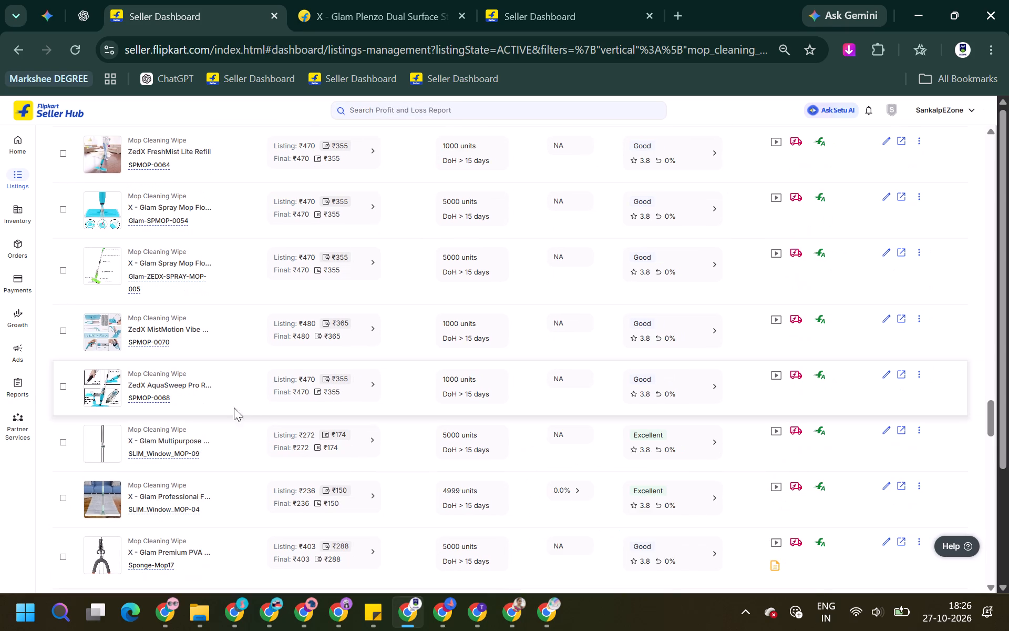
scroll(219, 421, up, 4)
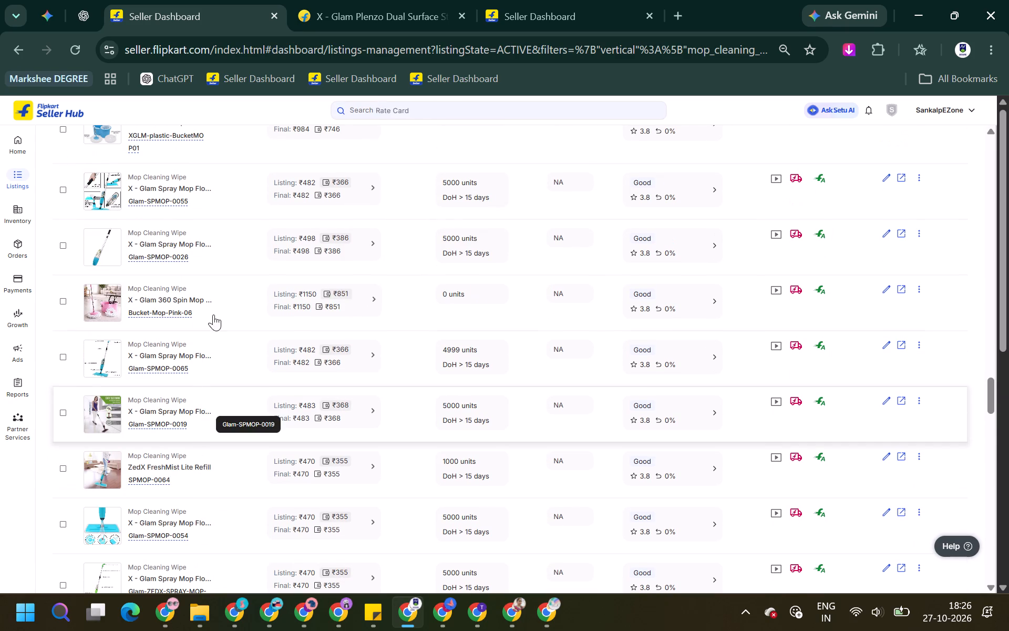
scroll(214, 314, up, 3)
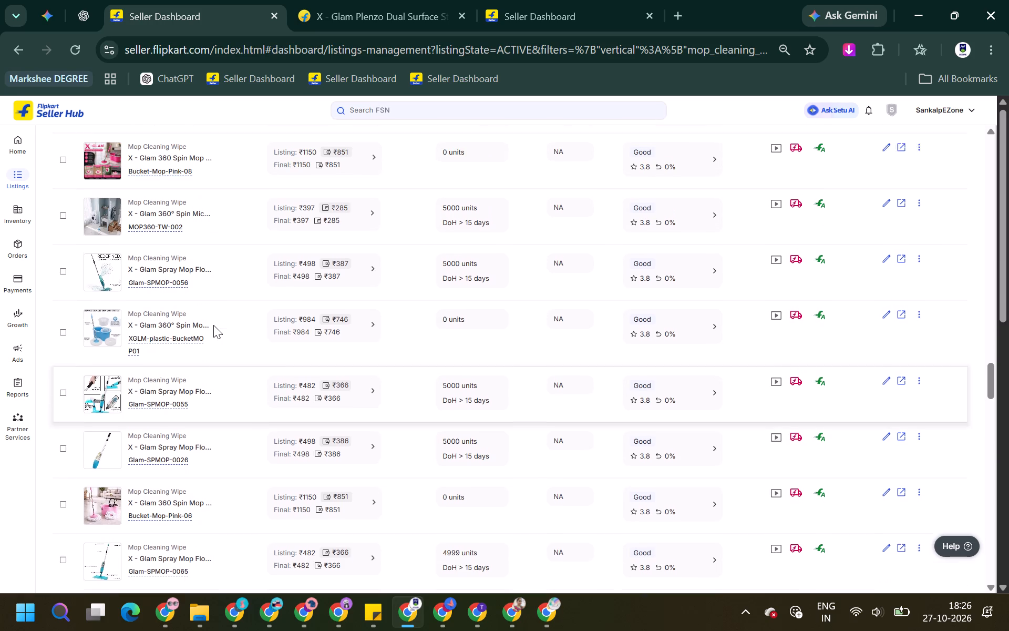
scroll(256, 333, up, 1)
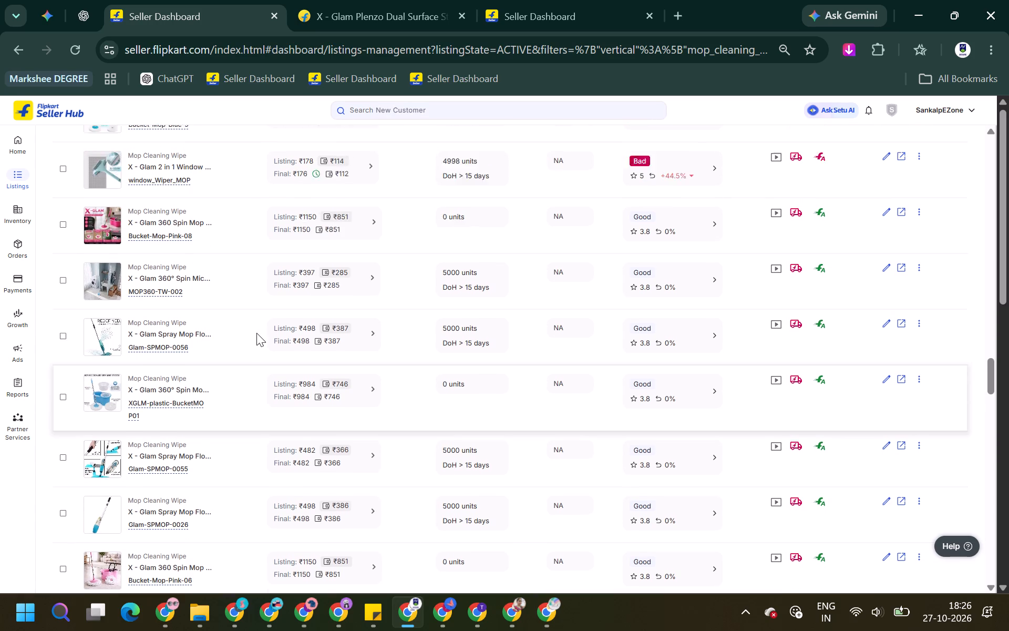
scroll(252, 333, up, 4)
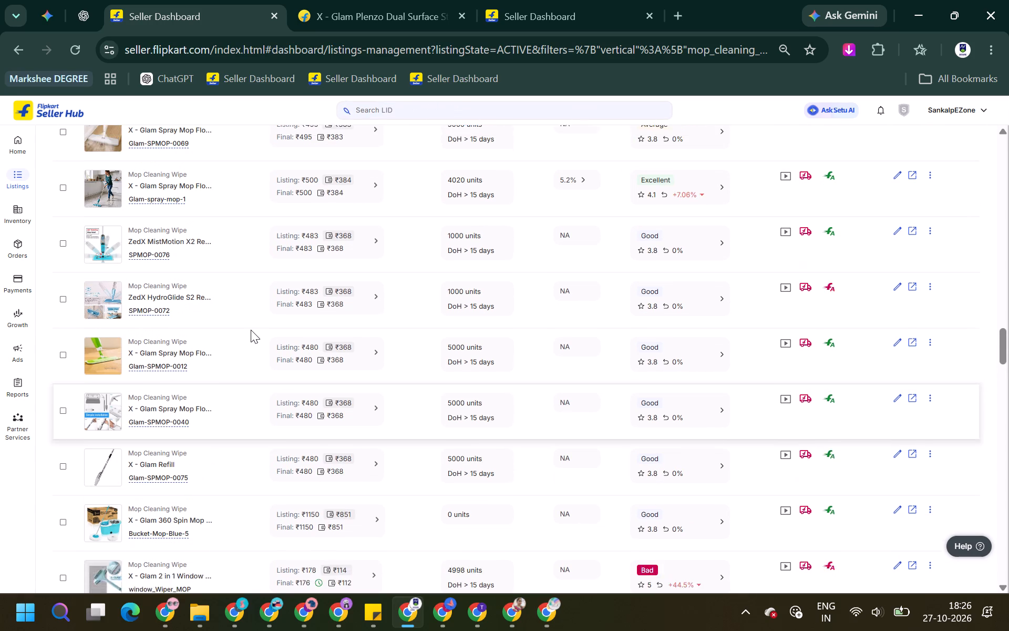
scroll(251, 330, up, 3)
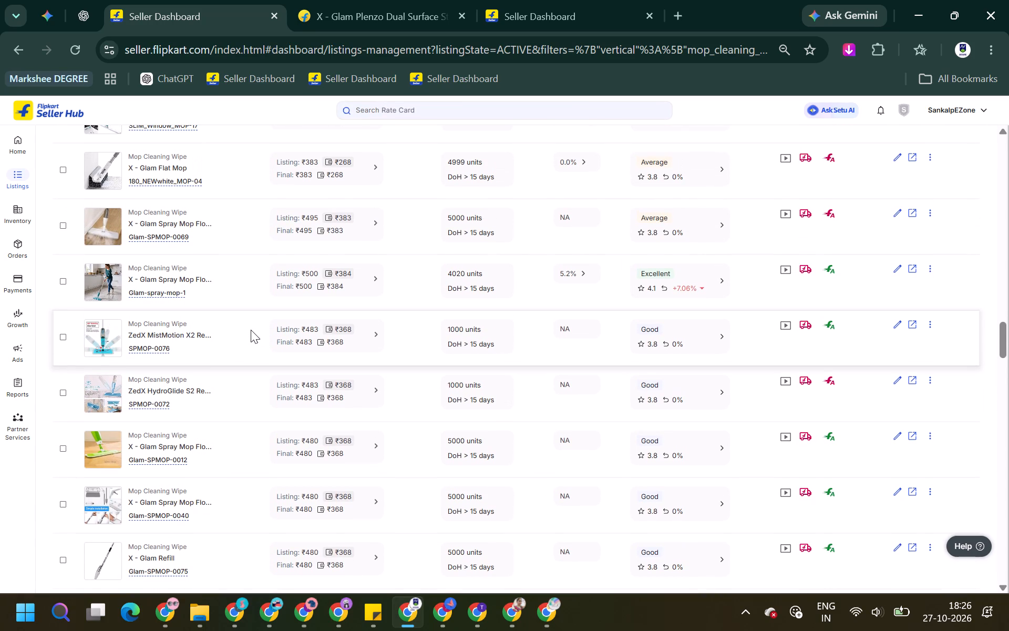
scroll(248, 330, up, 4)
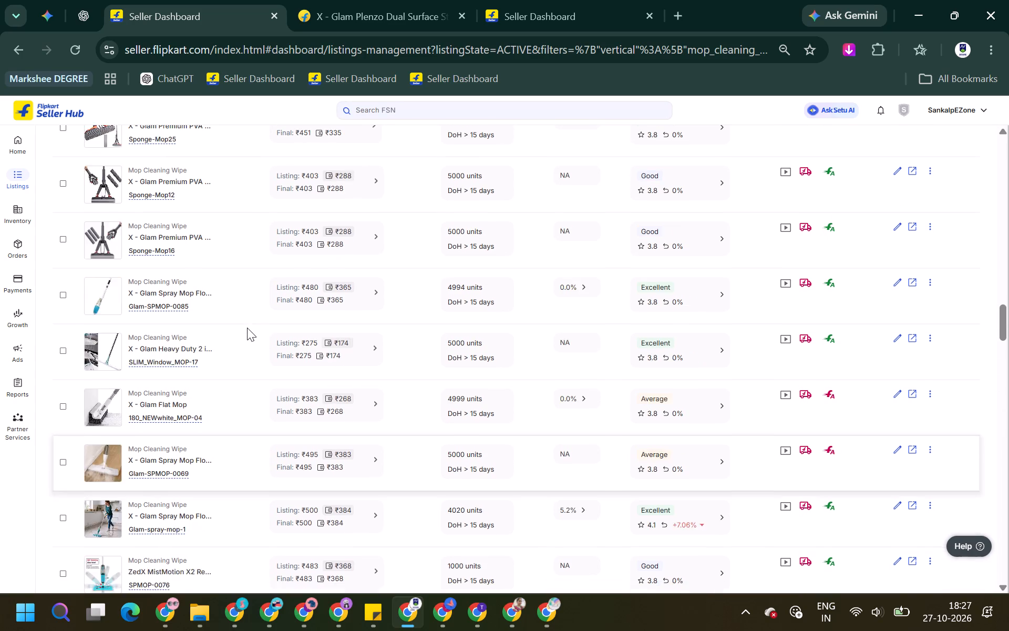
scroll(246, 328, up, 3)
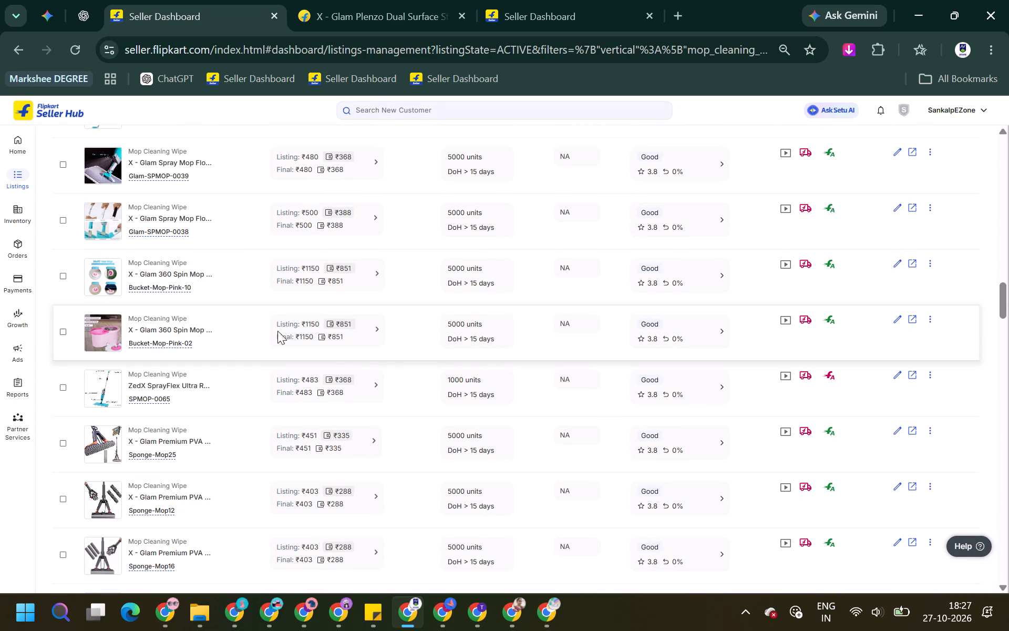
click(506, 330)
double_click(540, 298)
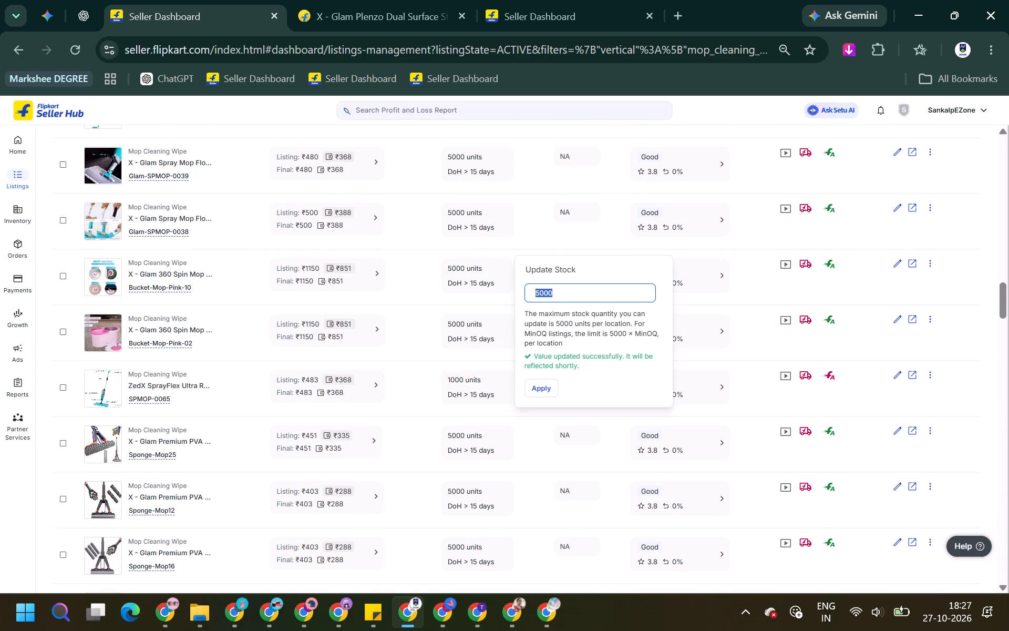
key(0)
key(Return)
Further up page 1, set the stock of the X - Glam 360 Spin Mop listing Bucket-Mop-Pink-04 to 0 units.
scroll(224, 376, up, 2)
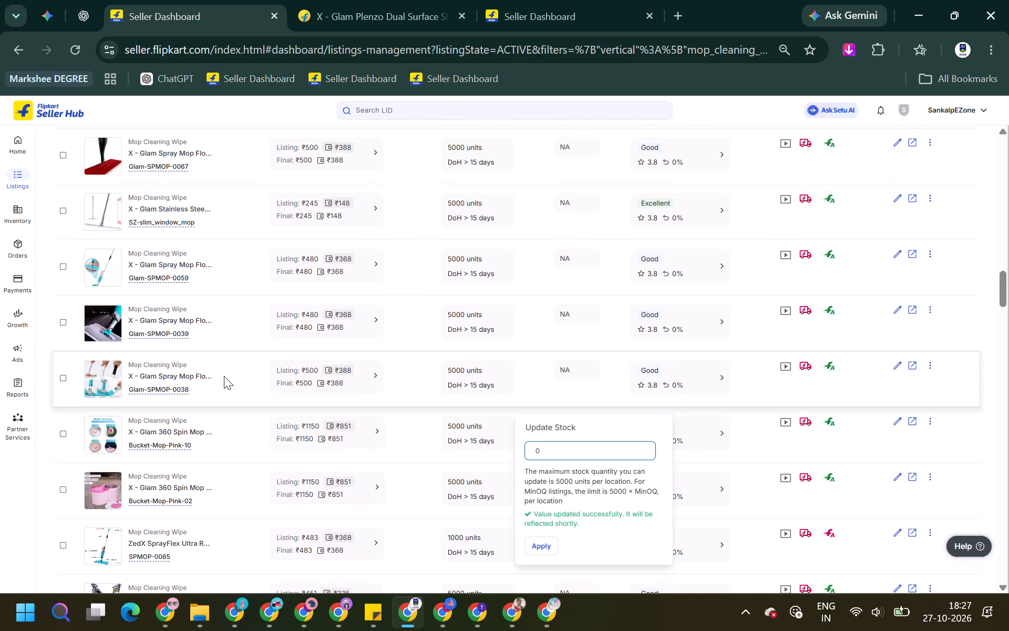
scroll(224, 376, up, 5)
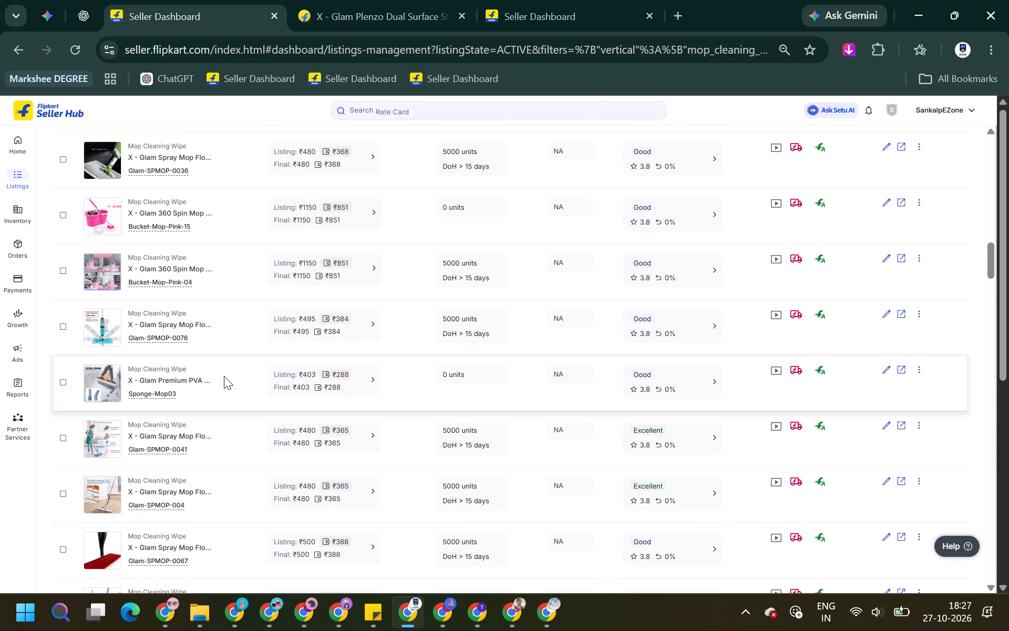
scroll(226, 327, up, 1)
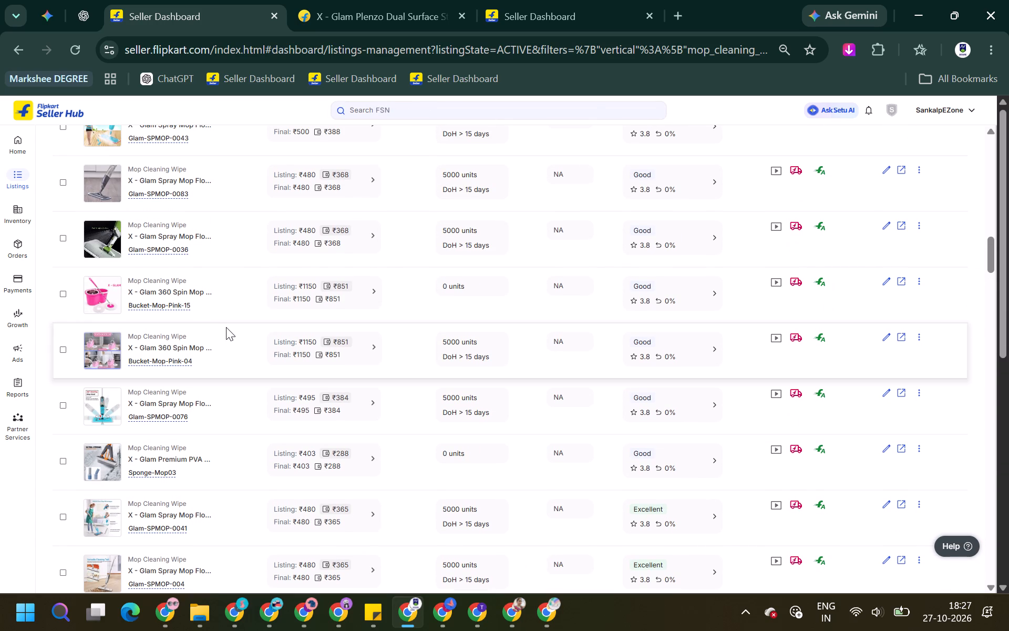
click(504, 351)
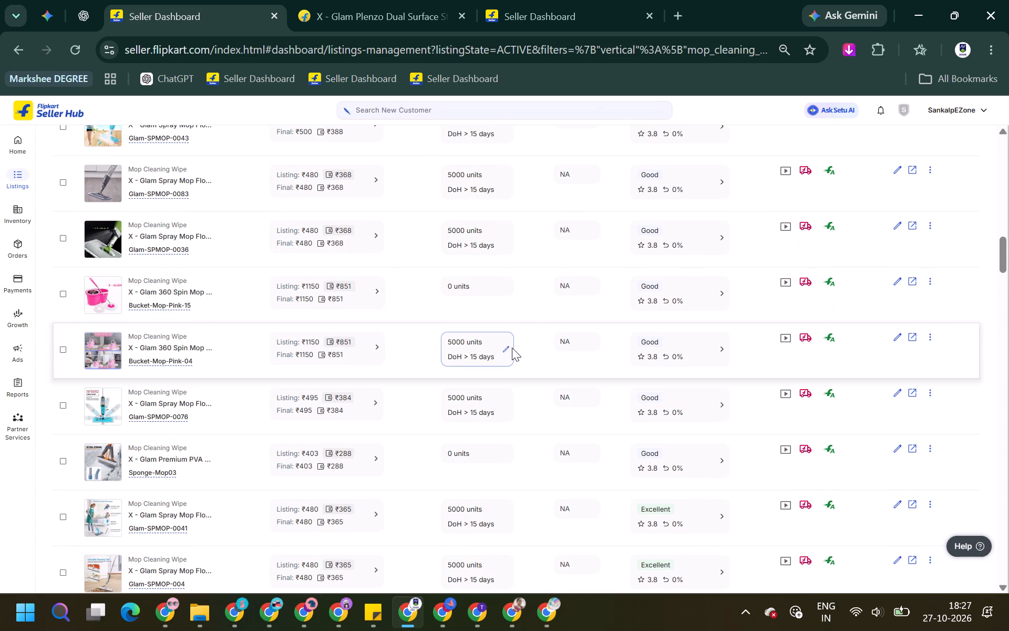
double_click(512, 348)
triple_click(538, 323)
key(0)
key(Return)
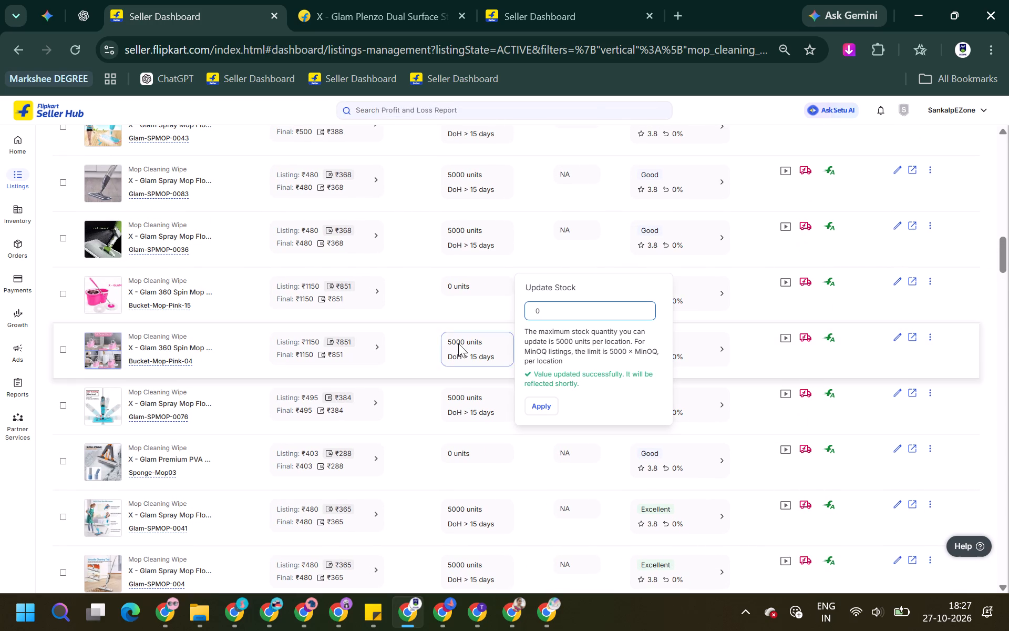
Check the stock of the remaining mop listings up to the start of page 1, looking for spin mops still in stock.
scroll(253, 345, up, 5)
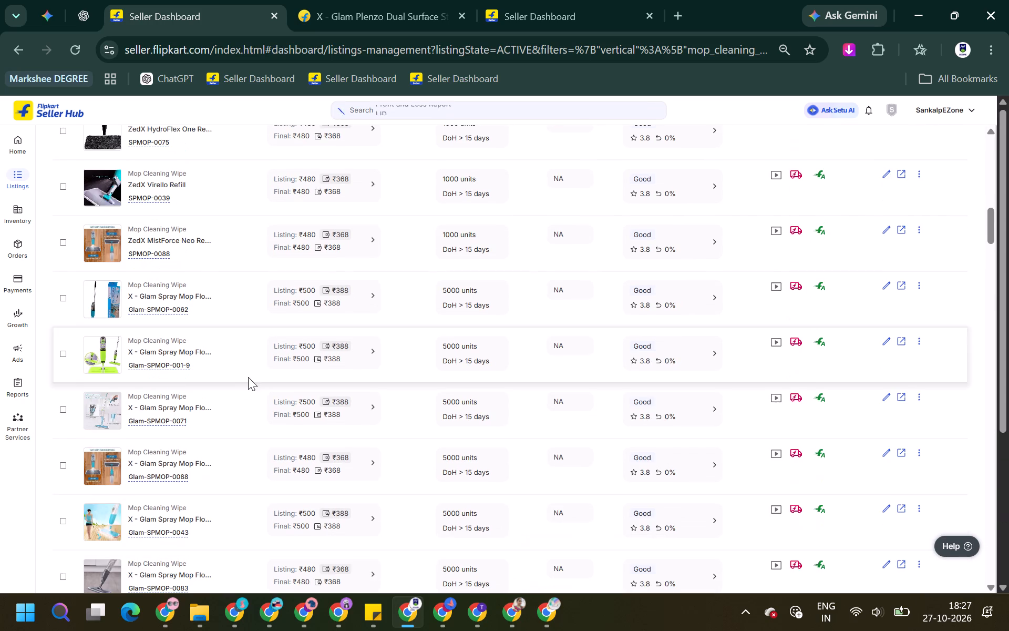
scroll(243, 382, up, 3)
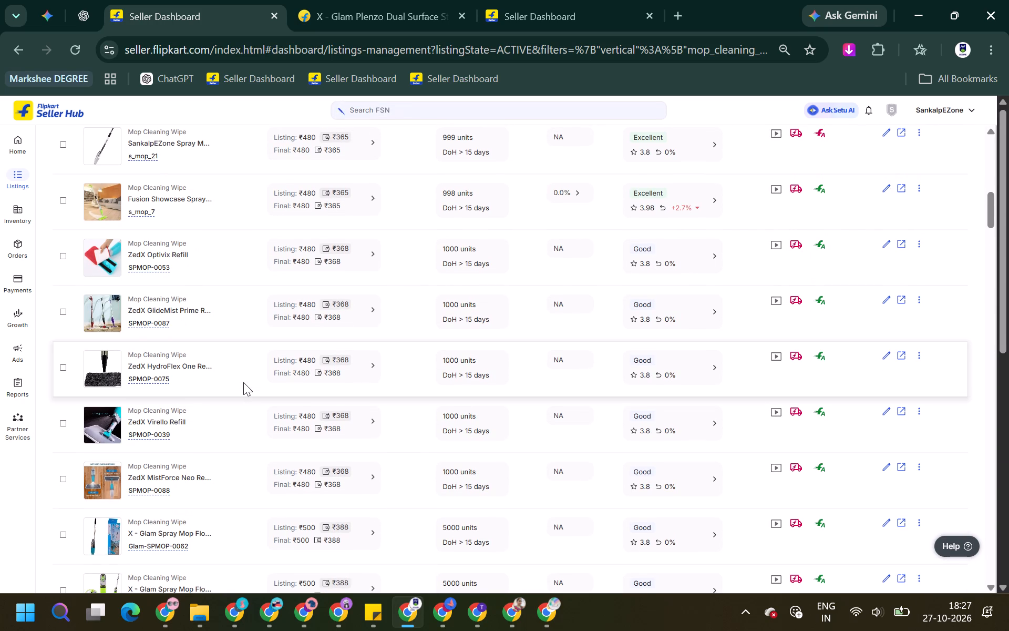
scroll(243, 382, up, 2)
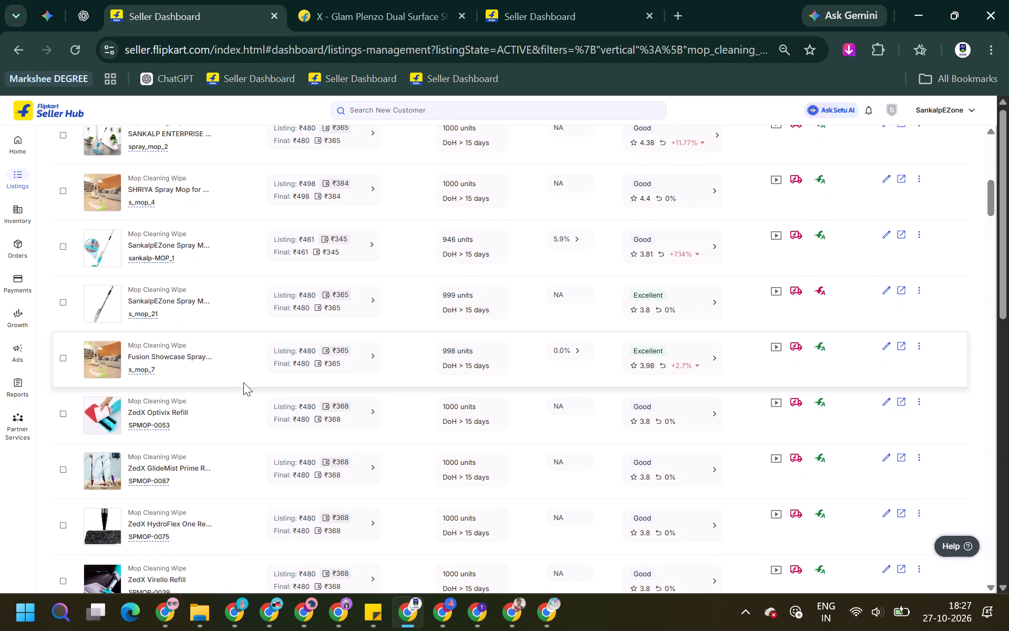
scroll(243, 382, up, 2)
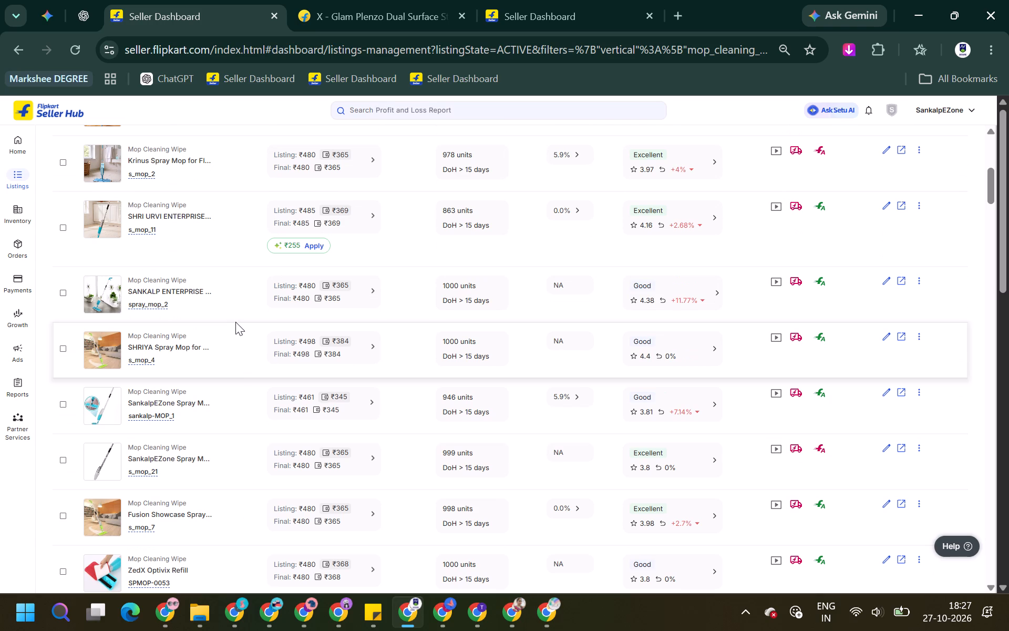
scroll(226, 353, up, 2)
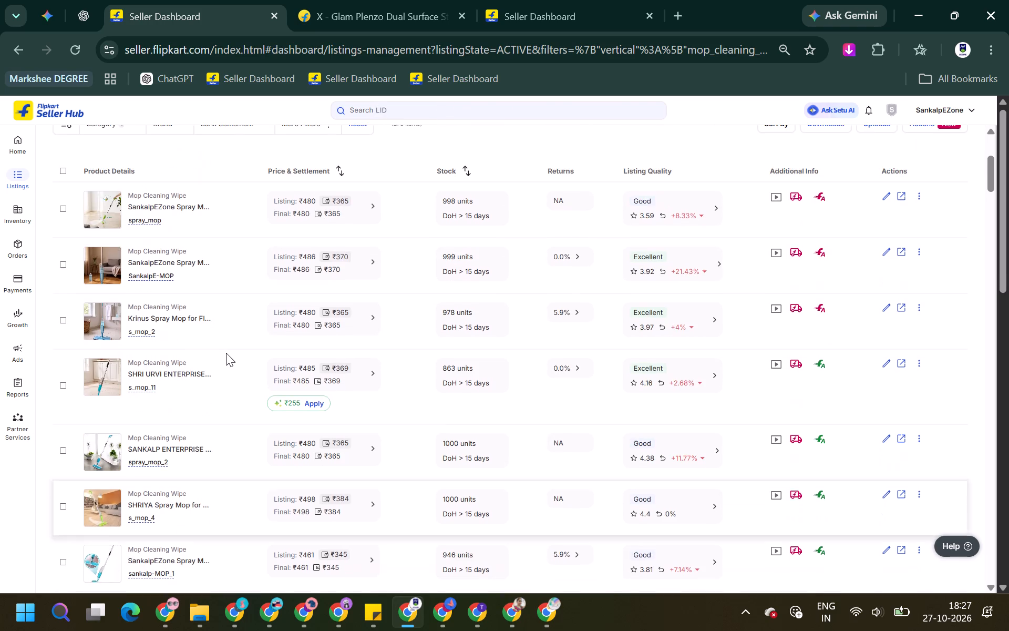
scroll(226, 353, up, 2)
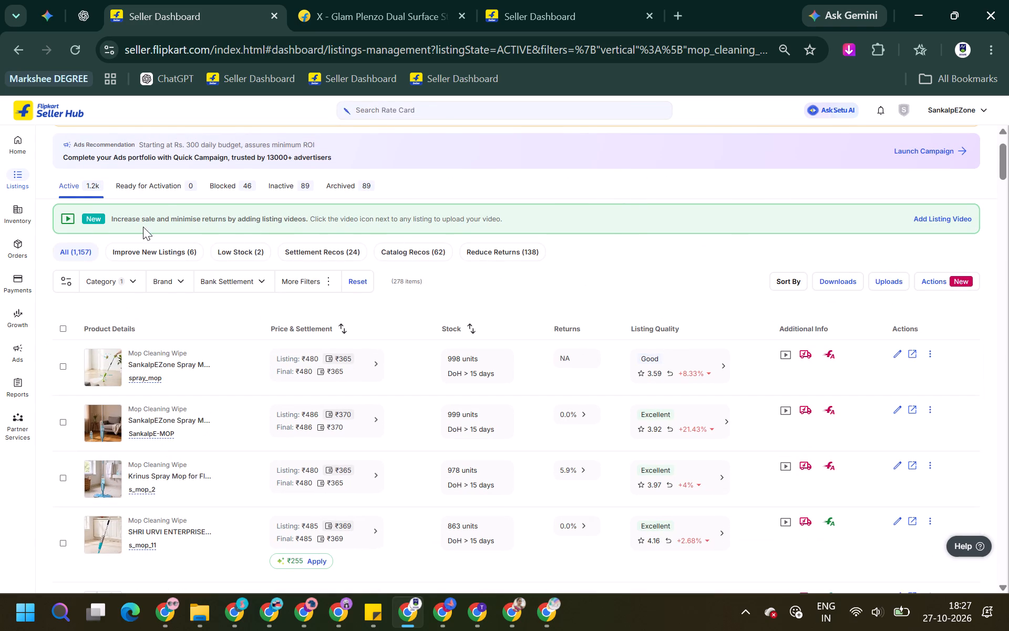
Among the active low-stock listings, set the stock of the X - Glam 40 cm X 60 cm Rubber Carpet listing SNKLP-XGLM-RAJWARI-001 to 1000 and submit it.
click(7, 155)
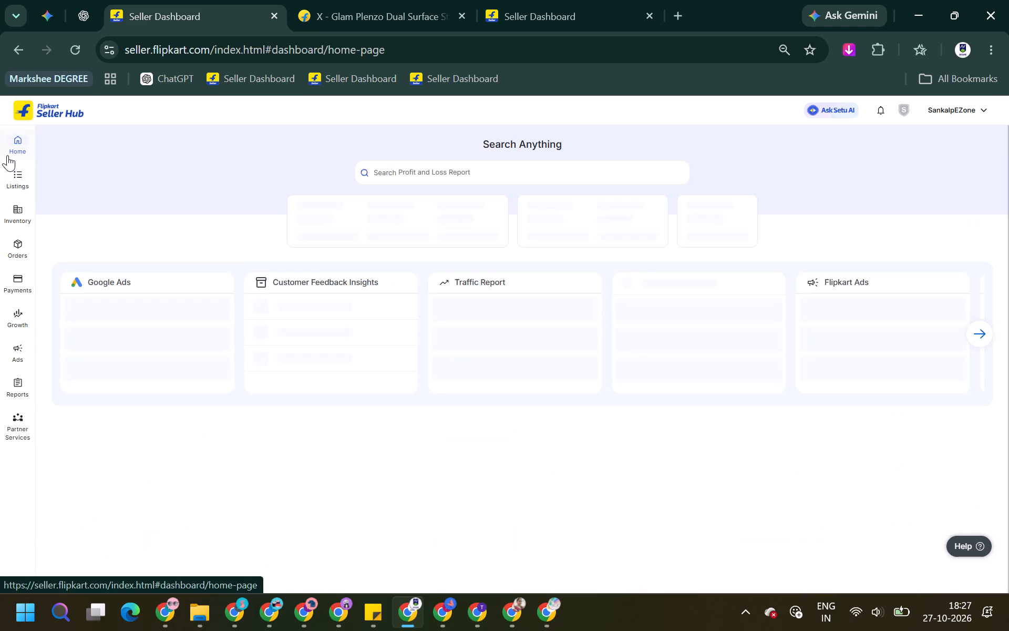
click(28, 176)
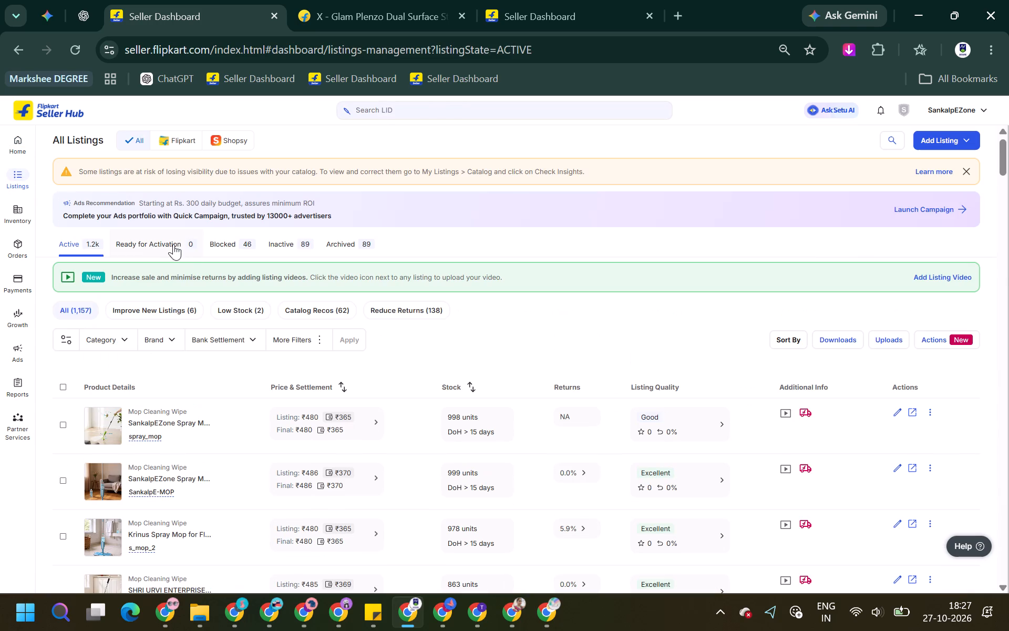
click(232, 314)
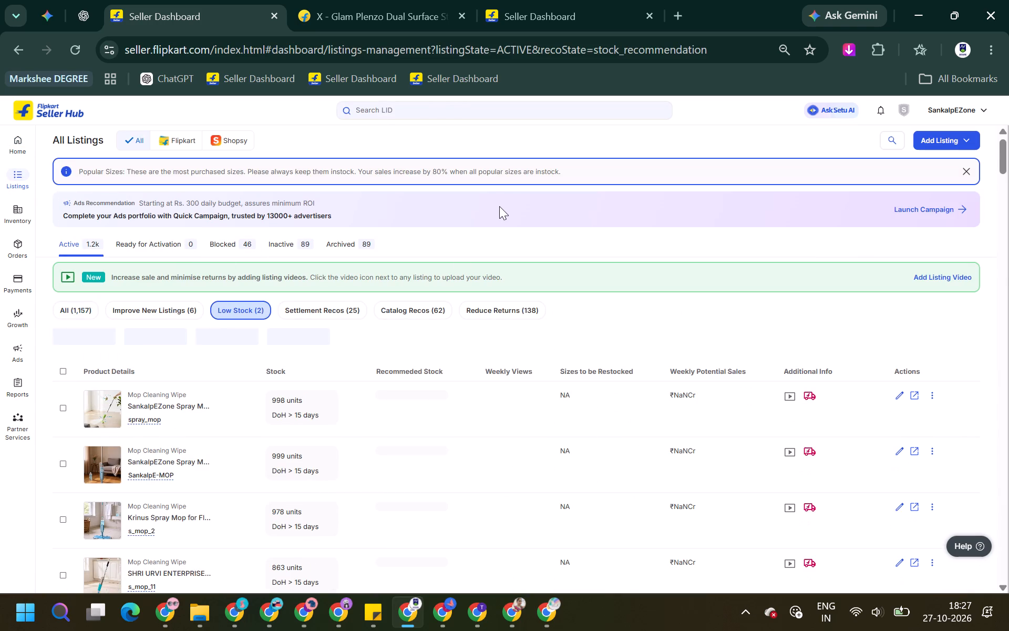
scroll(499, 206, down, 2)
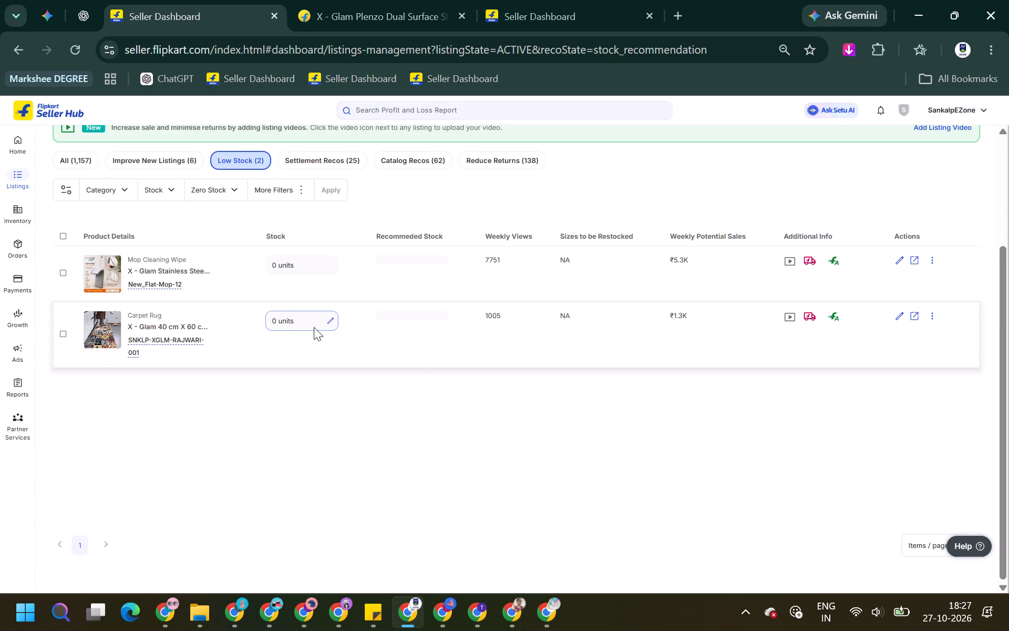
click(330, 322)
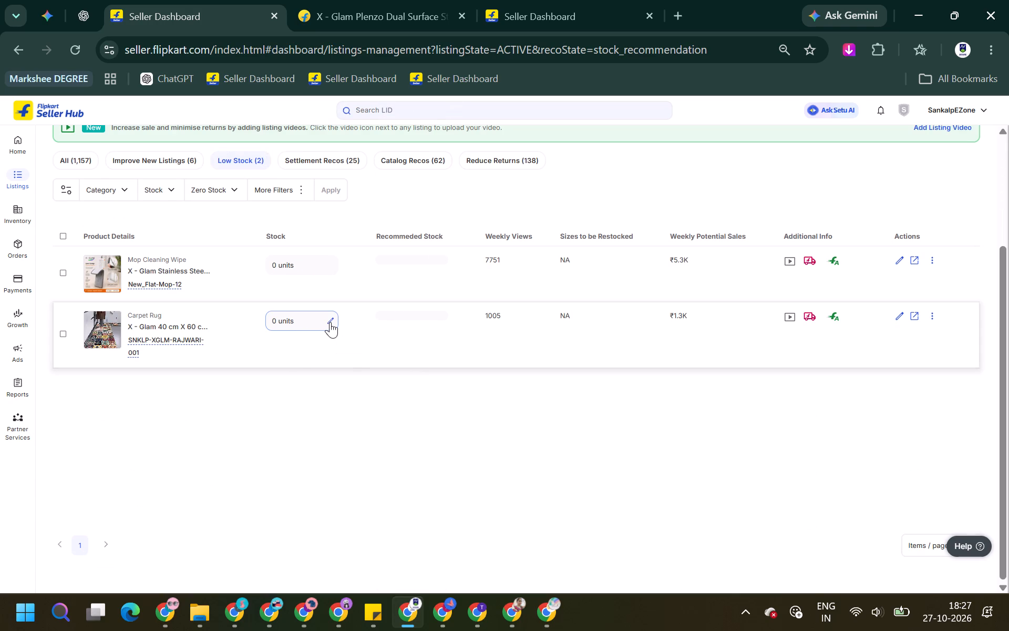
click(899, 315)
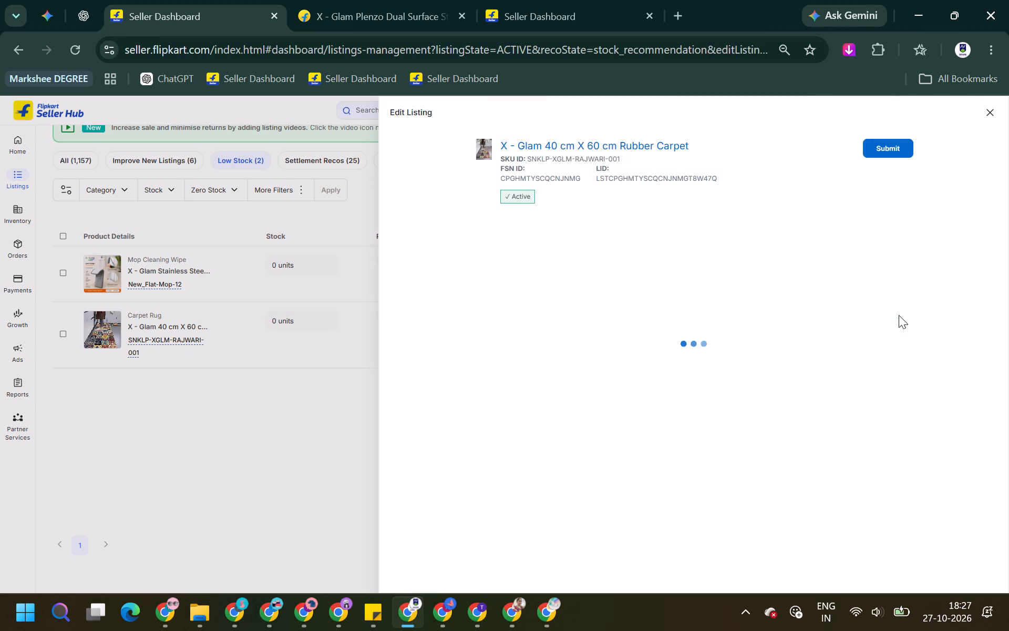
scroll(715, 298, down, 1)
scroll(599, 367, down, 1)
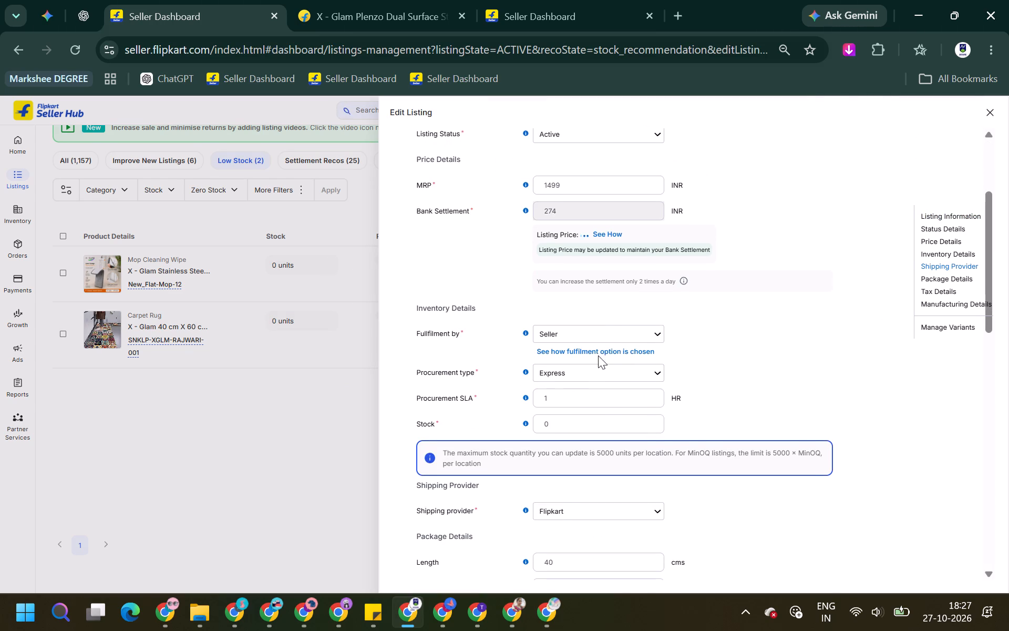
triple_click(579, 418)
text(1000)
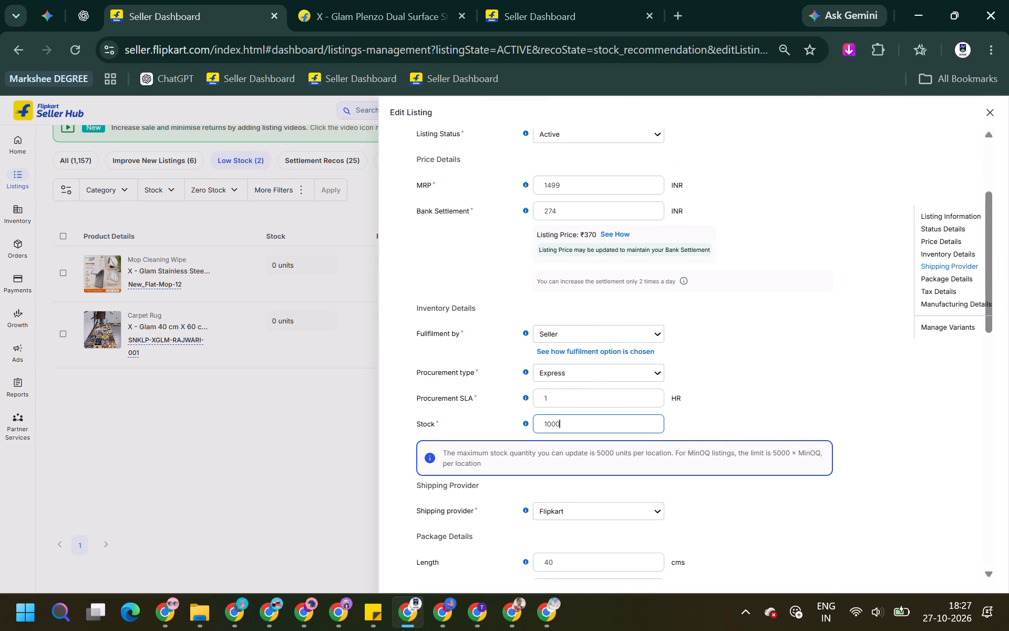
key(Return)
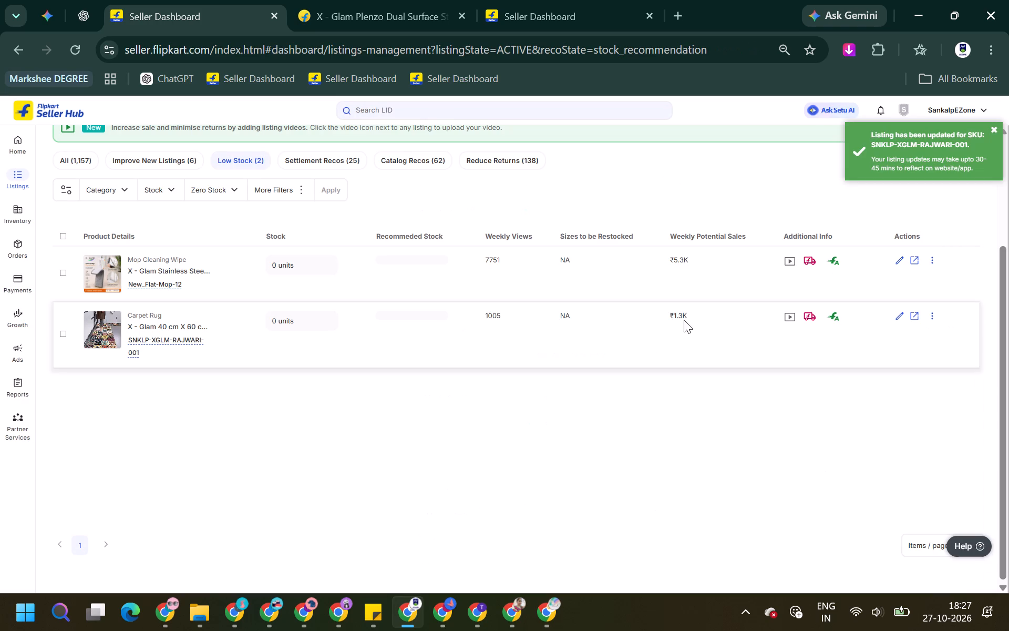
Set the listing status of the low-stock X - Glam Stainless Steel Flat Mop listing New_Flat-Mop-12 to Inactive and submit the change.
scroll(560, 346, up, 5)
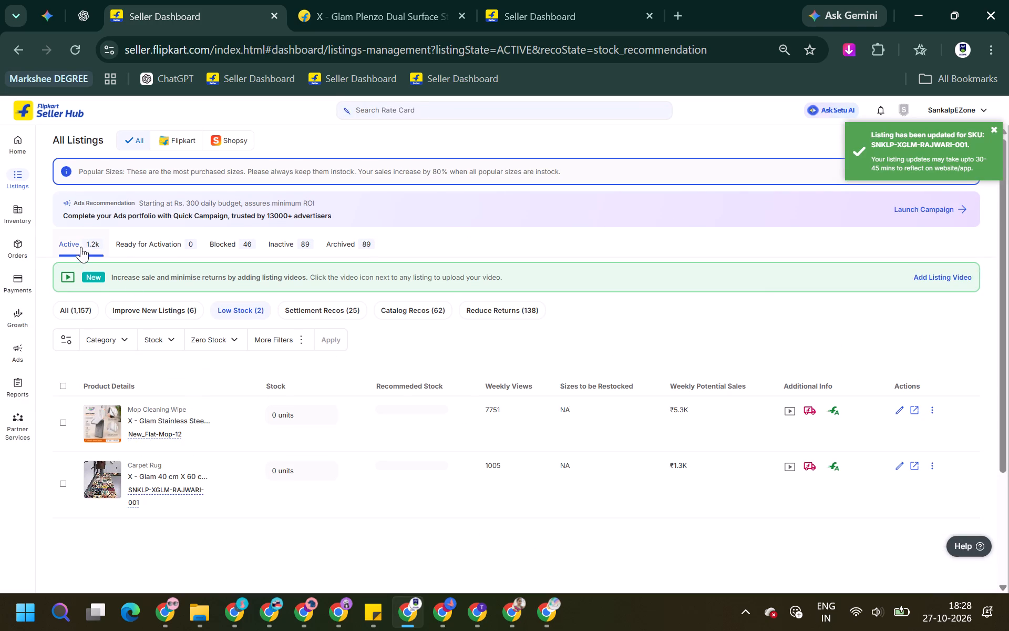
click(895, 412)
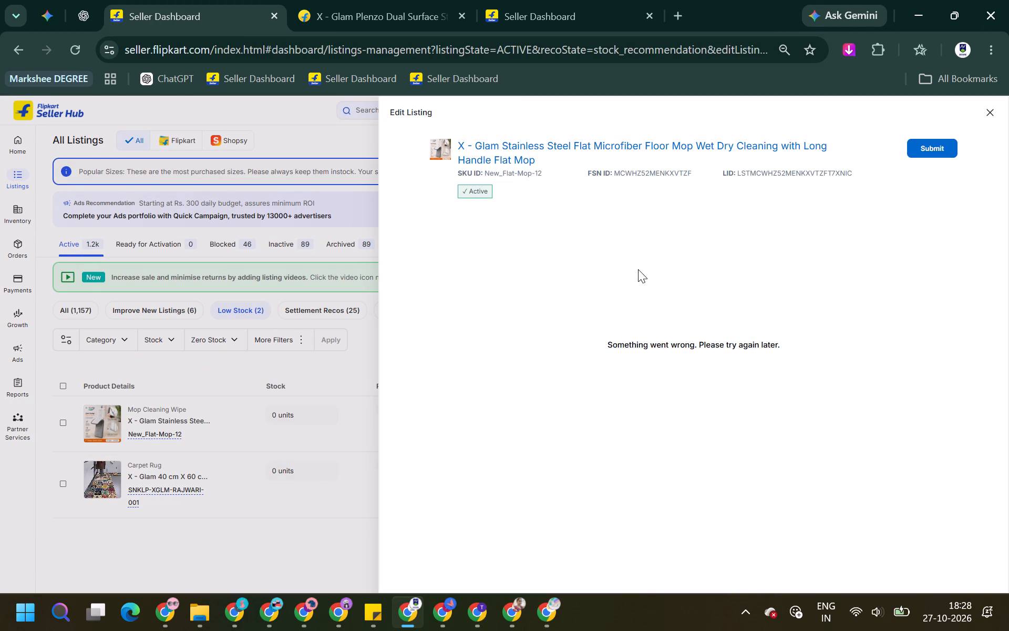
click(985, 112)
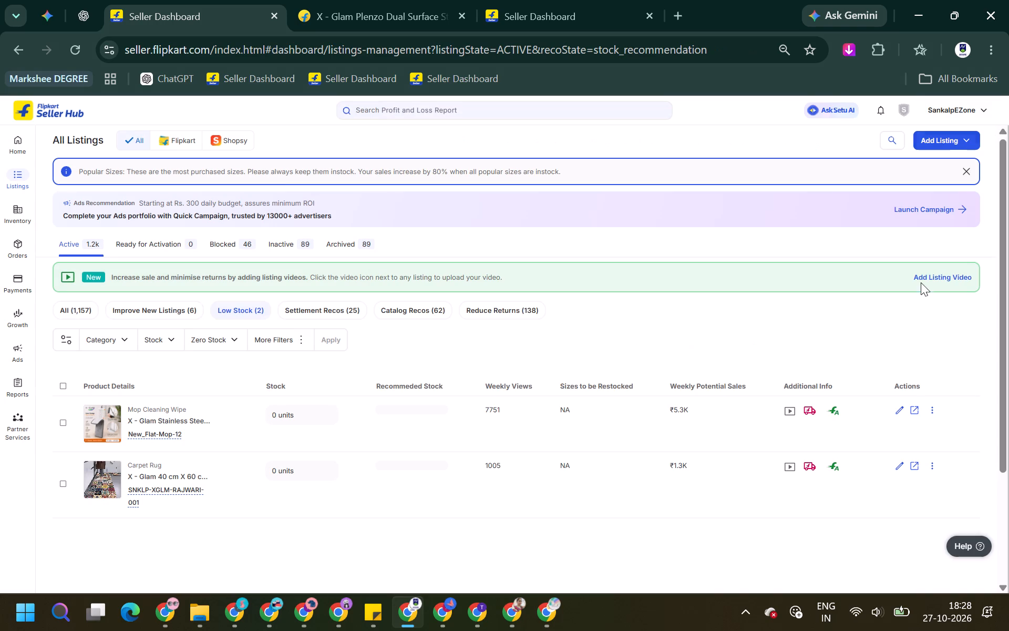
click(900, 412)
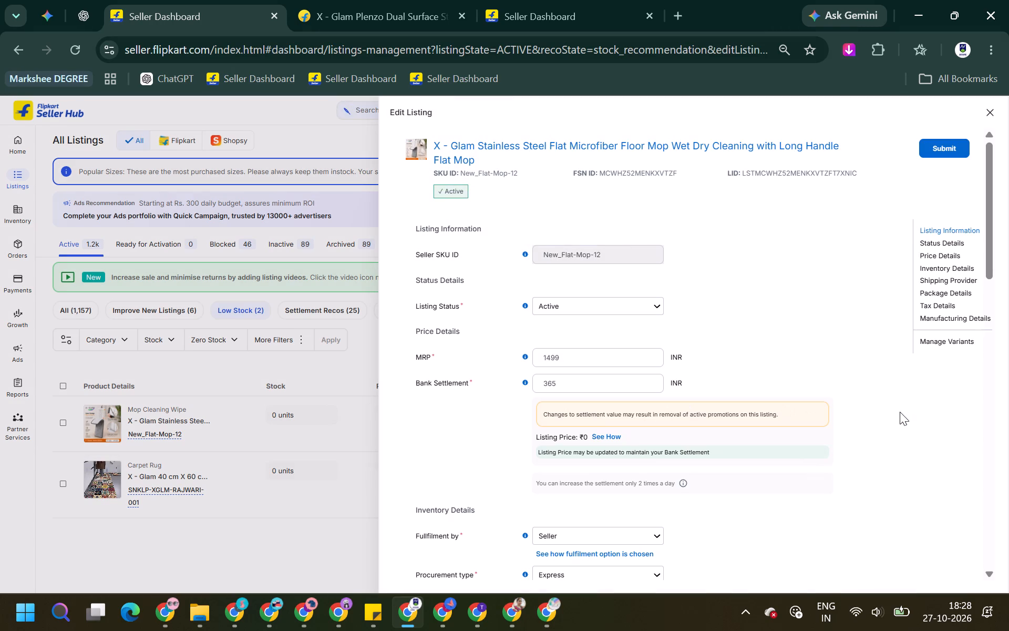
click(640, 305)
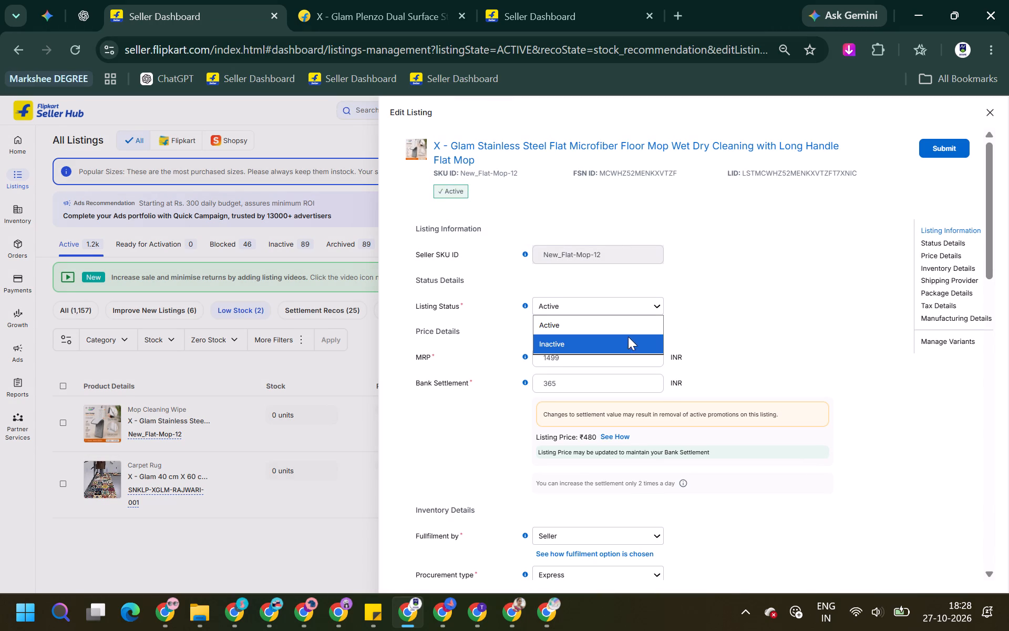
click(633, 347)
click(945, 139)
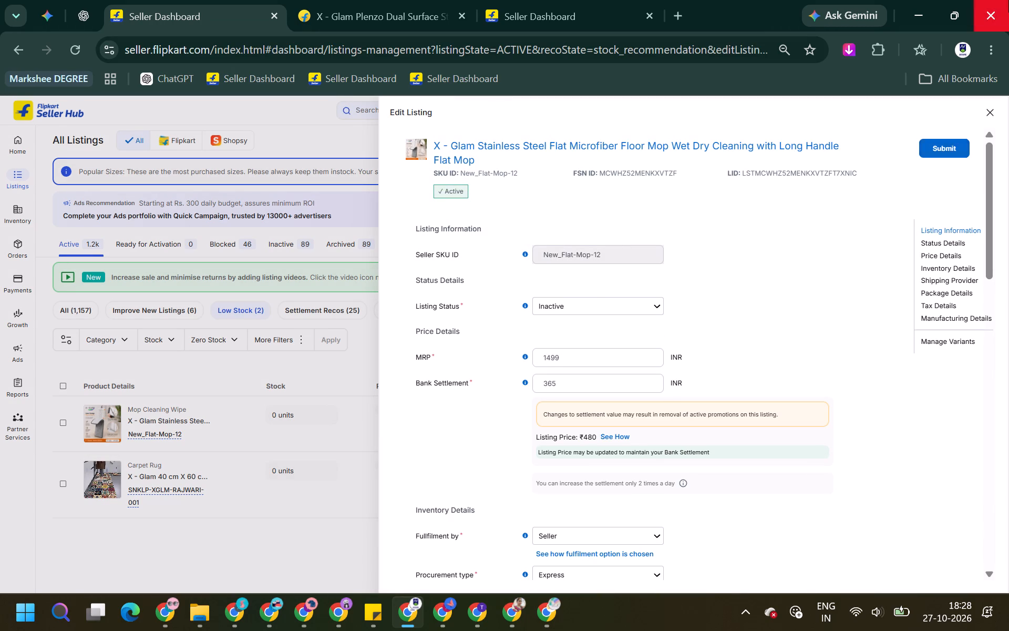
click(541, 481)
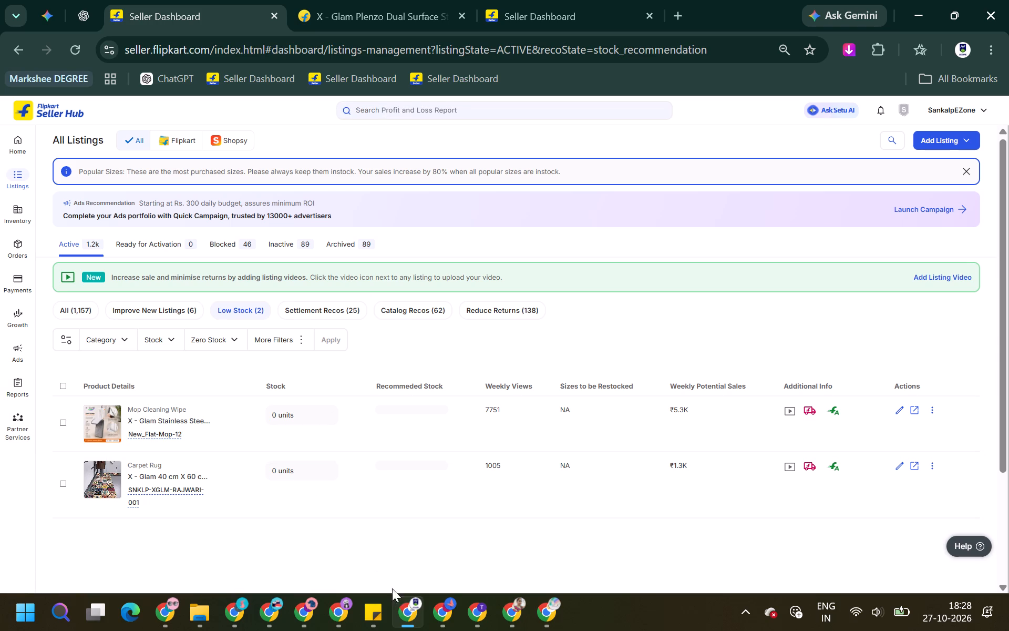
Switch to the MEETONLINEZONE seller account window and filter its active listings to the Mop Cleaning Wipe category.
click(439, 623)
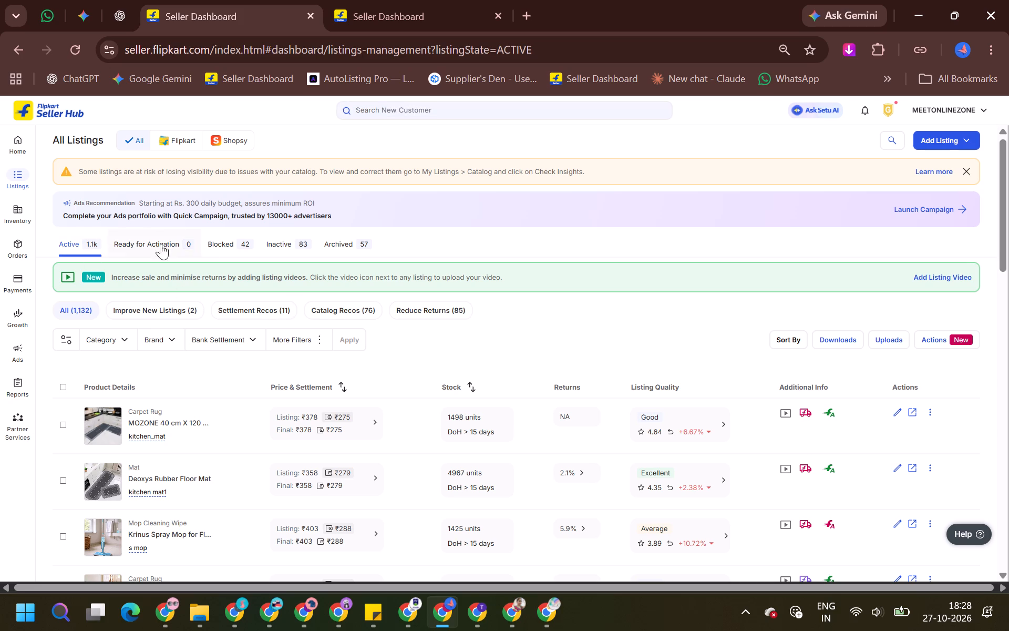
click(128, 332)
click(147, 372)
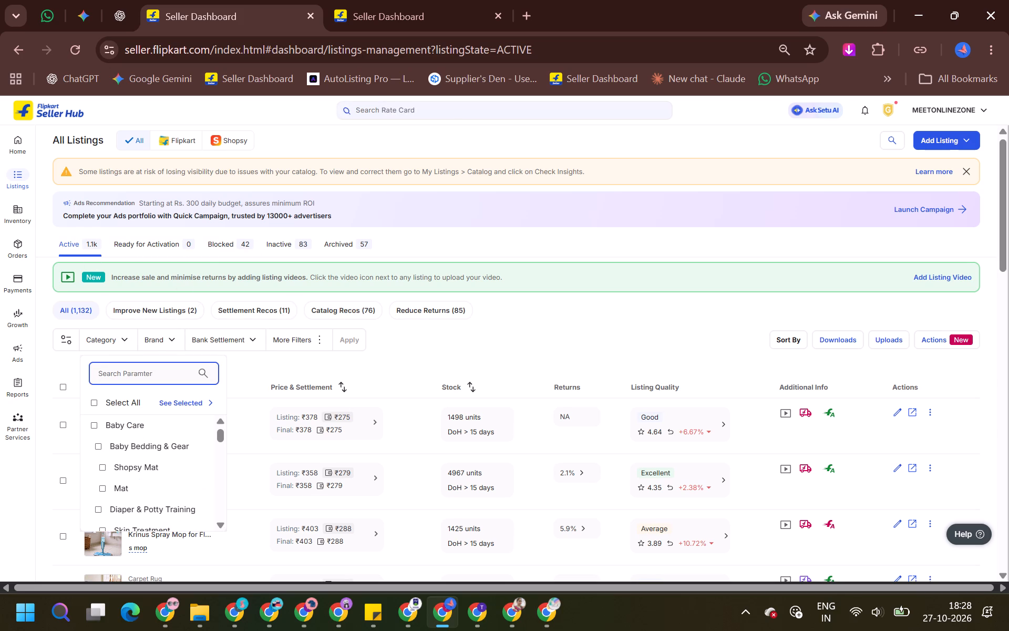
text(mop)
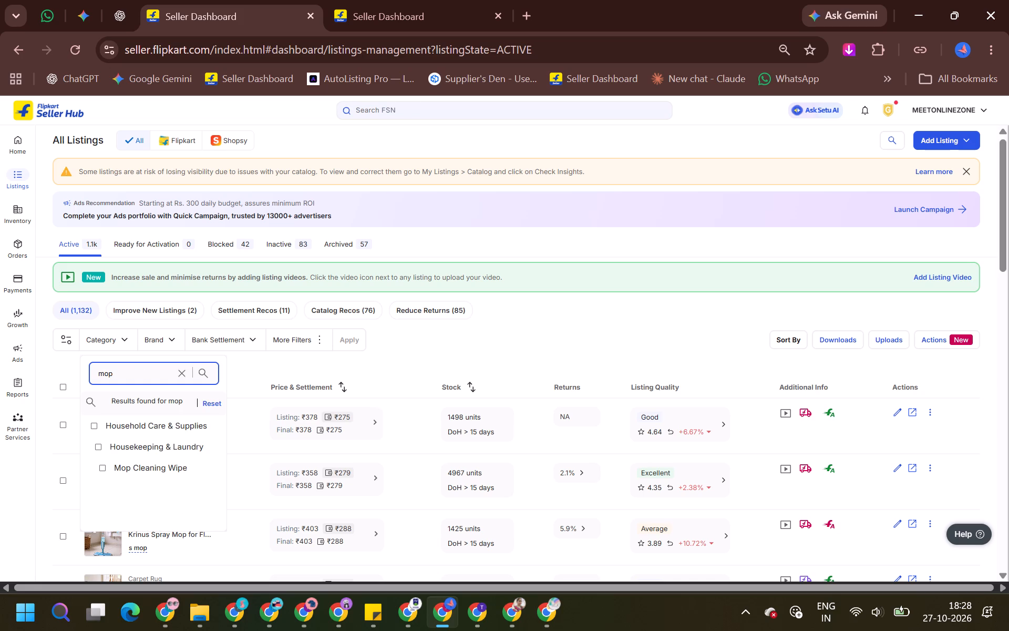
click(158, 466)
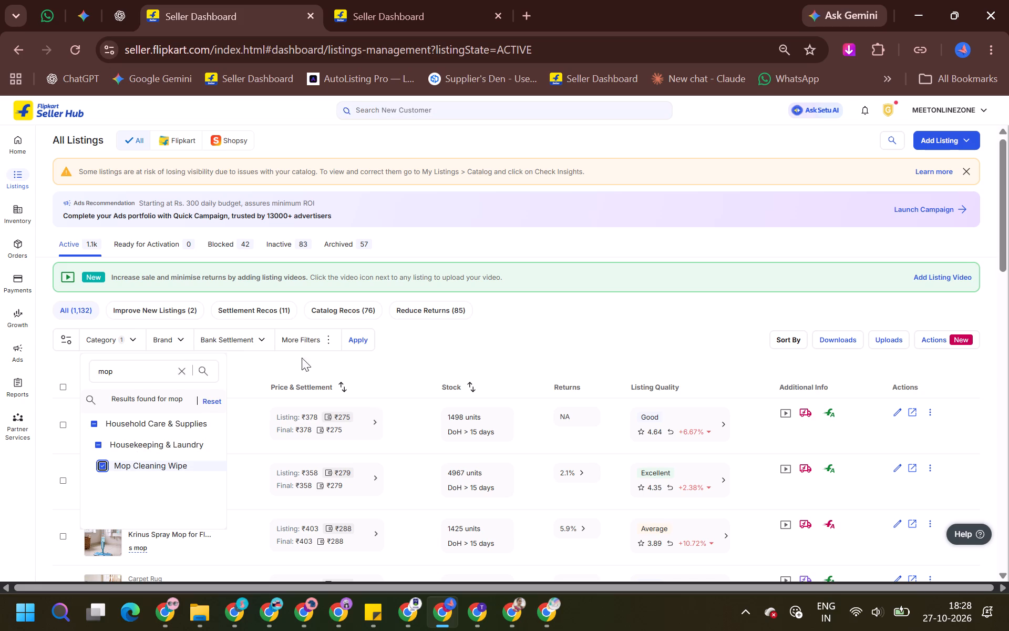
click(369, 339)
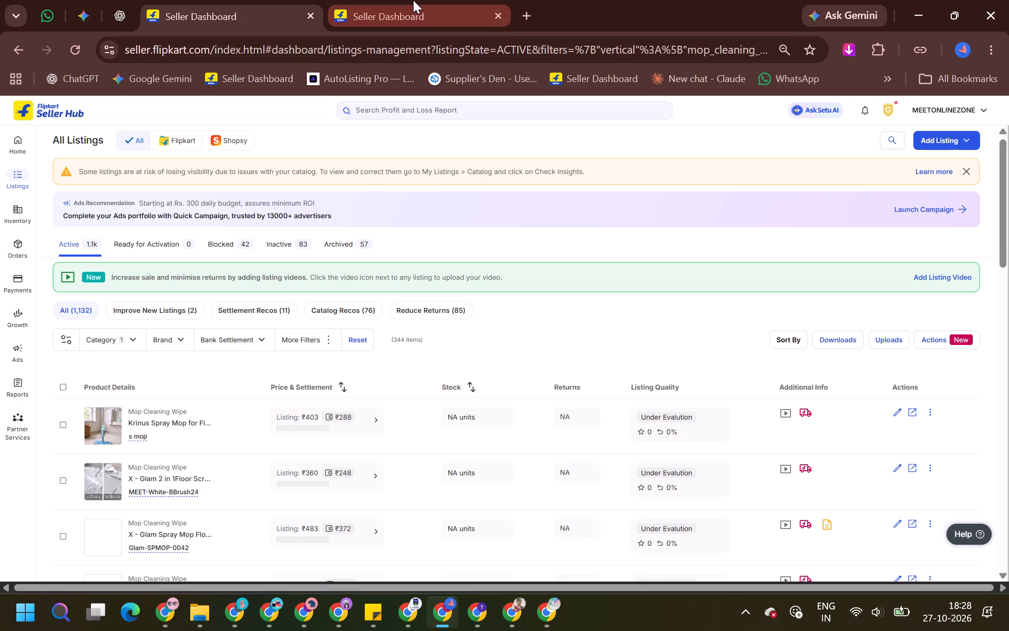
Increase the number of items shown per page in the filtered mop listings.
click(404, 0)
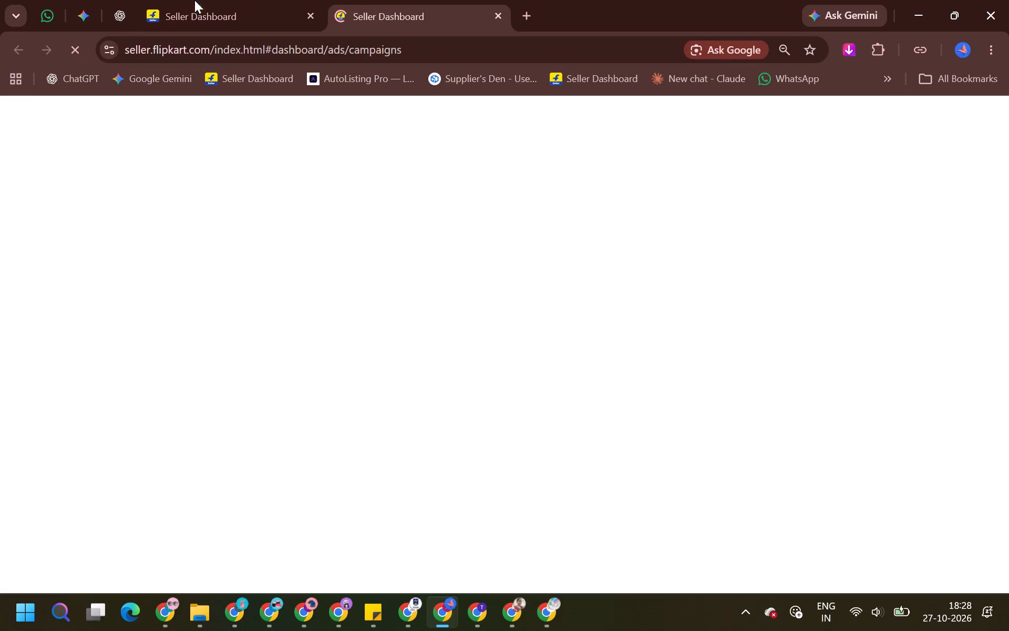
click(198, 0)
scroll(401, 325, down, 1)
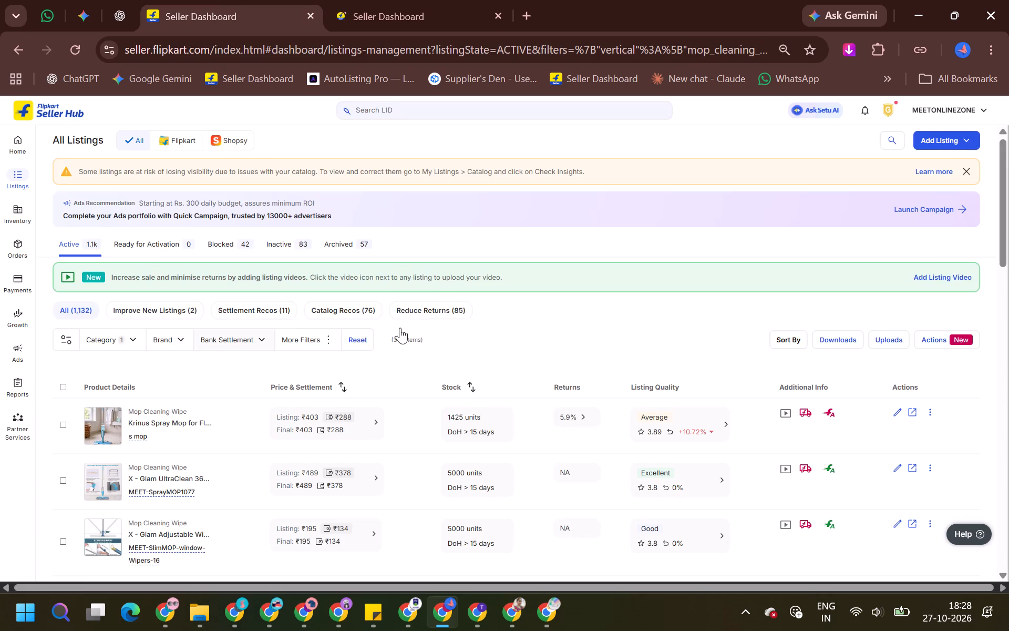
scroll(400, 328, down, 2)
scroll(362, 310, up, 1)
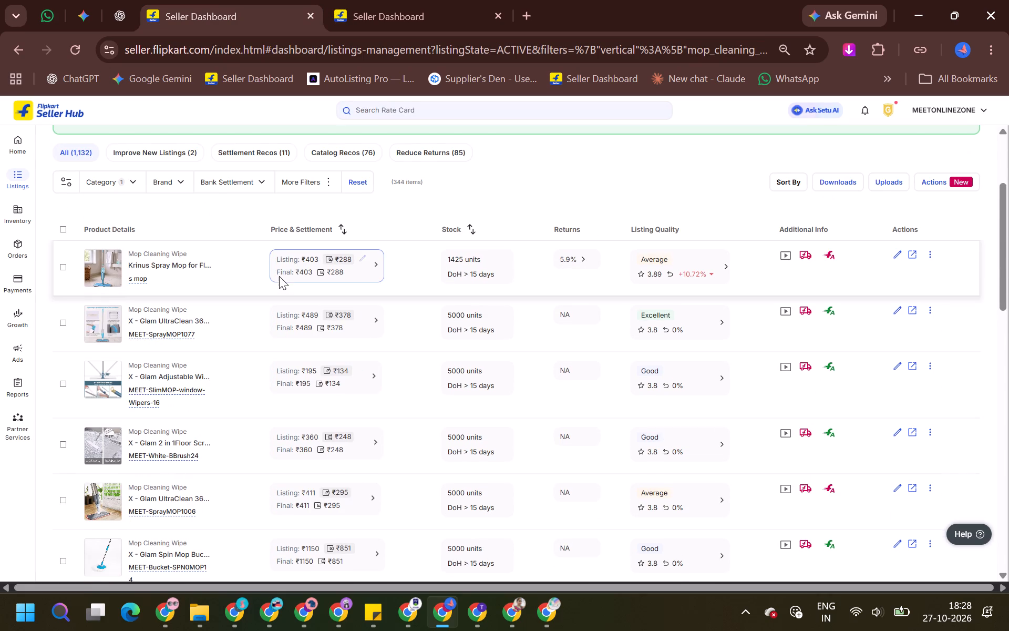
scroll(279, 276, up, 1)
scroll(279, 276, down, 1)
scroll(279, 276, up, 2)
scroll(279, 276, down, 20)
scroll(279, 276, down, 3)
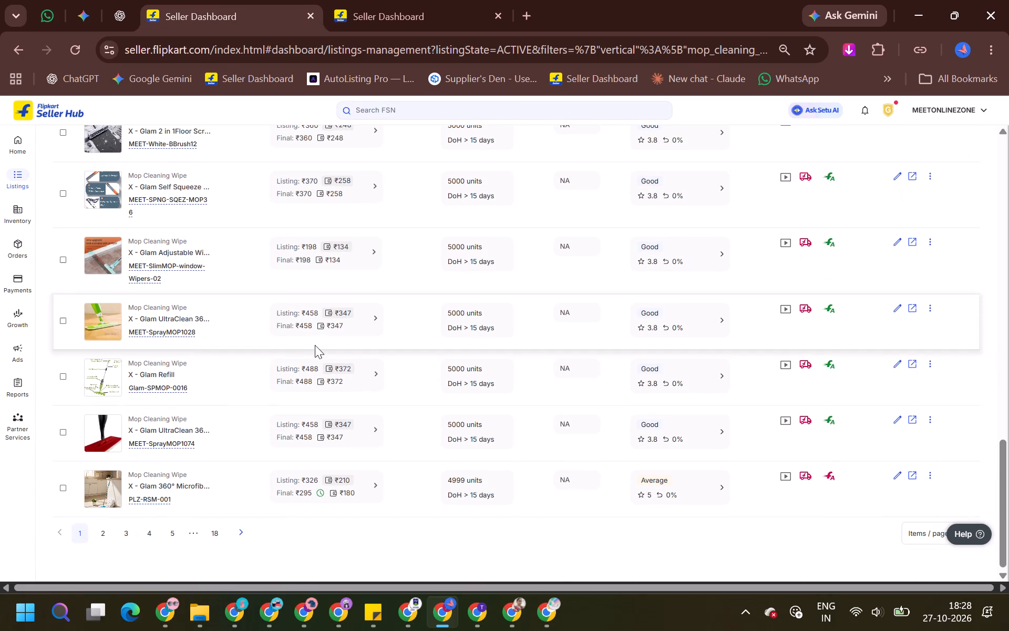
scroll(315, 345, down, 1)
click(903, 534)
click(914, 510)
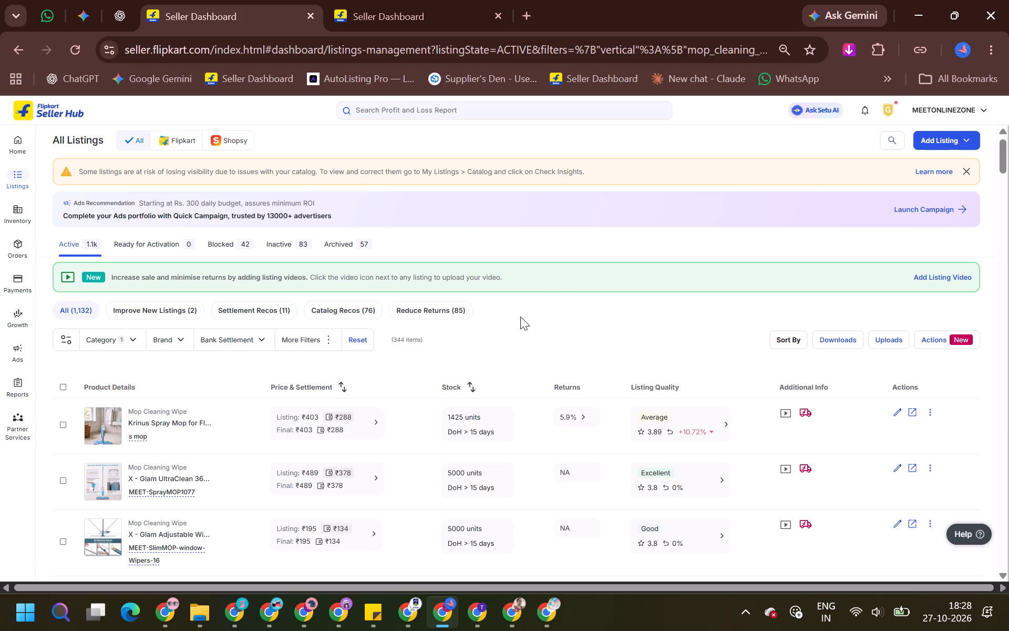
Set the stock of the pink X - Glam Spin Mop Bucket listing MEET-Bucket-SPN0MOP28 to 0 units.
scroll(320, 321, down, 2)
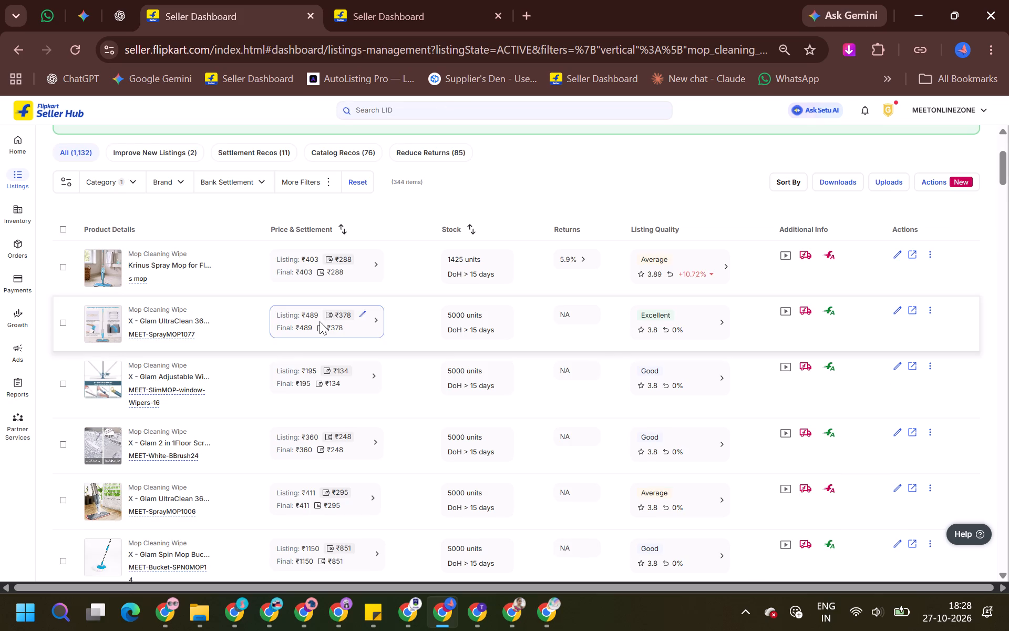
scroll(300, 372, down, 3)
scroll(300, 372, up, 3)
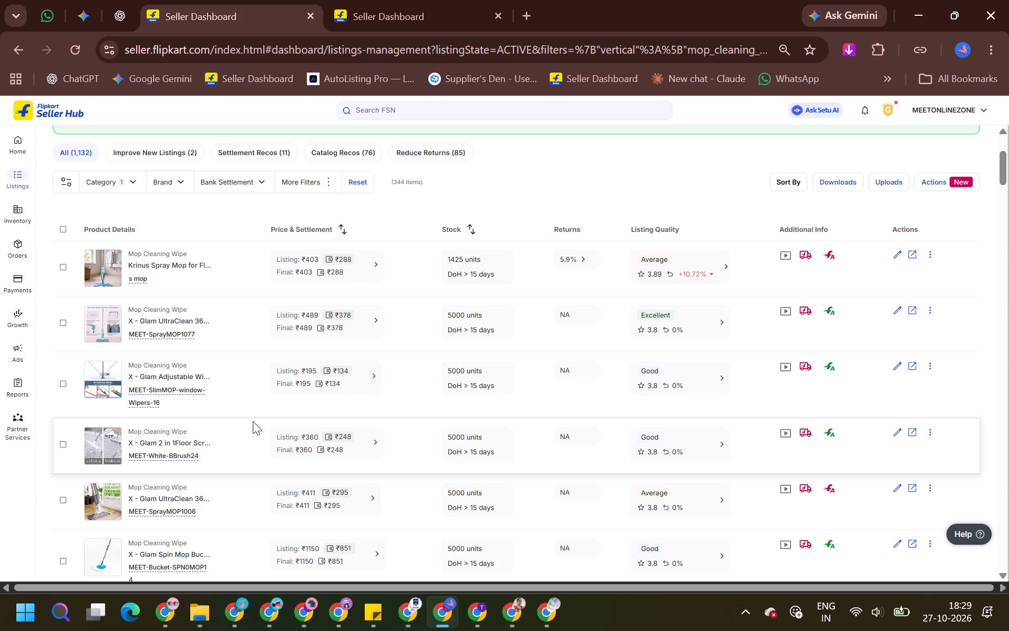
scroll(254, 321, down, 3)
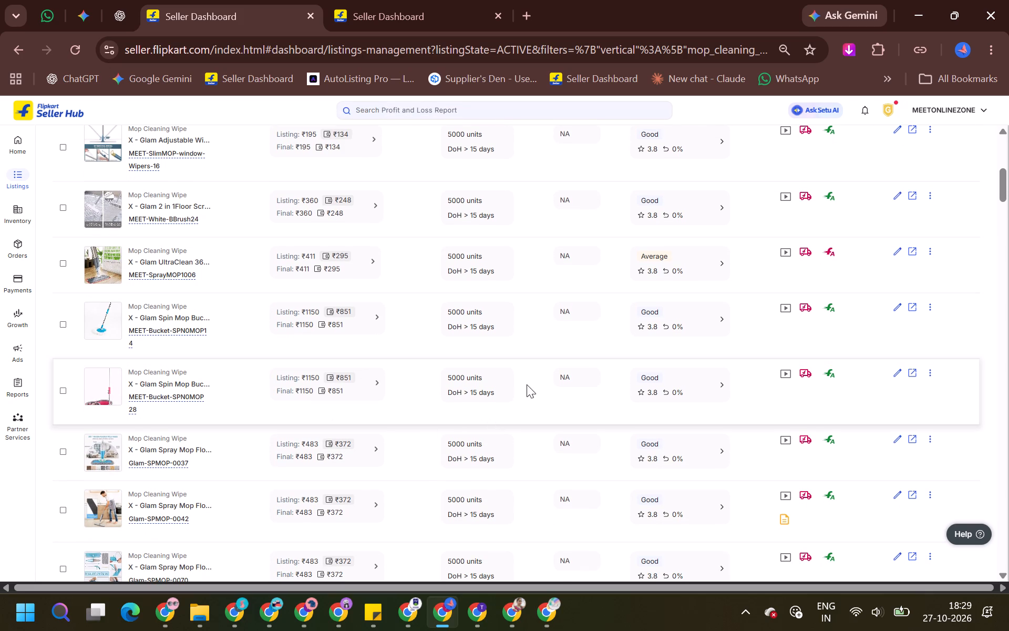
click(507, 386)
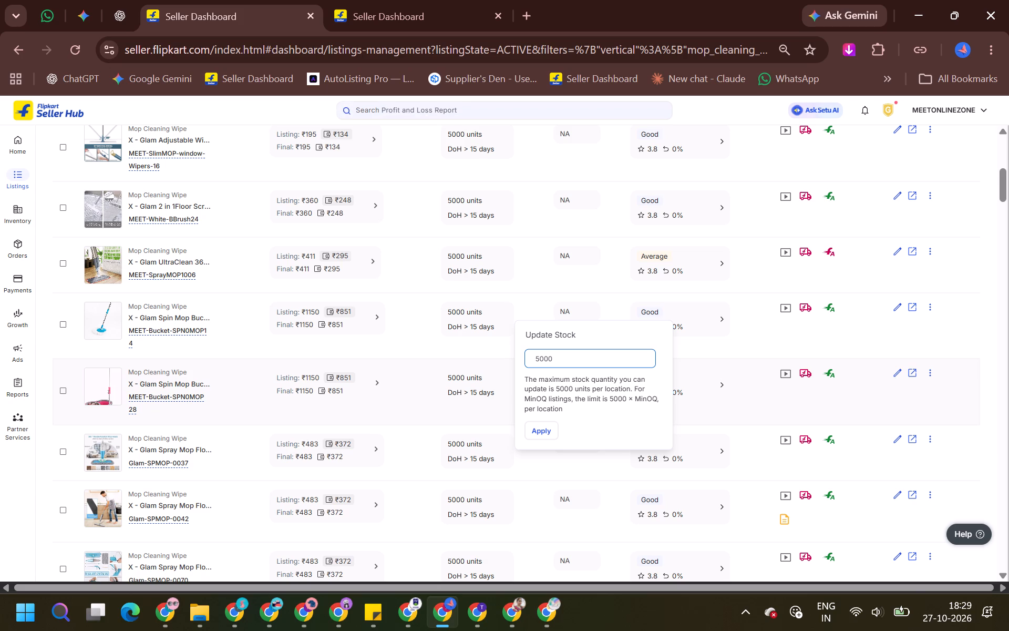
triple_click(550, 354)
key(0)
key(Return)
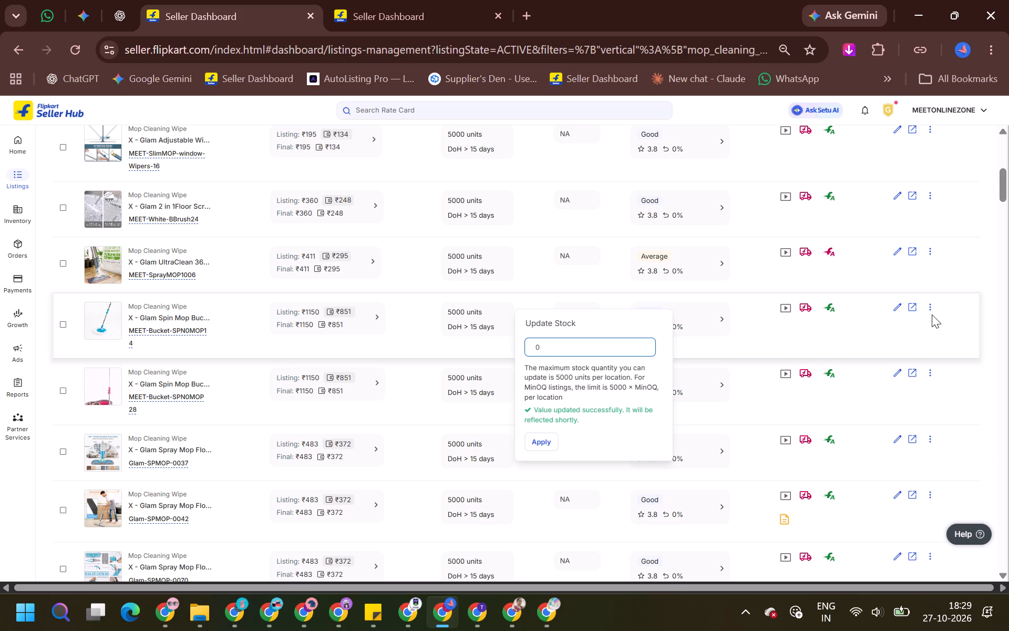
Check the Flipkart product page of the blue X - Glam Spin Mop Bucket listing MEET-Bucket-SPN0MOP14 and set its stock to 0 units.
click(914, 304)
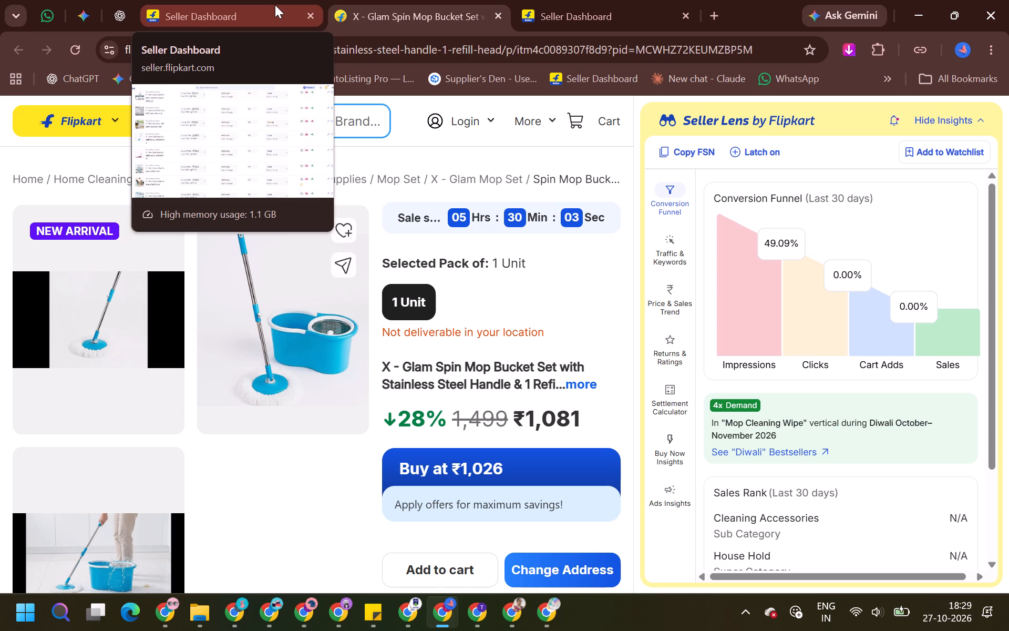
double_click(502, 19)
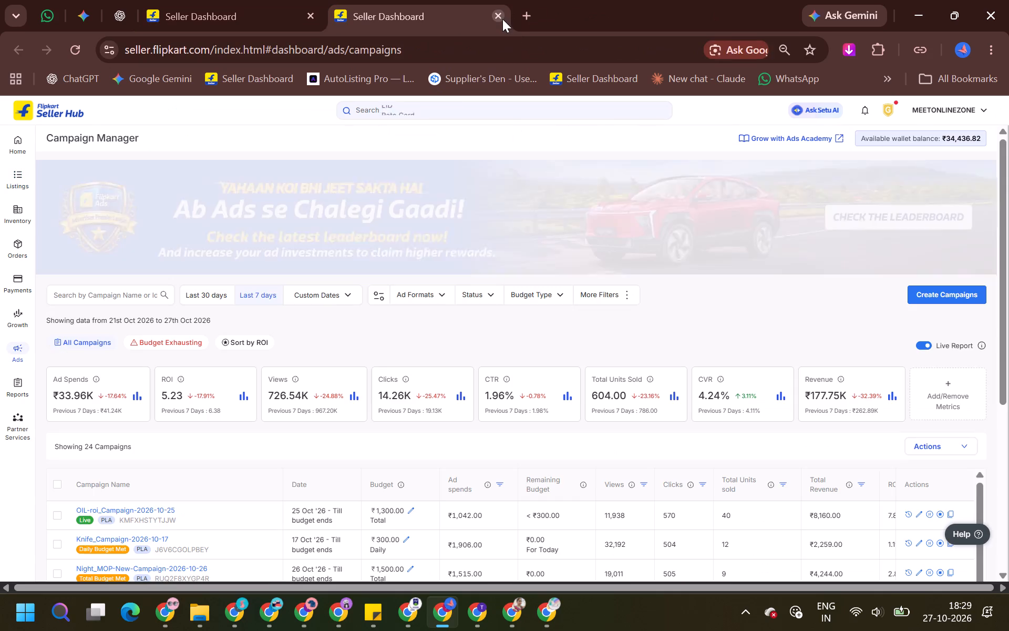
click(259, 4)
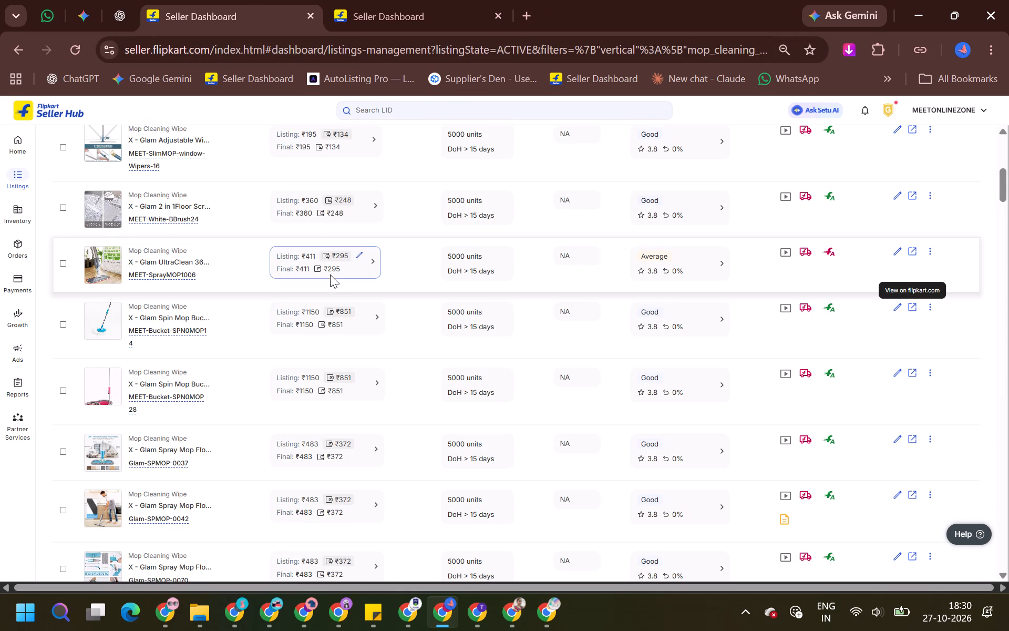
click(917, 311)
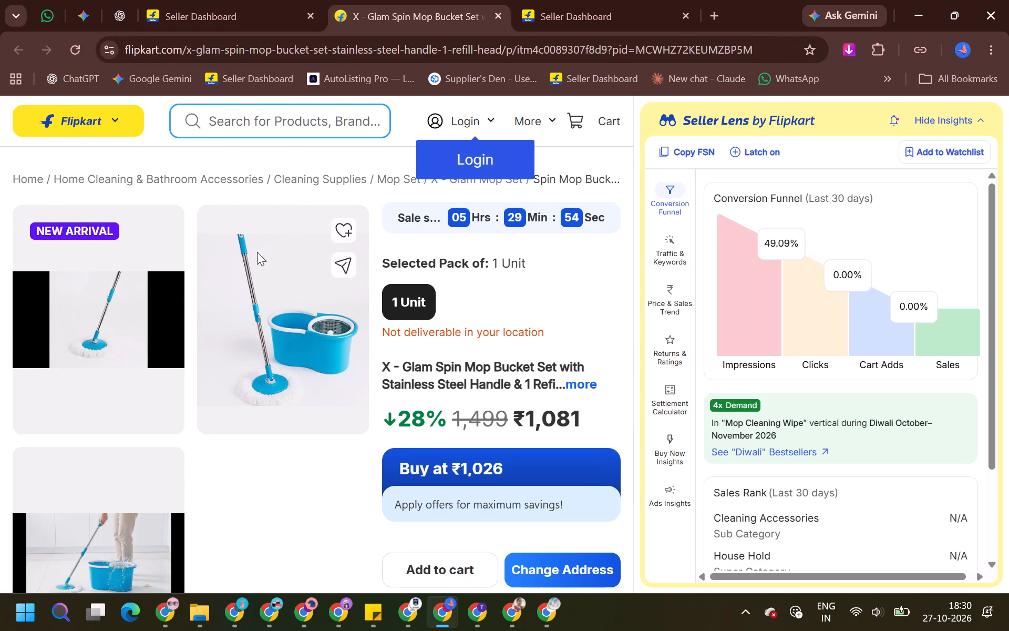
click(169, 0)
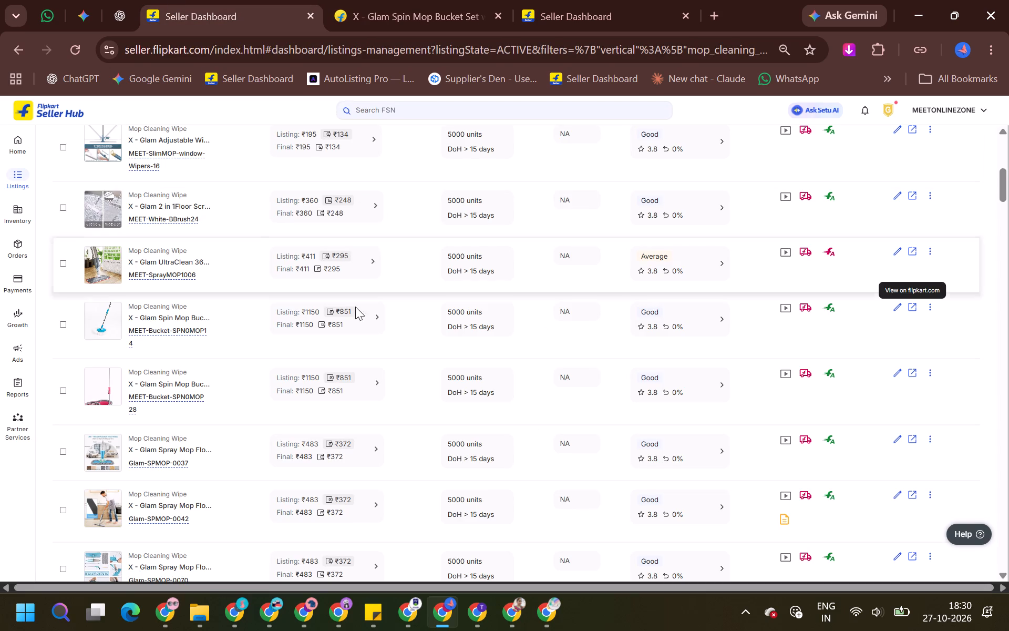
click(507, 318)
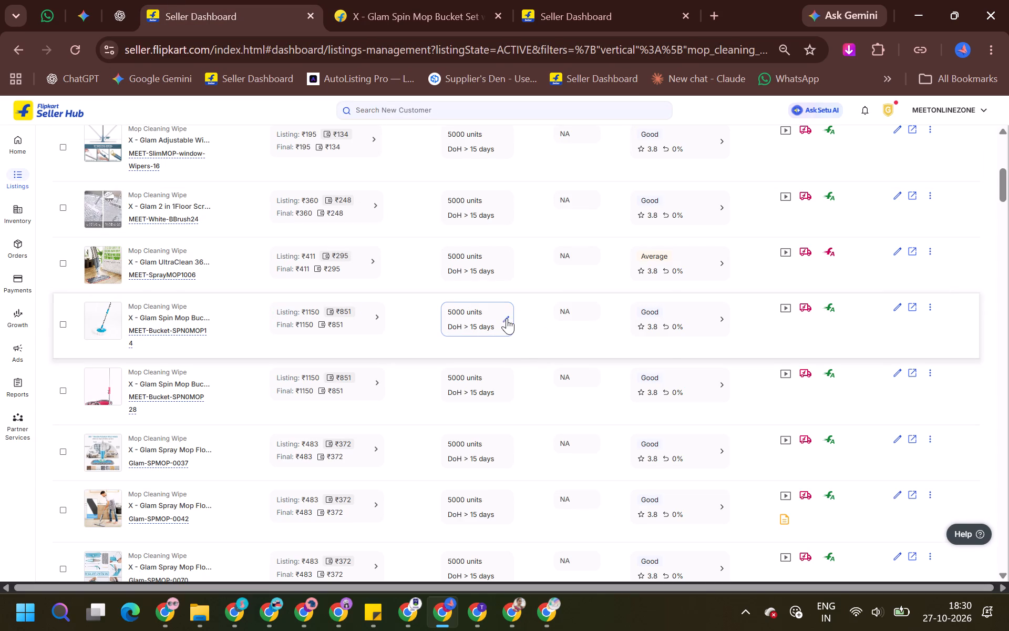
triple_click(559, 296)
key(0)
key(Return)
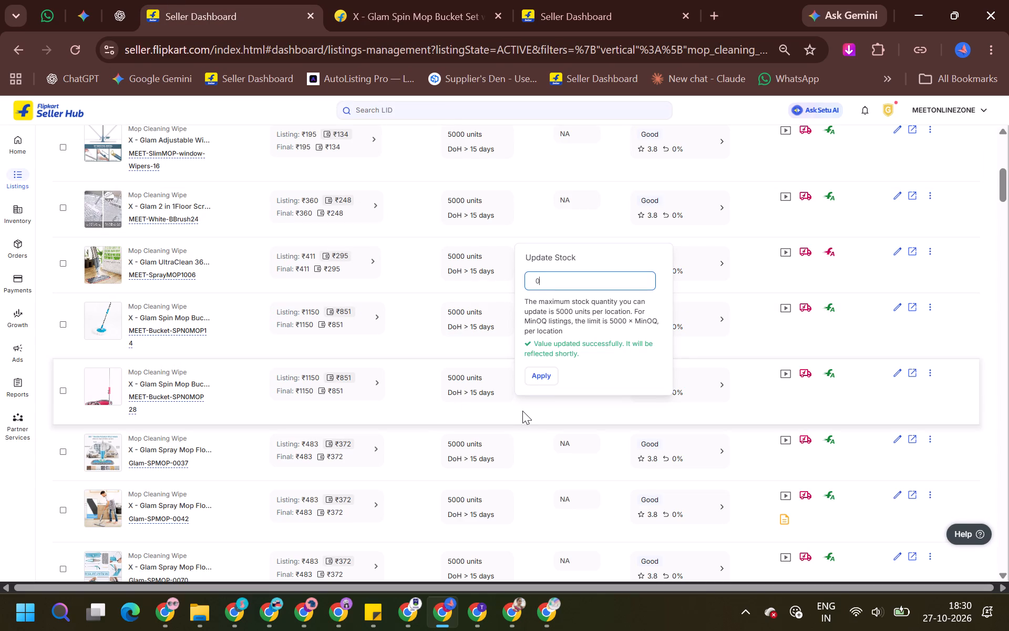
click(426, 416)
Further down, check the product page of the X - Glam Spin Mop Bucket listing MEET-Bucket-SPN0MOP02 and set its stock to 0 units.
scroll(426, 416, down, 2)
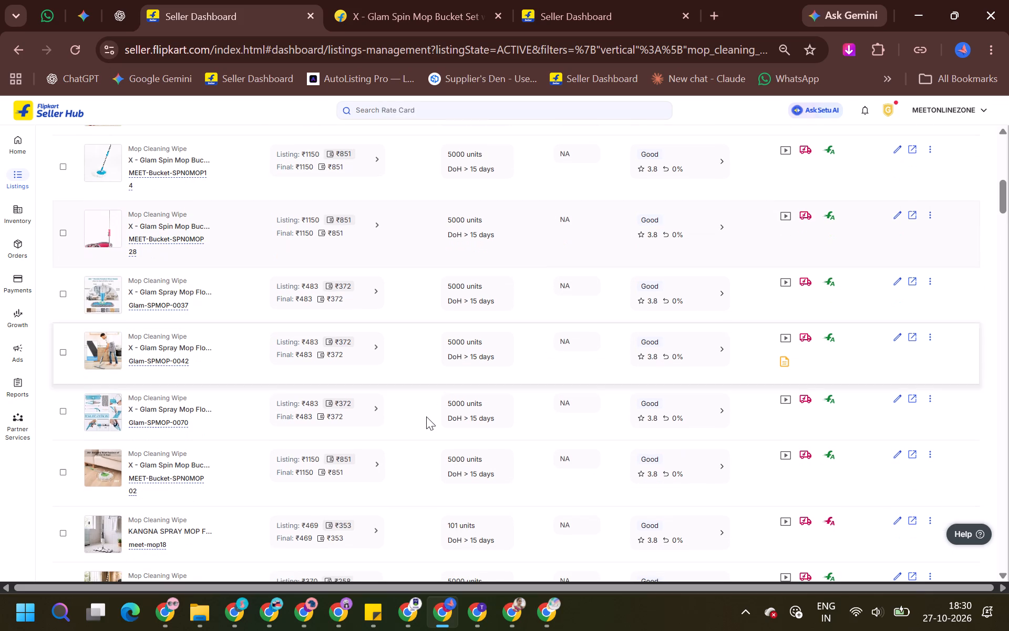
scroll(286, 378, down, 1)
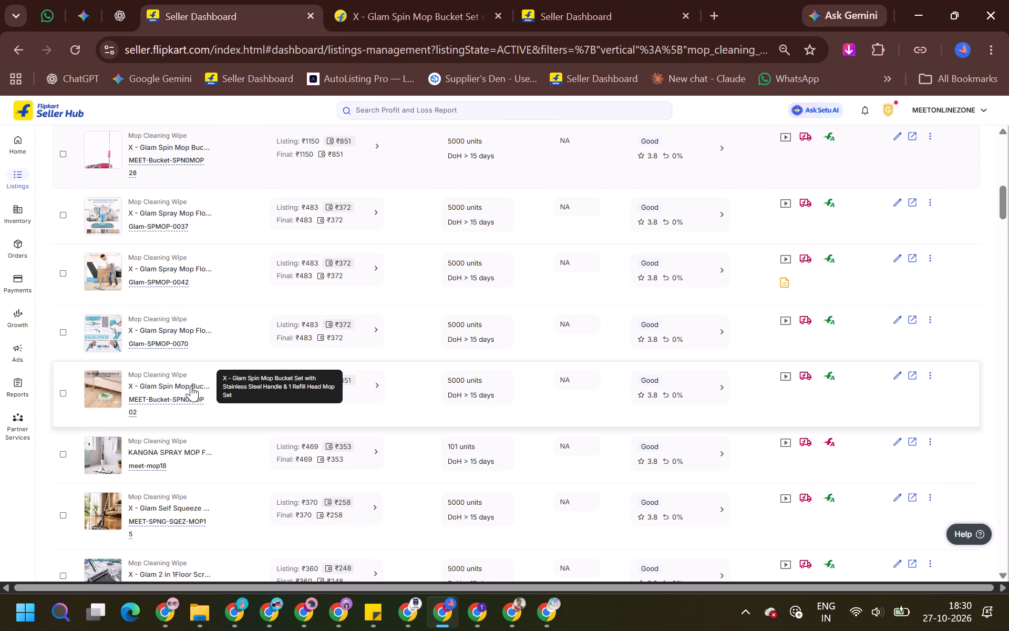
click(911, 379)
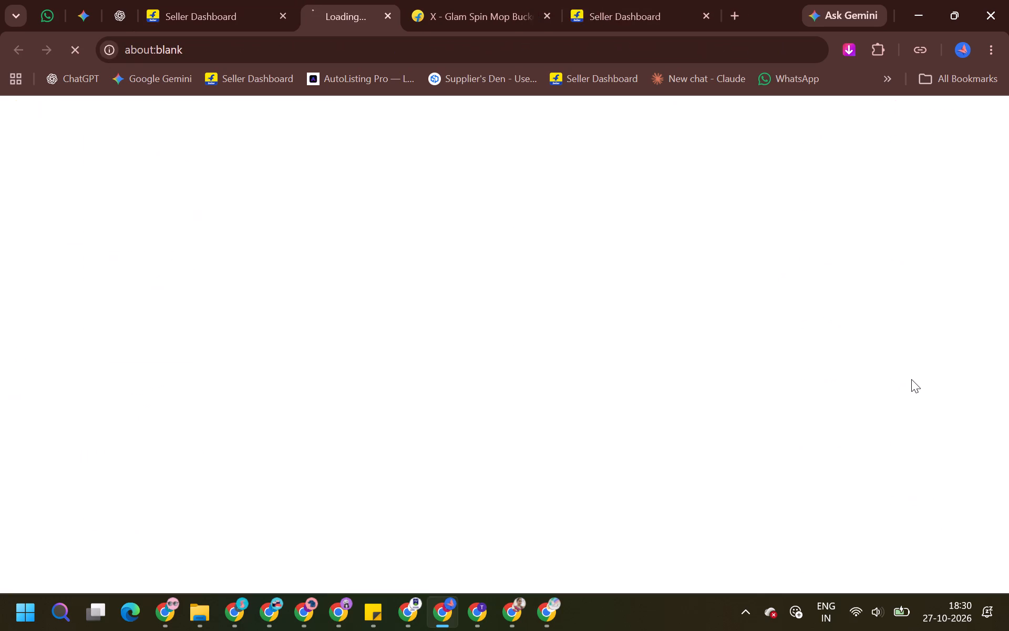
click(568, 19)
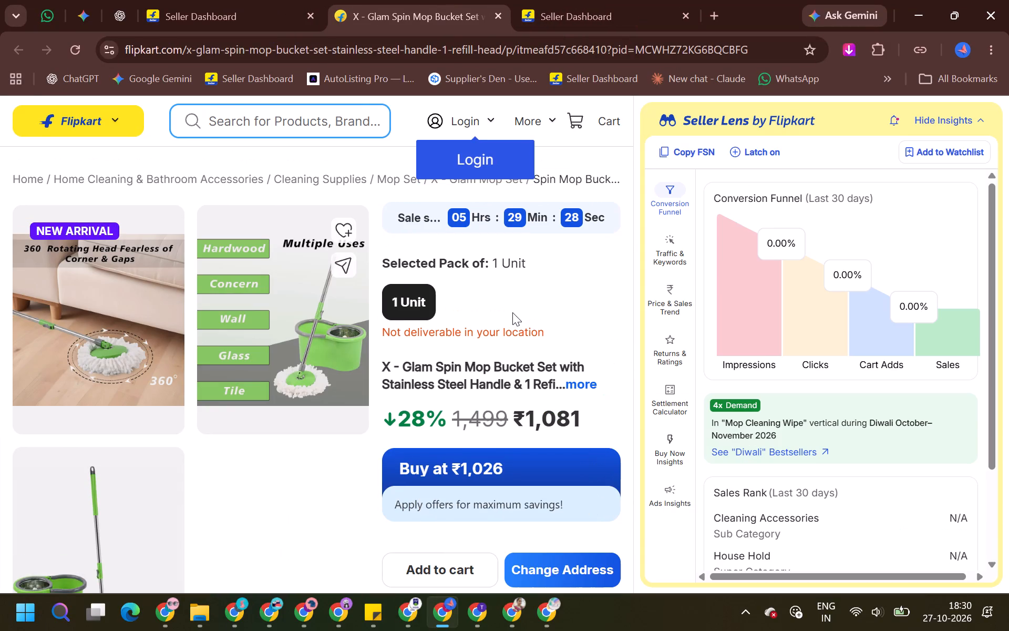
click(274, 4)
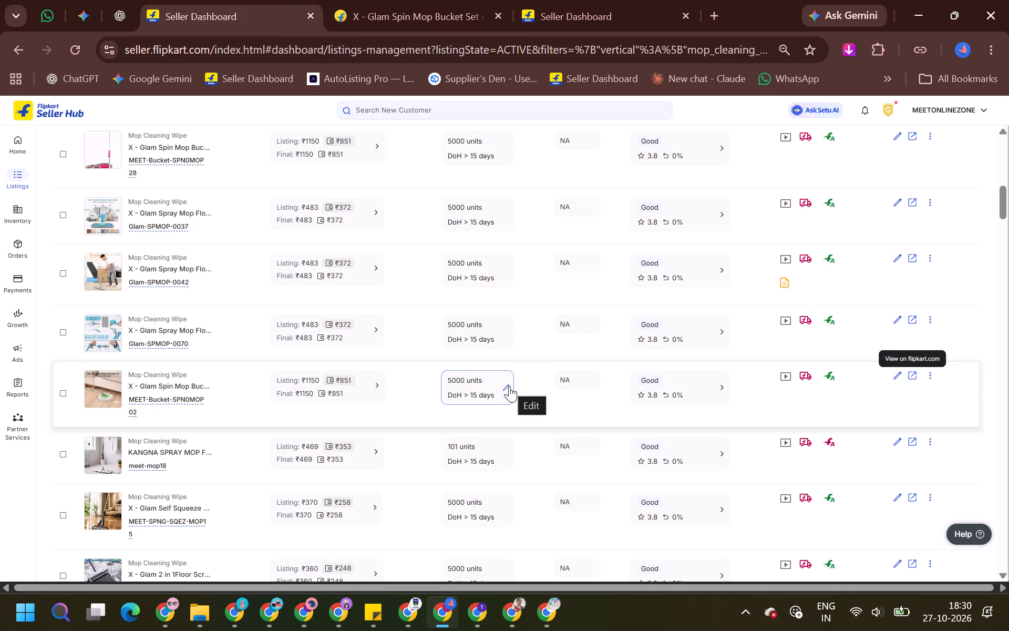
click(509, 386)
triple_click(559, 366)
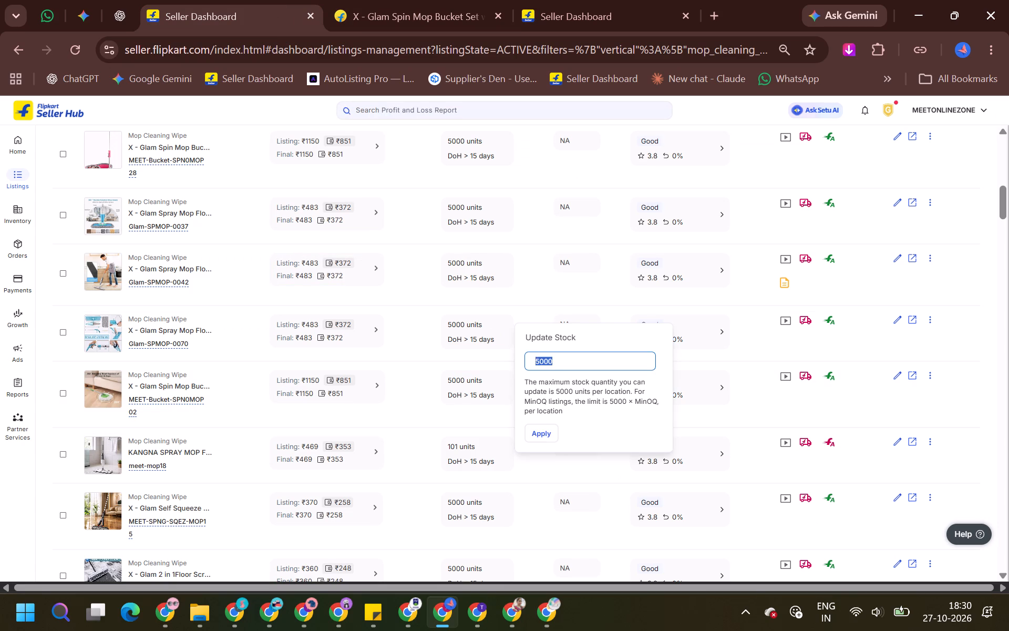
key(0)
key(Return)
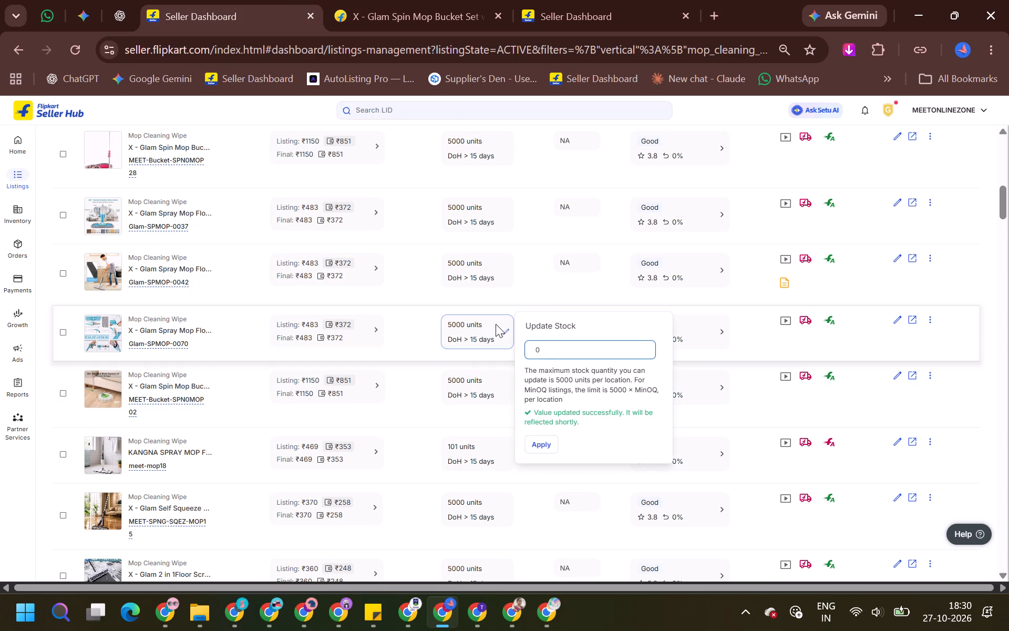
Examine the Flipkart product page of the X - Glam Spray Mop listing Glam-SPMOP-0070, and return to the listings.
click(913, 318)
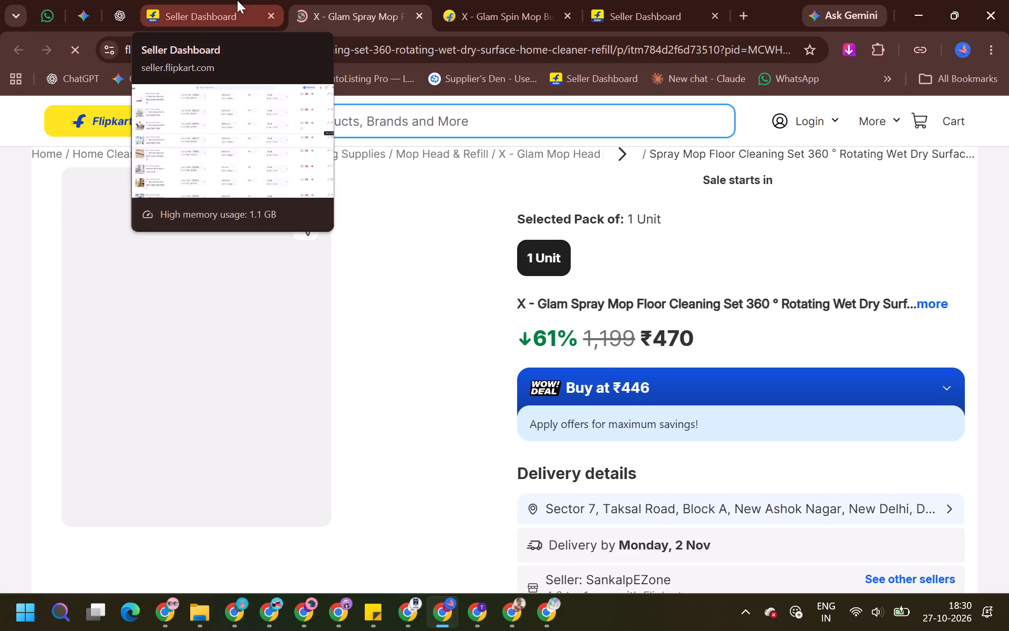
scroll(229, 276, down, 8)
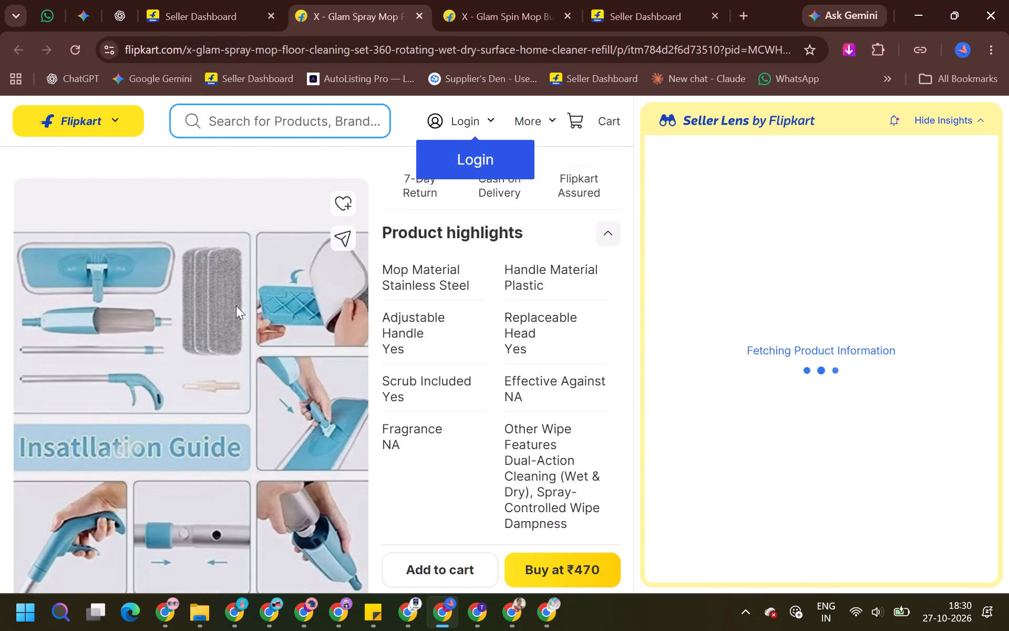
scroll(236, 306, down, 8)
scroll(236, 306, up, 17)
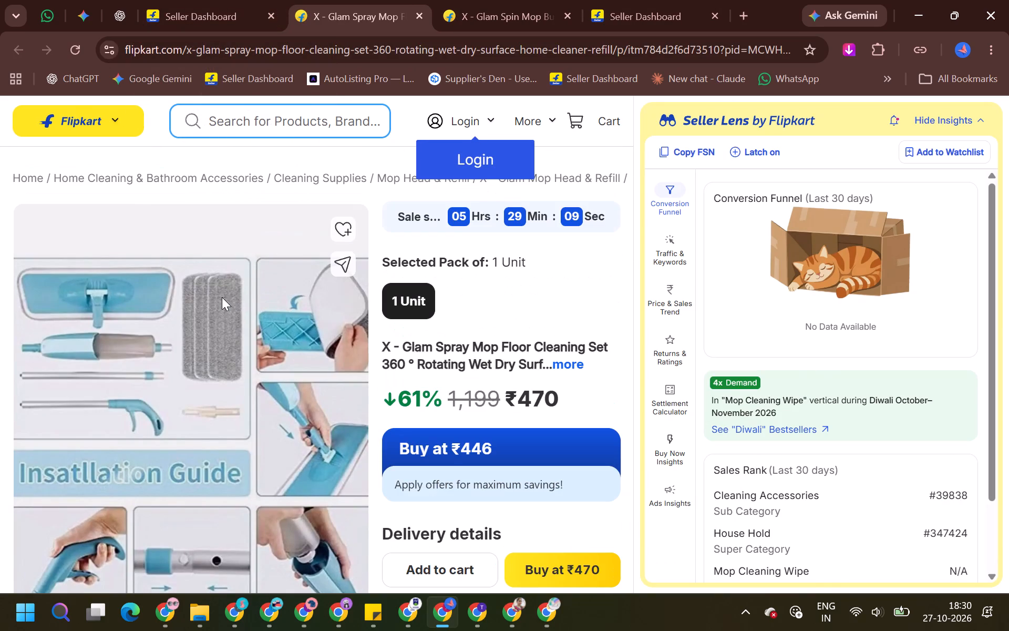
click(206, 0)
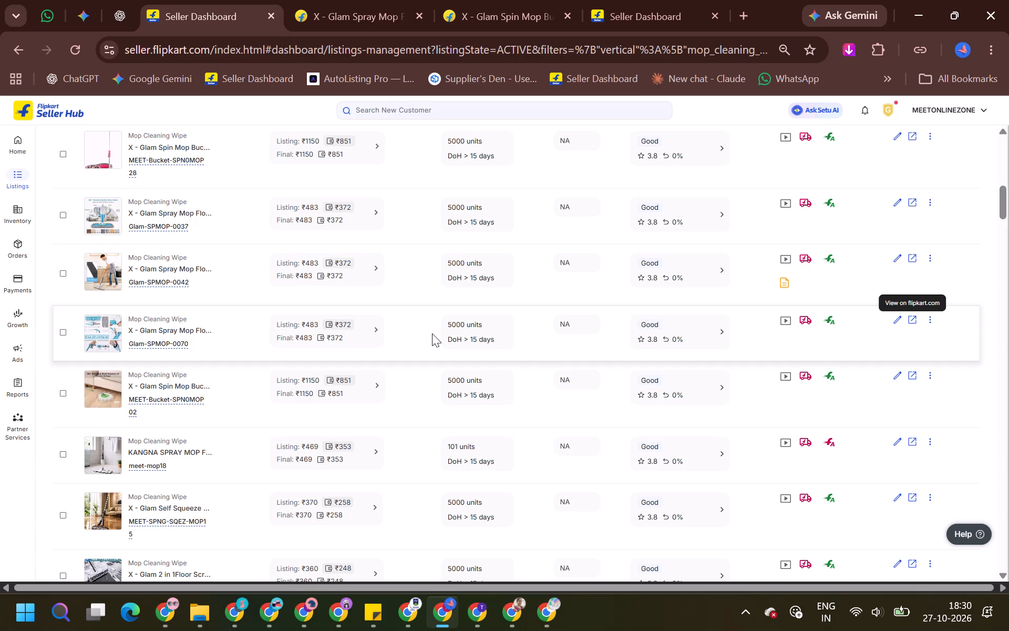
Further down, examine the Flipkart product page of the X - Glam 360° Microfiber Spin Mop listing PLZ-RSM-001, closing the older product pages.
scroll(432, 333, down, 1)
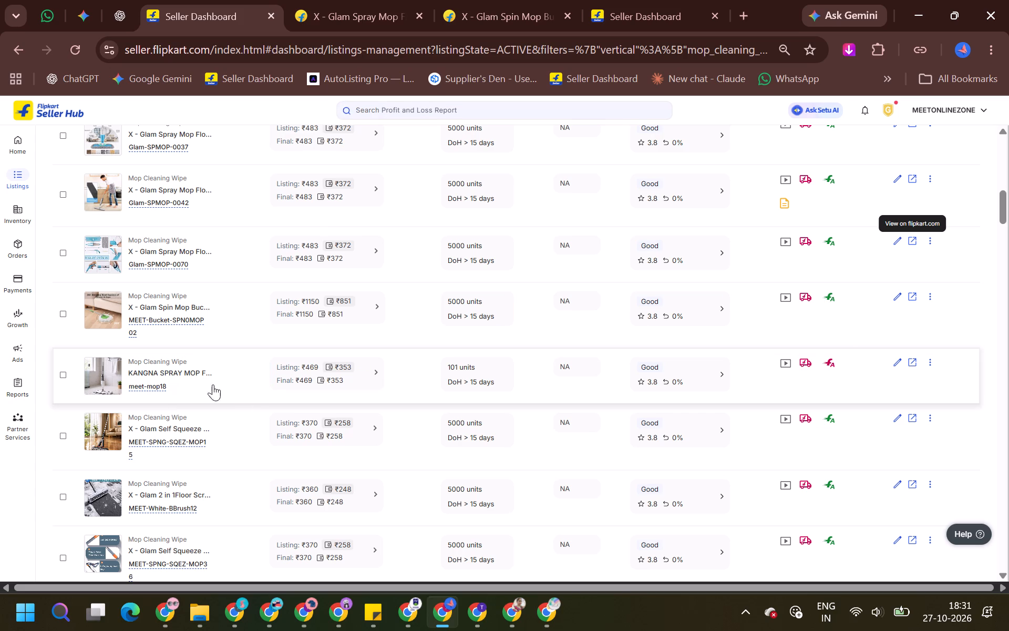
scroll(311, 421, down, 3)
scroll(260, 420, down, 1)
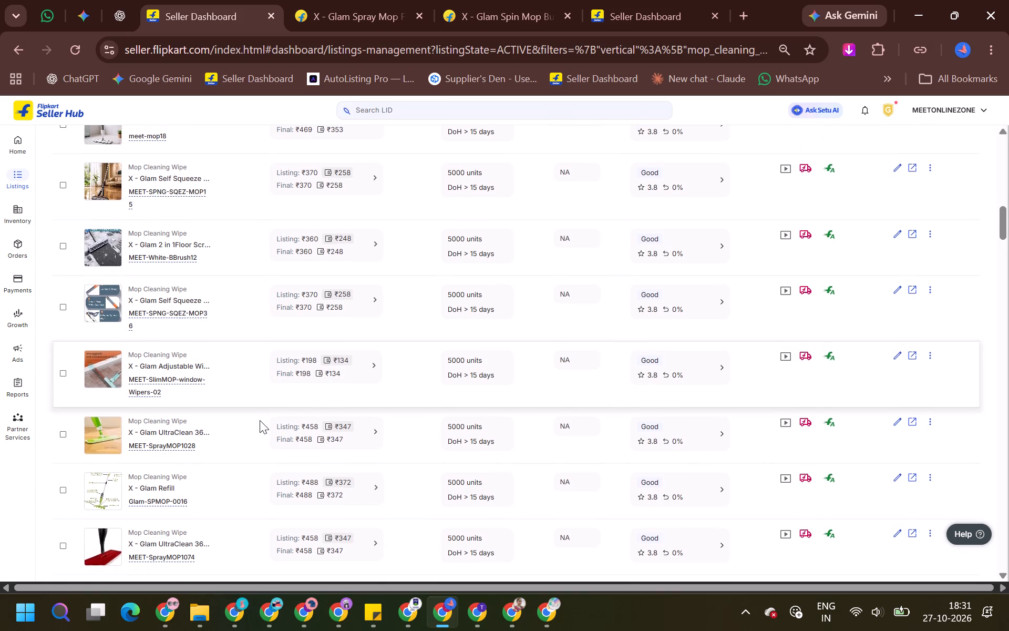
scroll(260, 420, down, 1)
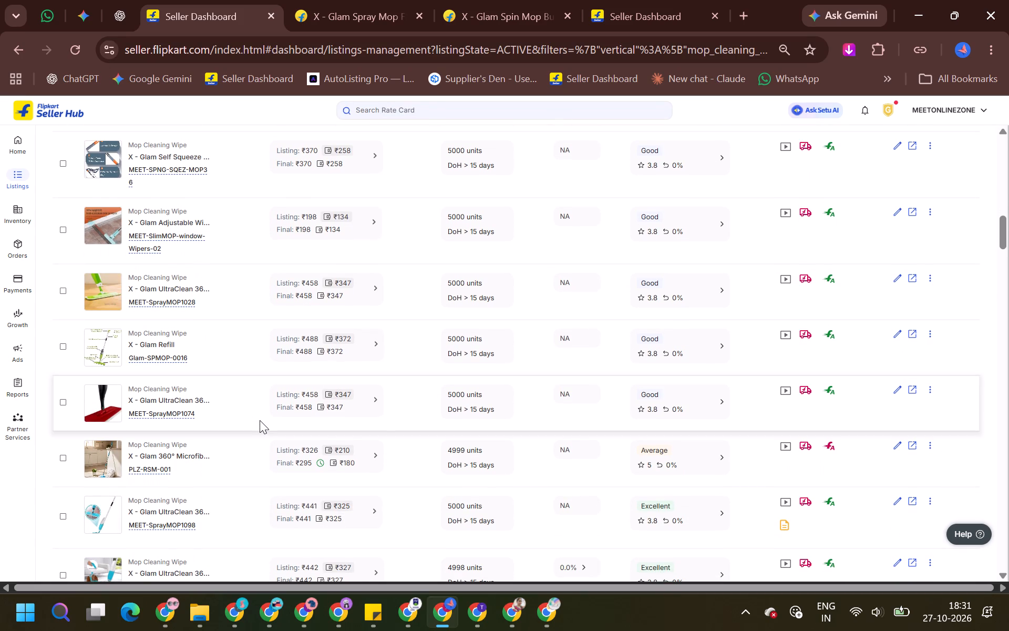
scroll(260, 413, down, 1)
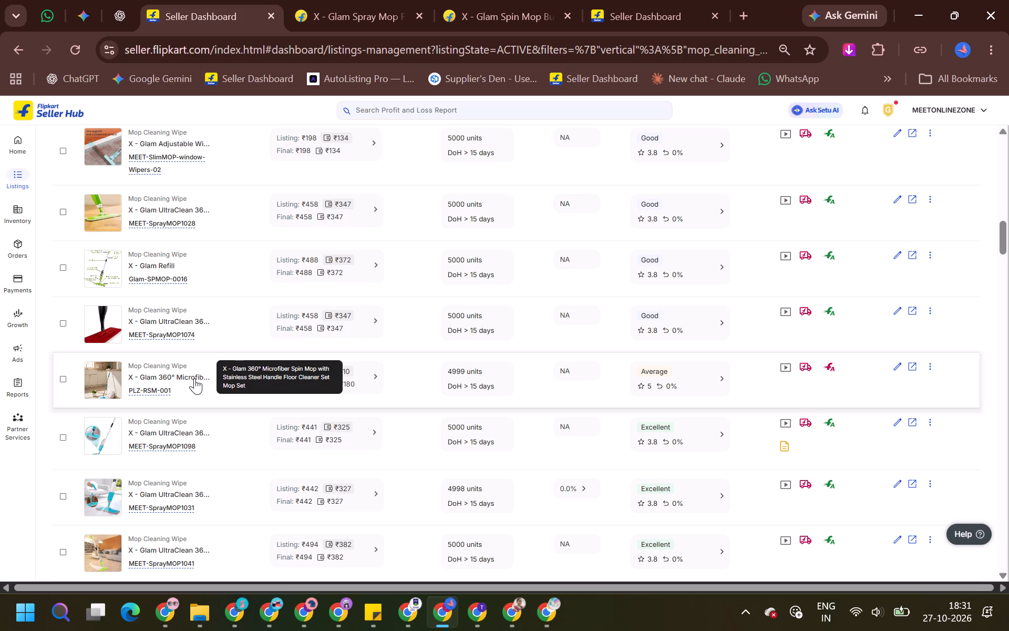
click(381, 381)
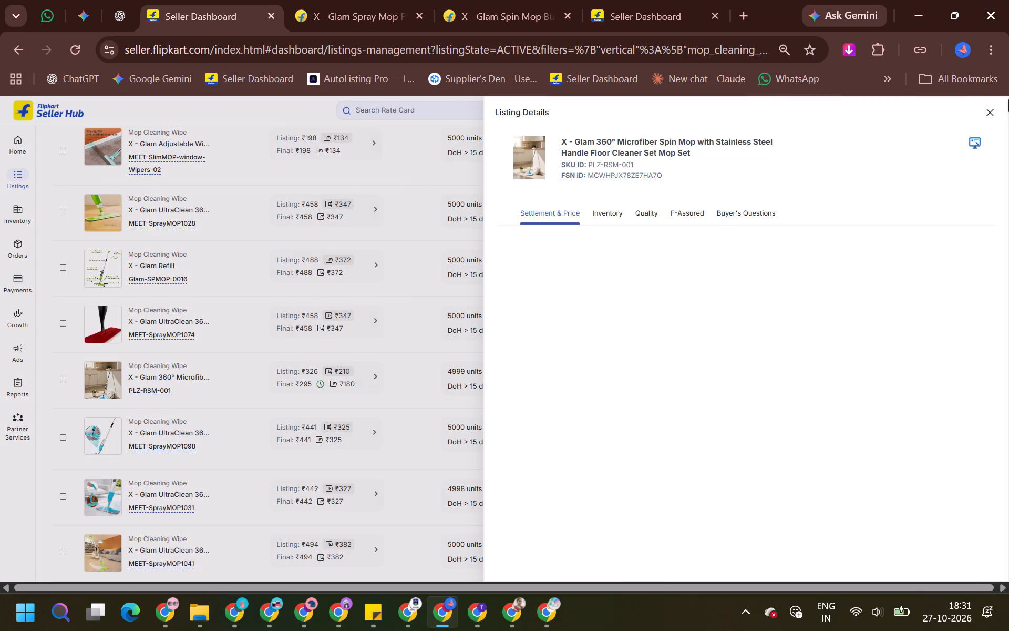
click(989, 111)
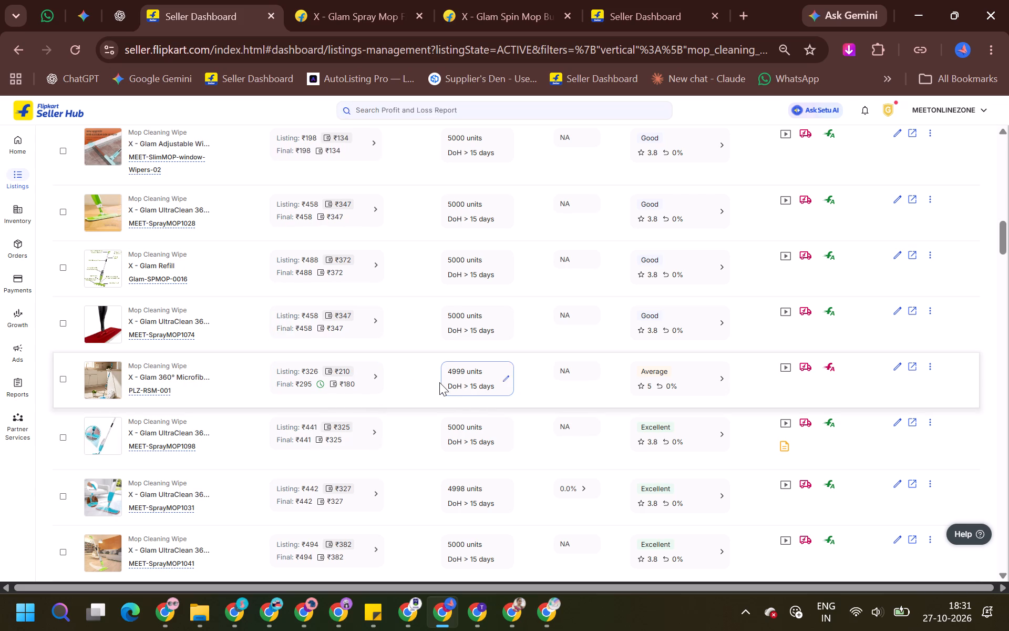
click(918, 364)
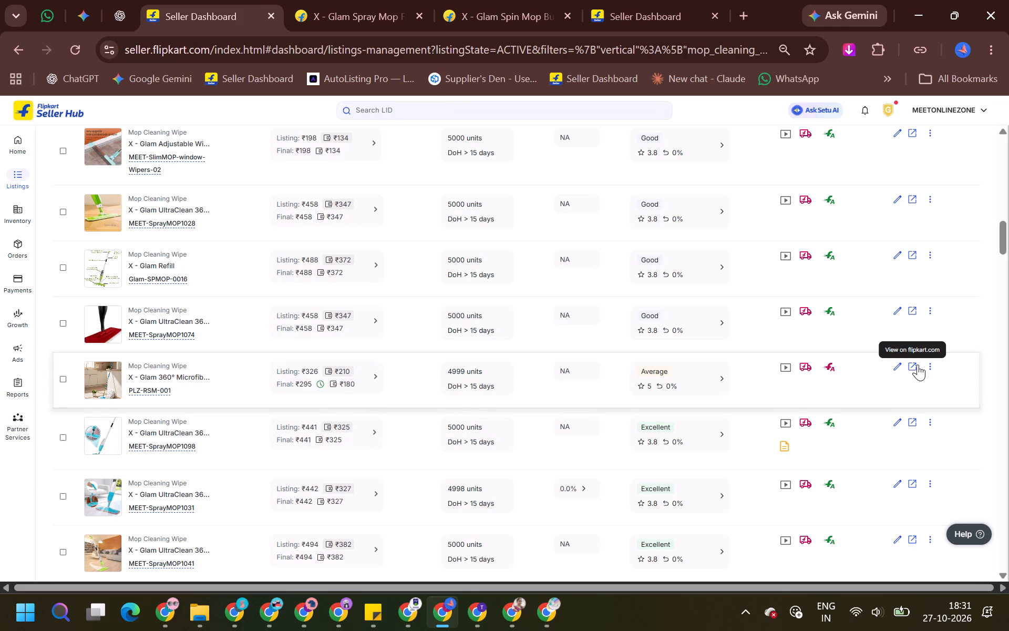
click(481, 14)
click(481, 14)
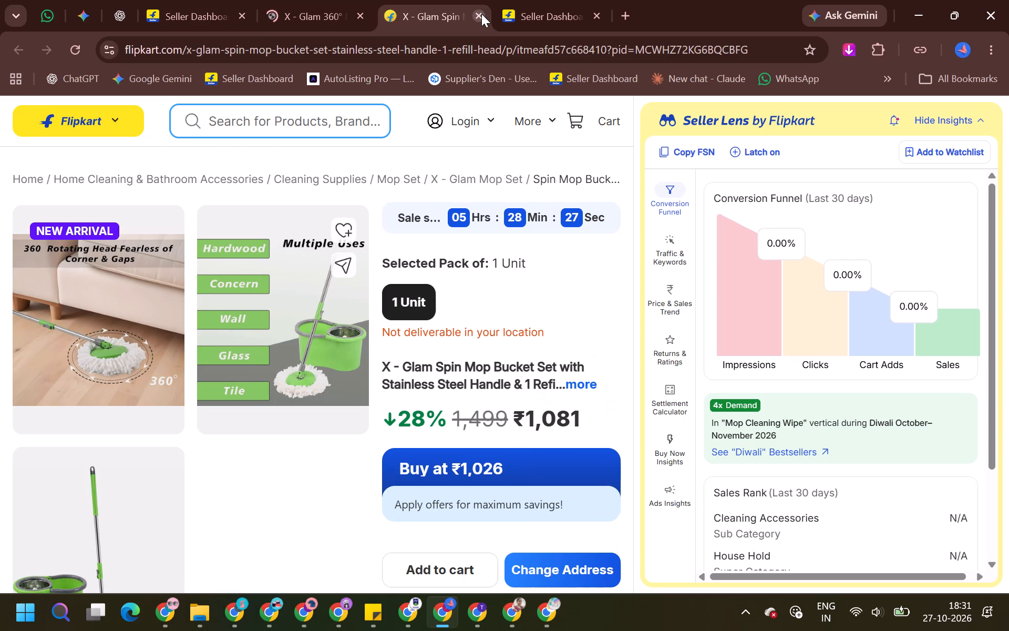
click(478, 21)
click(368, 0)
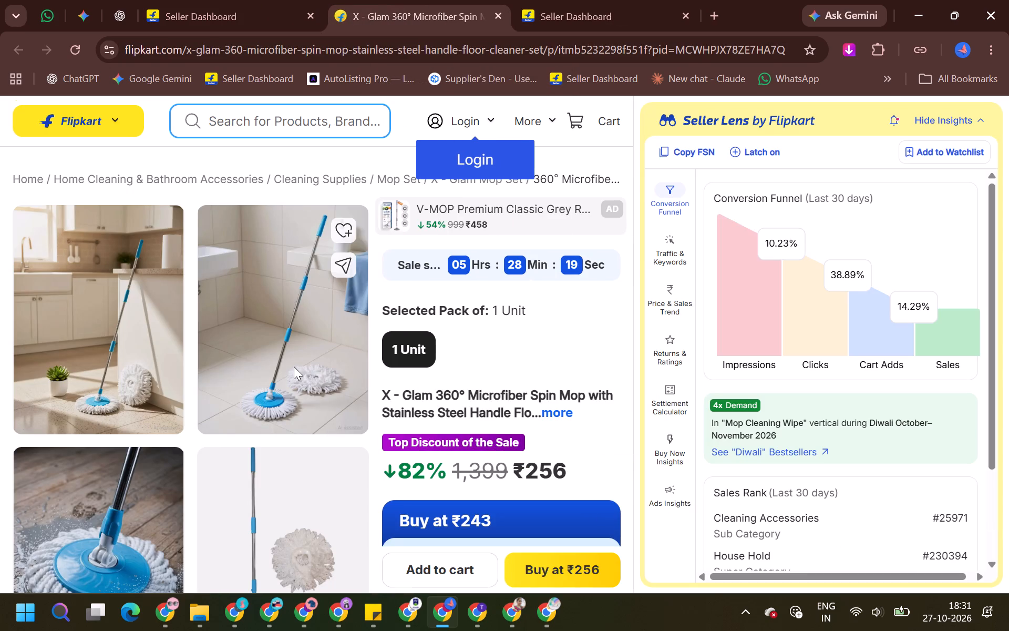
click(181, 0)
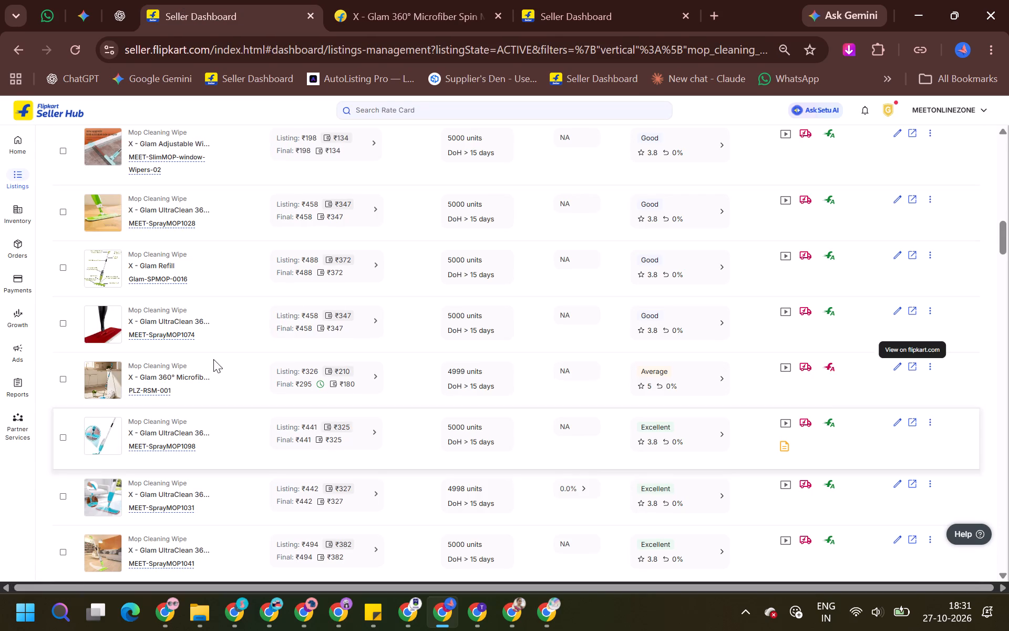
click(355, 0)
click(263, 0)
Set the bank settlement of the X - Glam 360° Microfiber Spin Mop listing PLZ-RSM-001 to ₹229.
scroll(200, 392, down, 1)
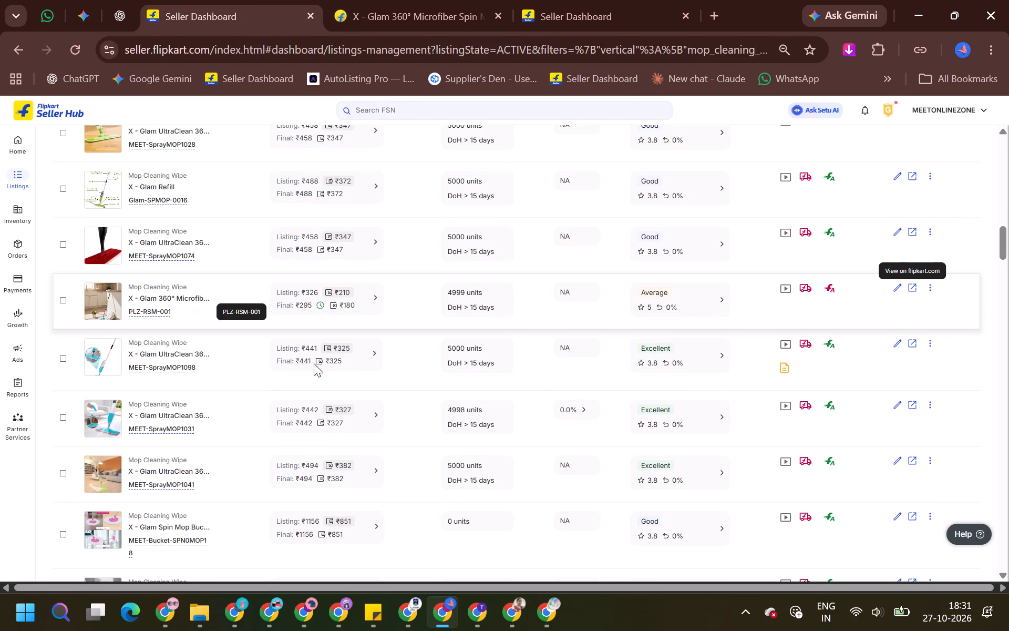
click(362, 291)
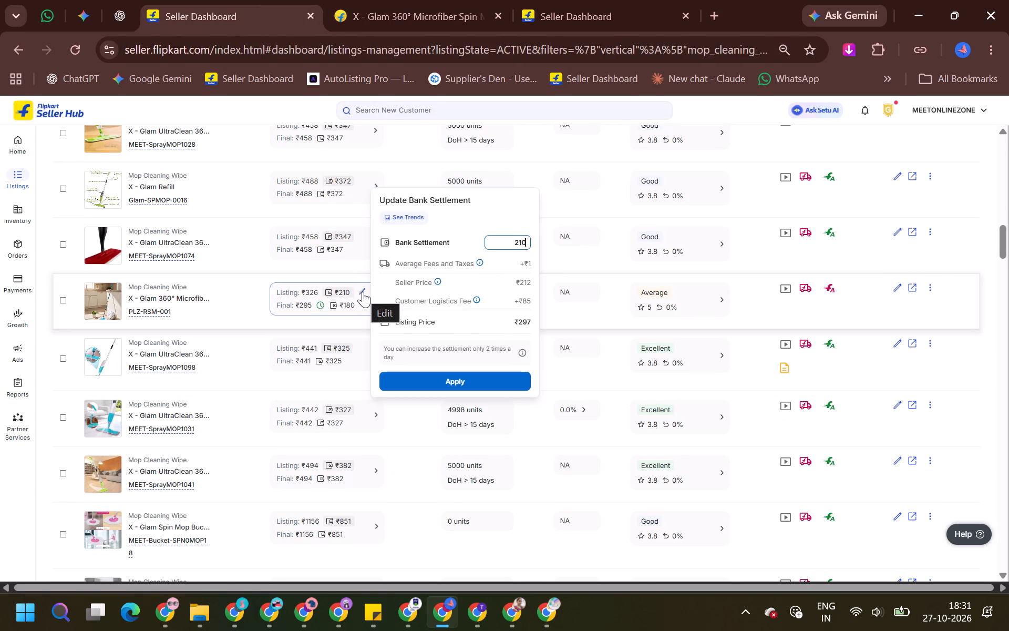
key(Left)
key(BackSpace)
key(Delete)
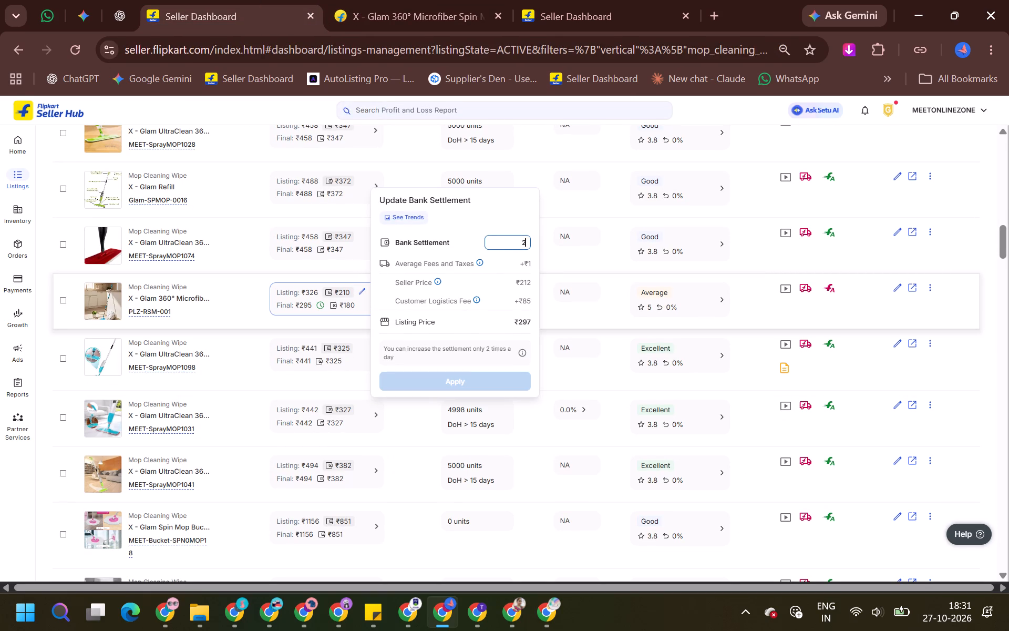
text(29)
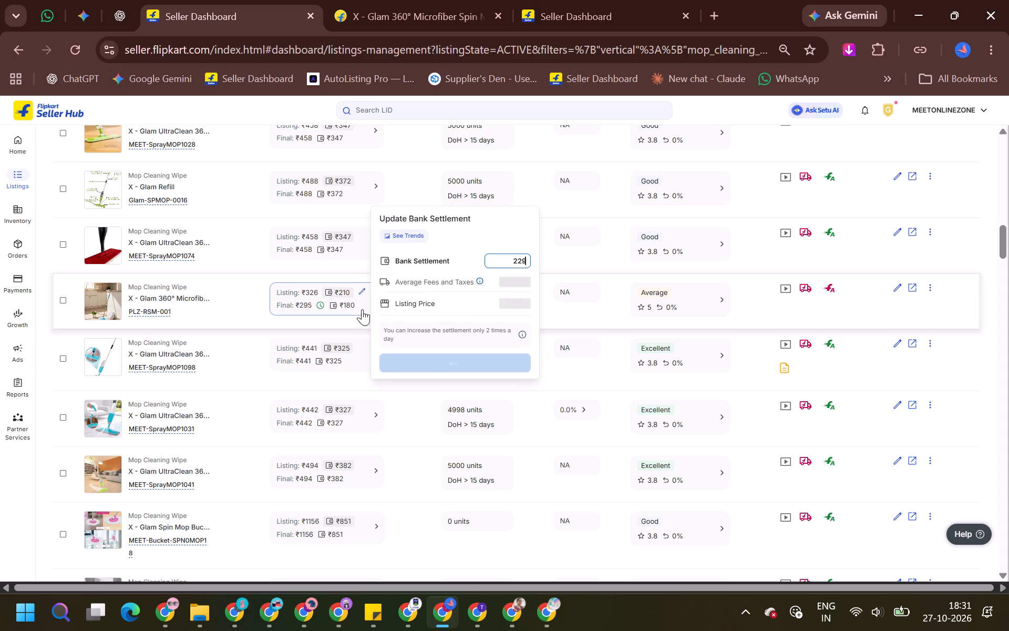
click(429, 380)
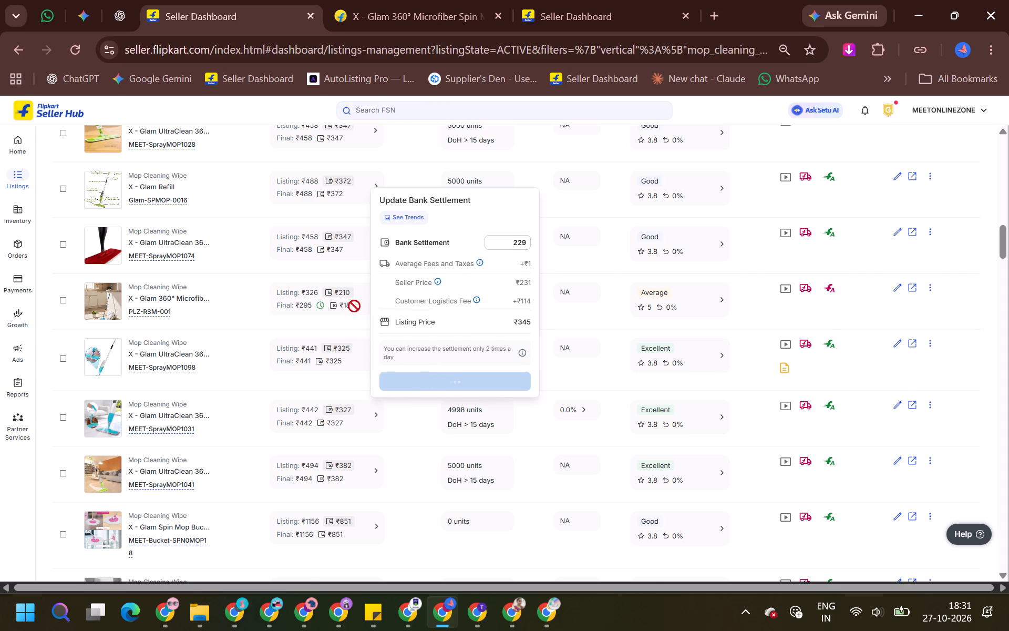
Raise the bank settlement of the PLZ-RSM-001 microfiber spin mop listing to ₹239.
click(360, 289)
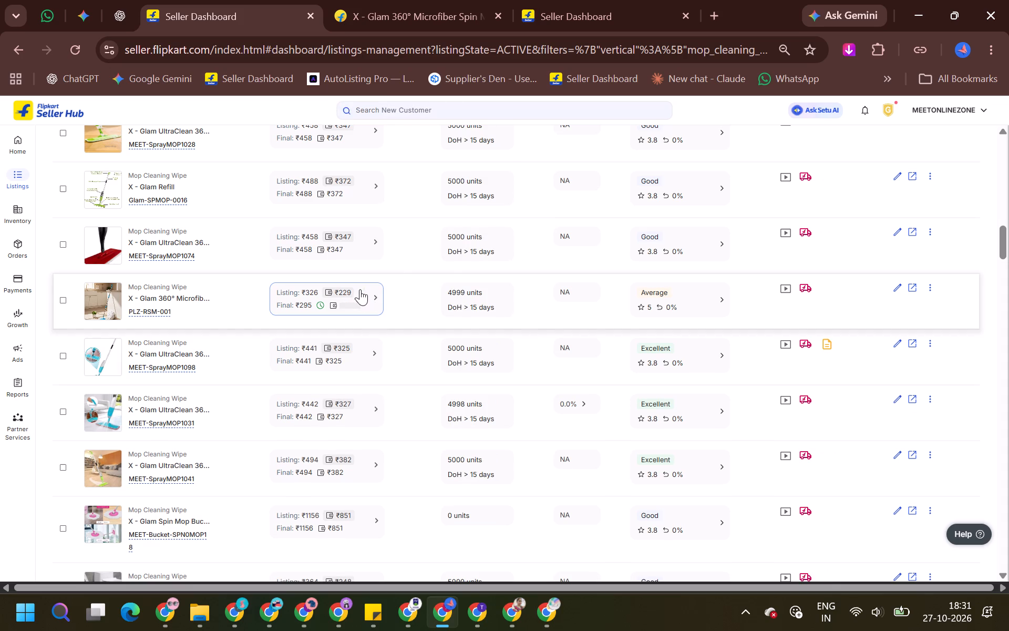
click(360, 289)
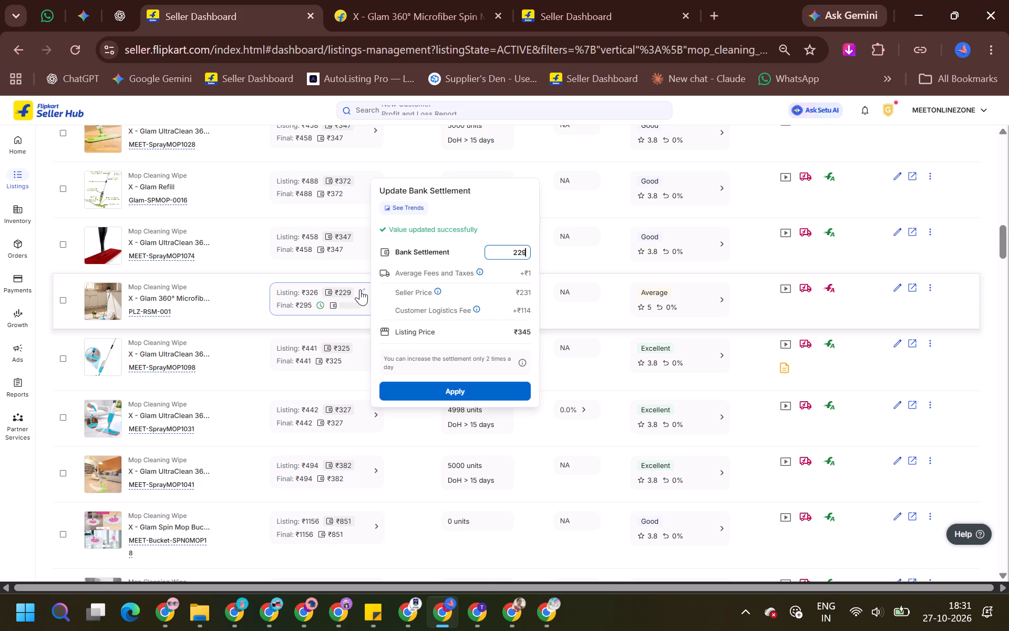
key(Left)
click(360, 289)
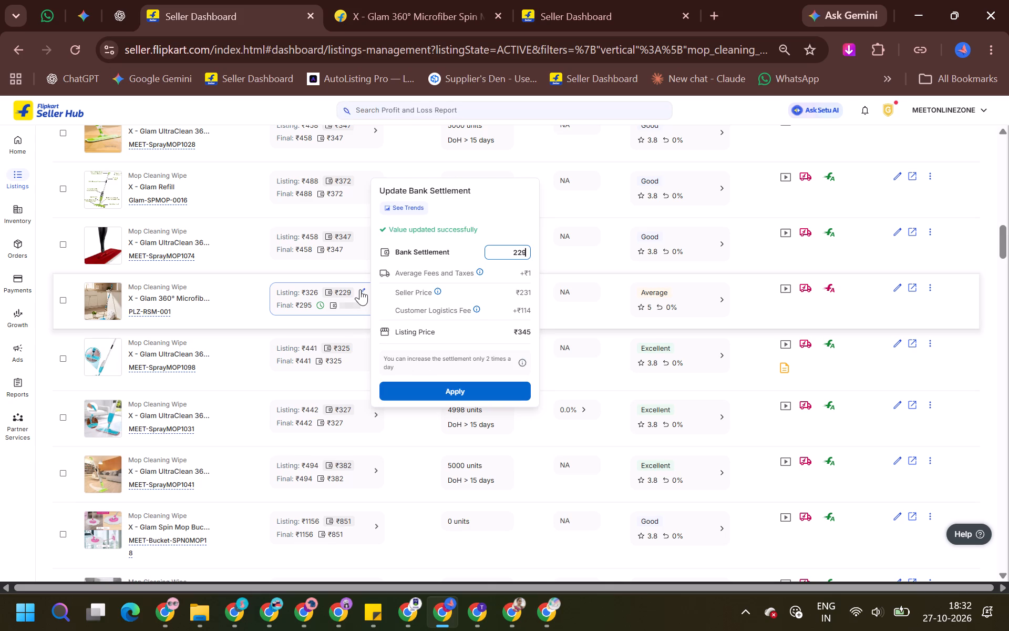
key(Left)
key(BackSpace)
key(3)
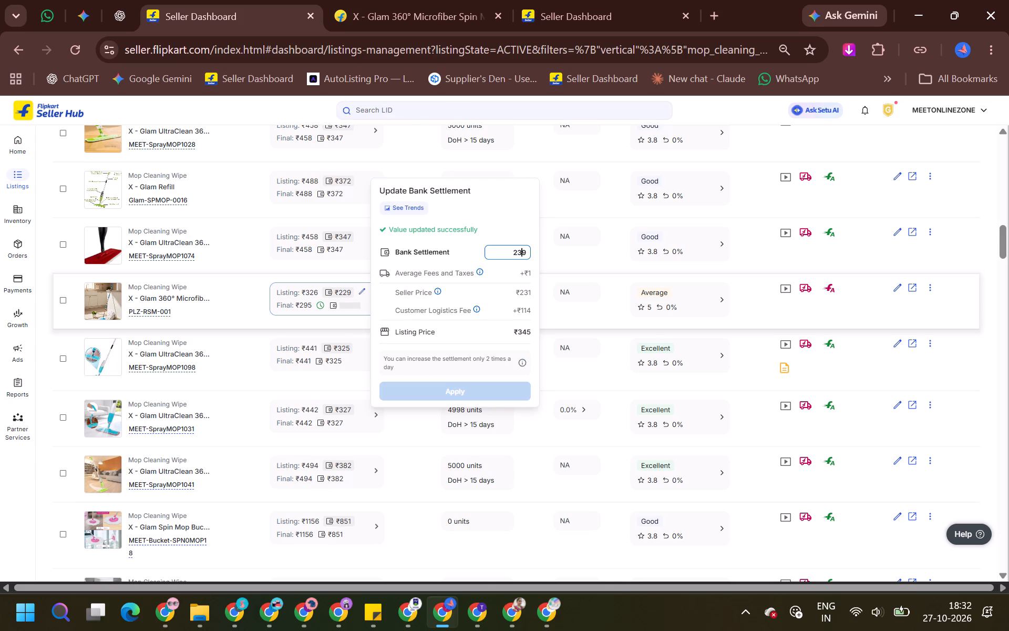
click(424, 390)
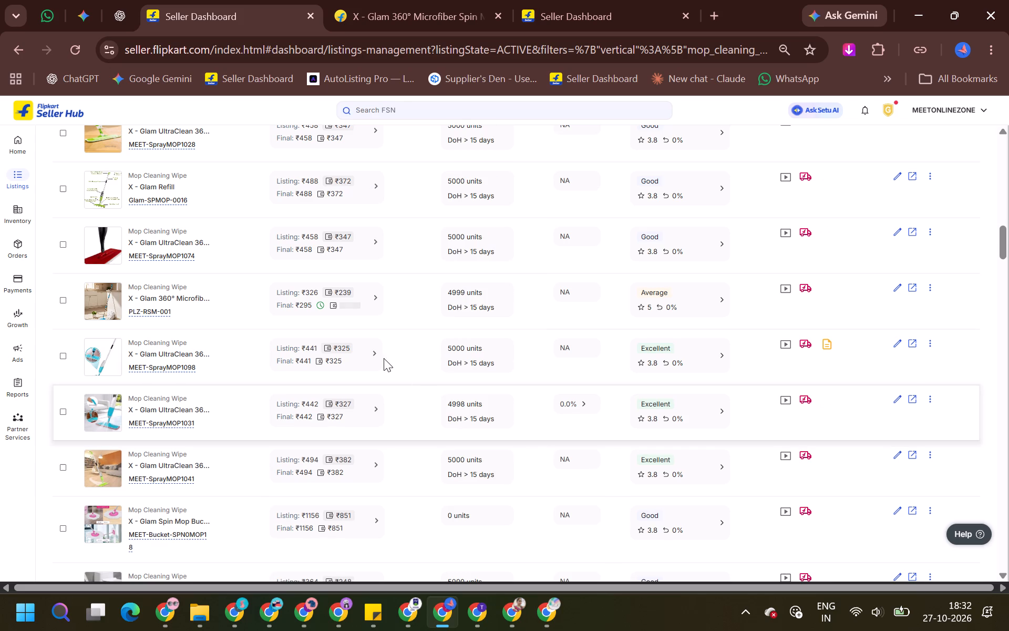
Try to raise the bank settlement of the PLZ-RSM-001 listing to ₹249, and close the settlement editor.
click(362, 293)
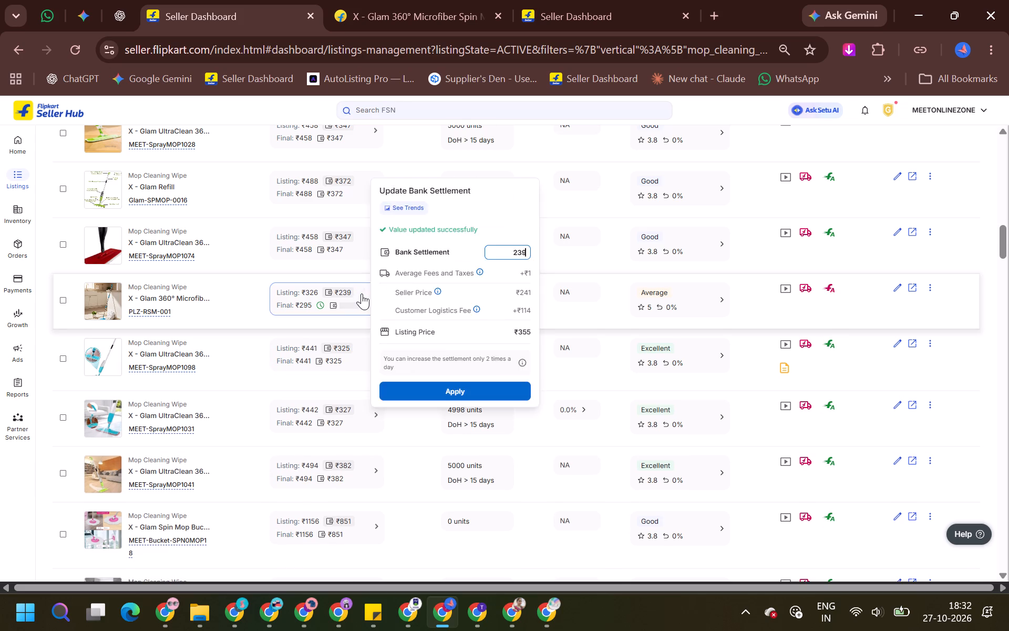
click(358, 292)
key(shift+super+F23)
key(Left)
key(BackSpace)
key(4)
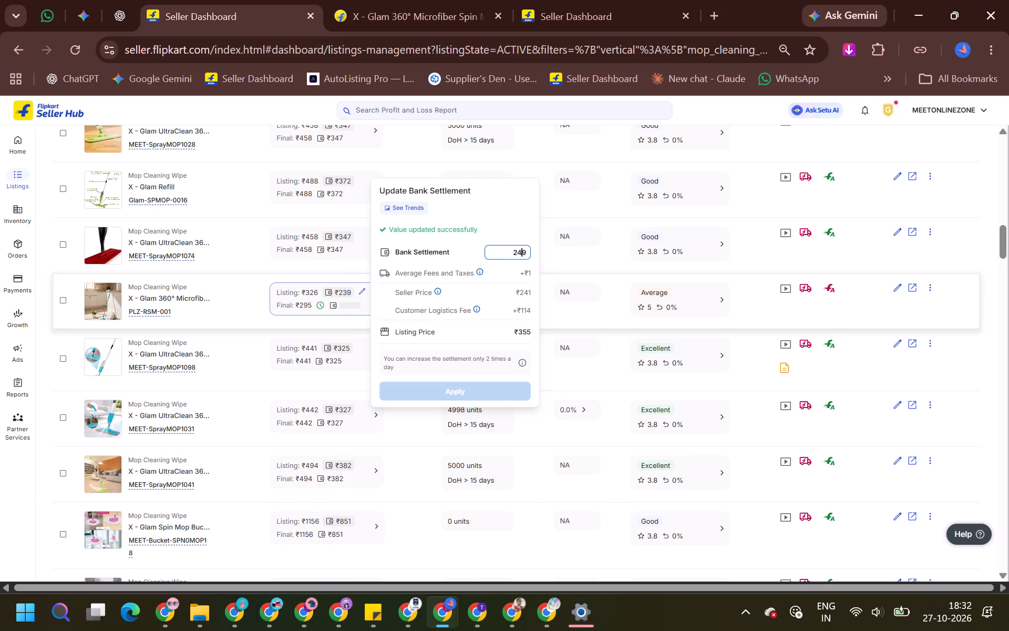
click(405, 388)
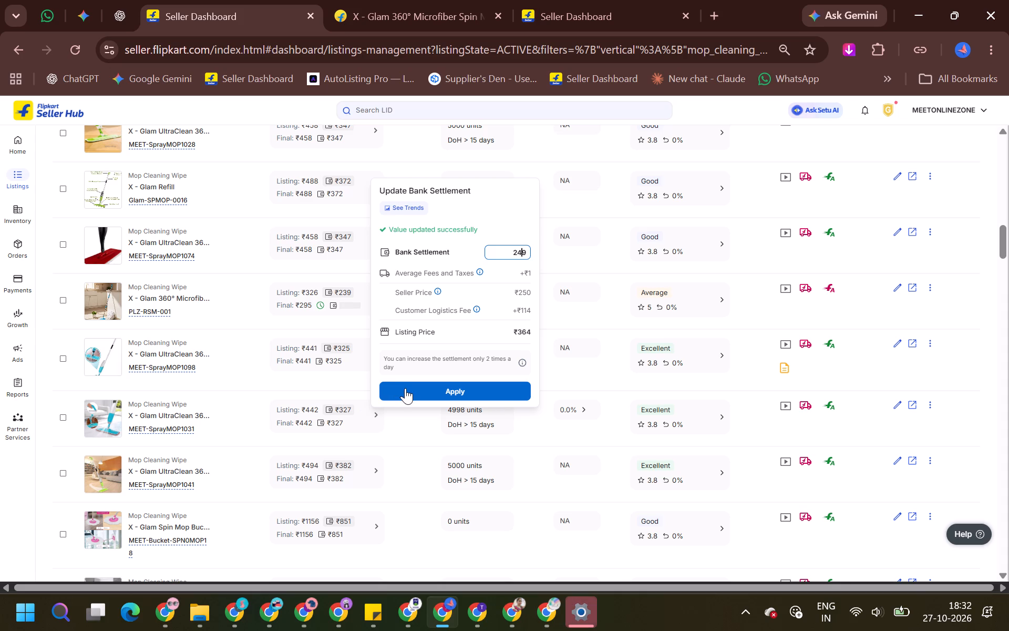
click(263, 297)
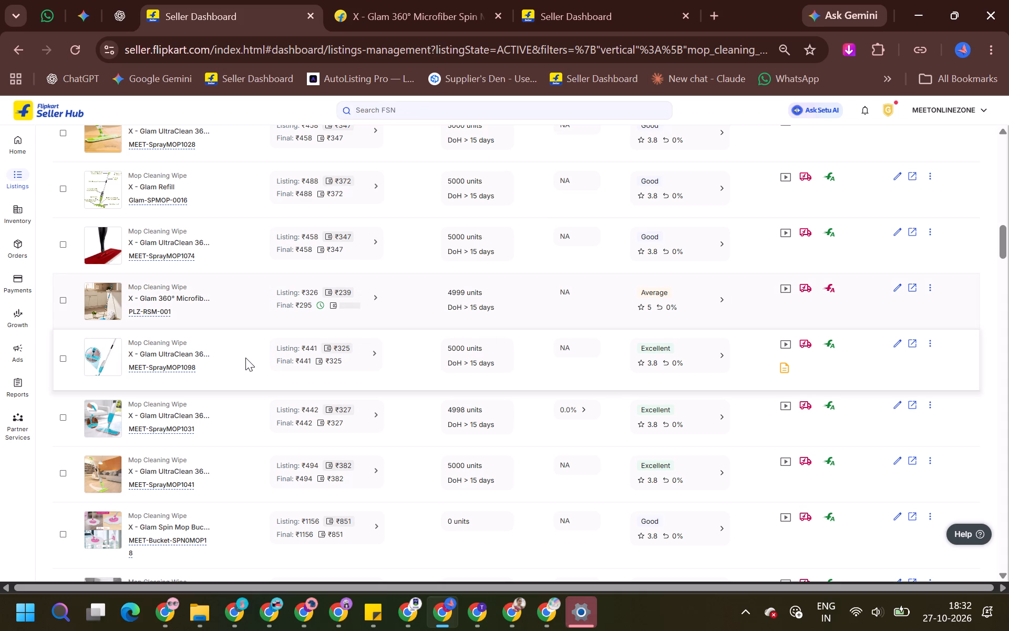
Further down, set the stock of the X - Glam Premium Flat mop listing MEET-New-Flat_Mop02 to 0 units.
scroll(245, 386, down, 2)
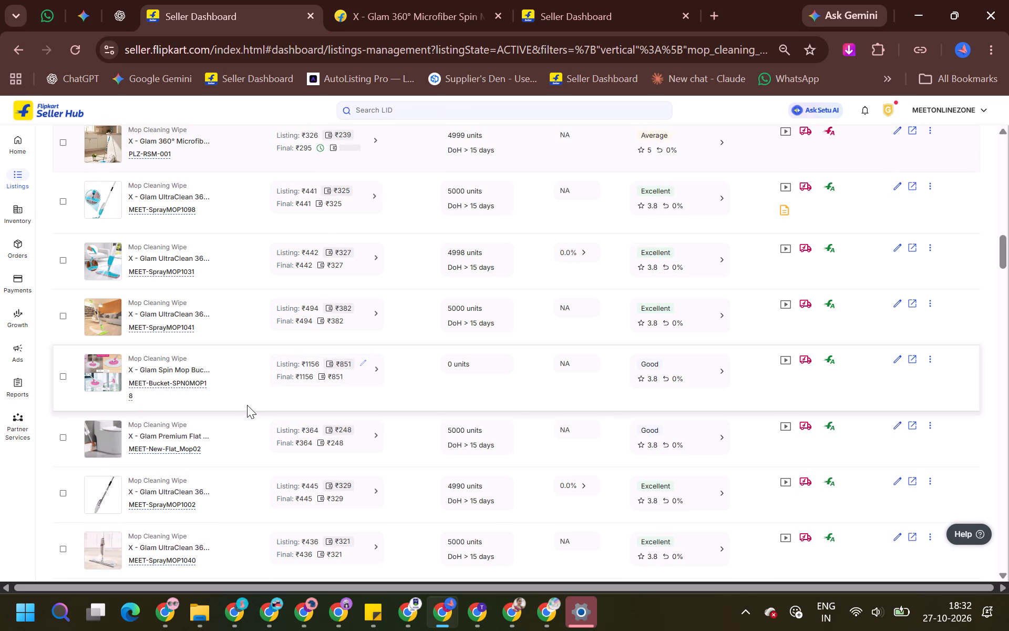
scroll(242, 415, down, 1)
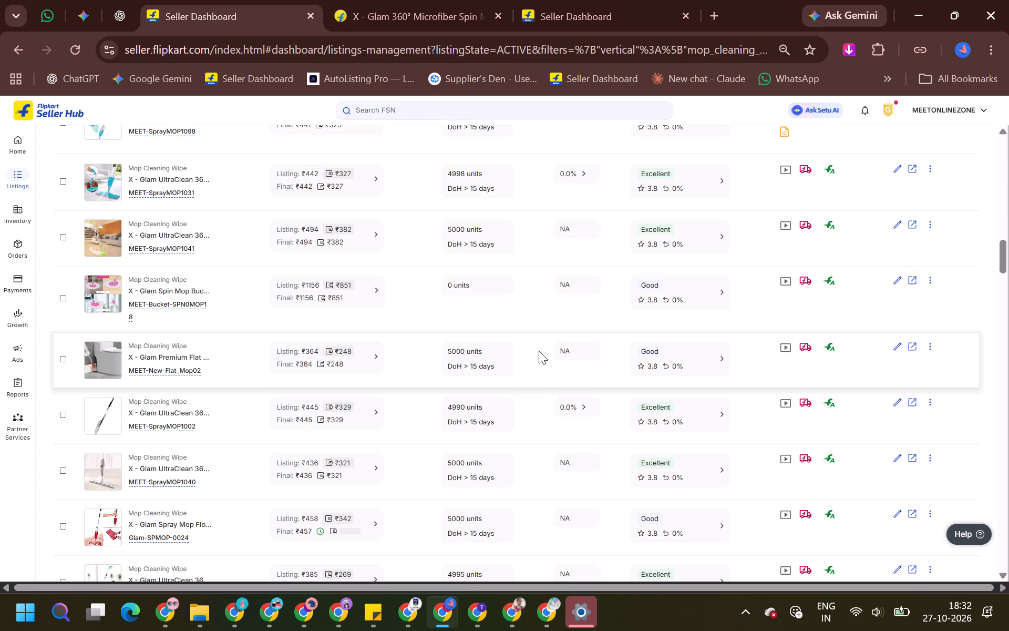
click(501, 358)
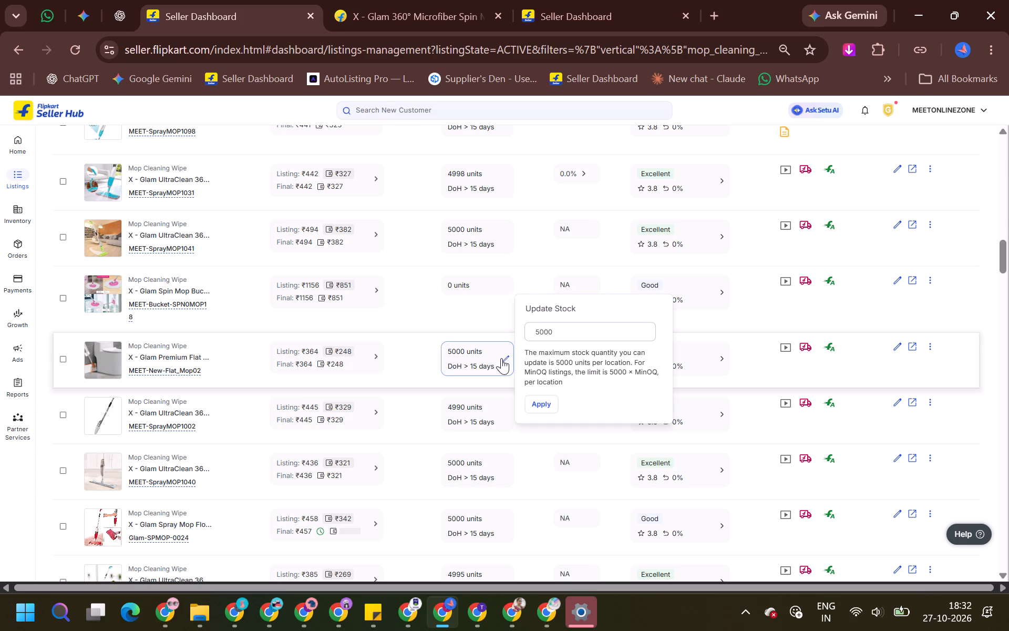
double_click(557, 328)
key(0)
key(Return)
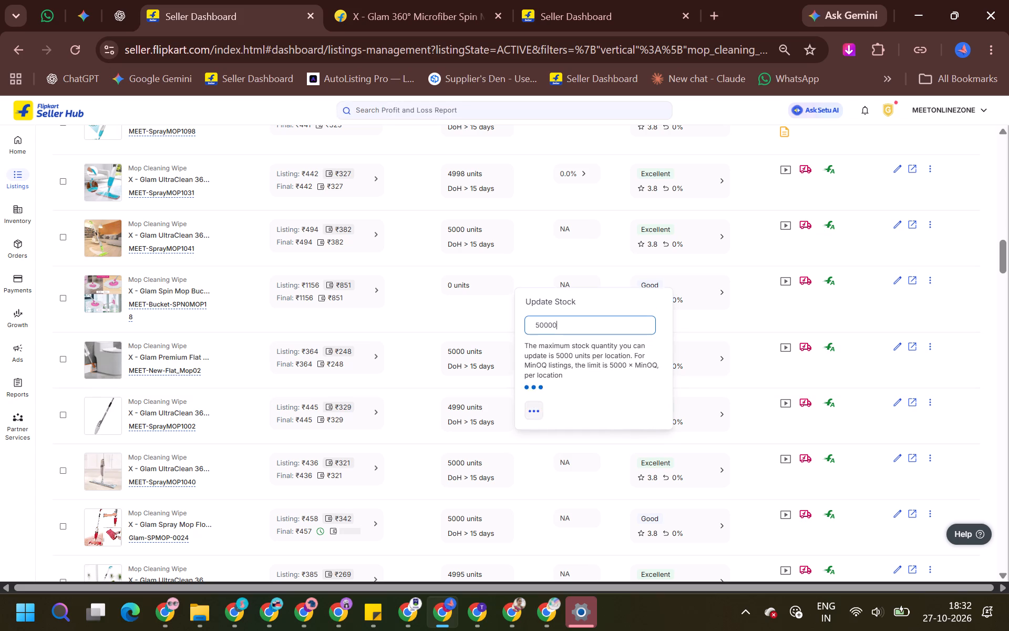
triple_click(557, 328)
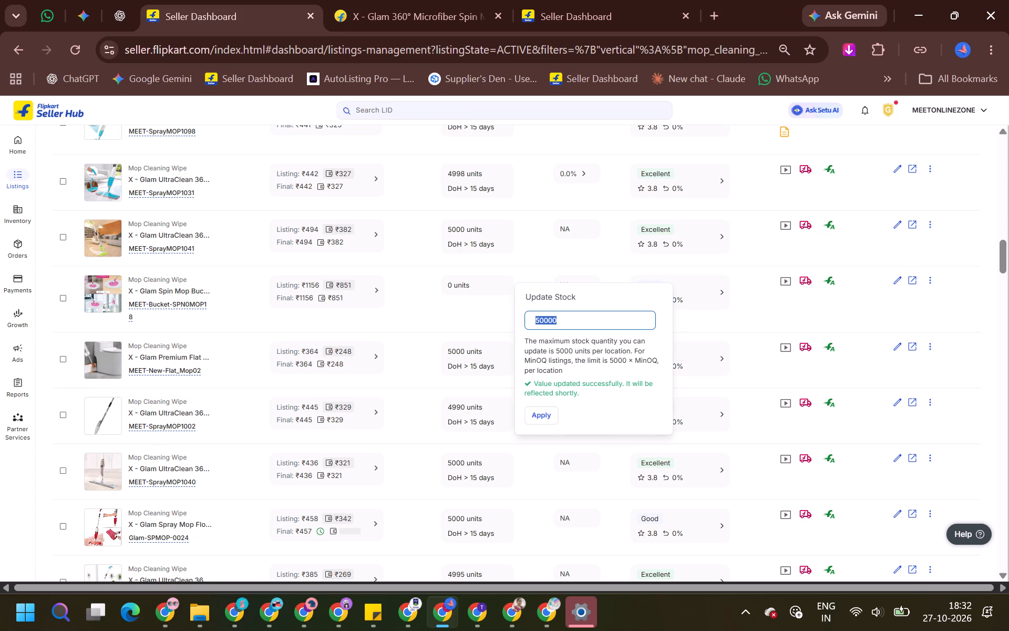
key(0)
key(Return)
click(403, 358)
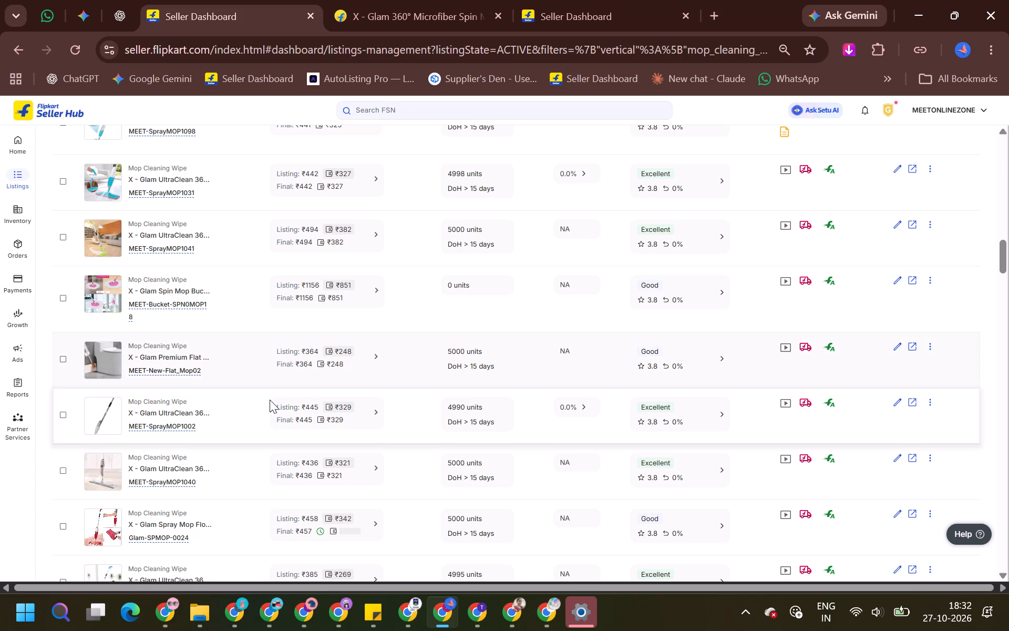
Further down the list, set the stock of the X - Glam Spin Mop Bucket listing MEET-Bucket-SPN0MOP01 to 0 units.
scroll(269, 400, down, 3)
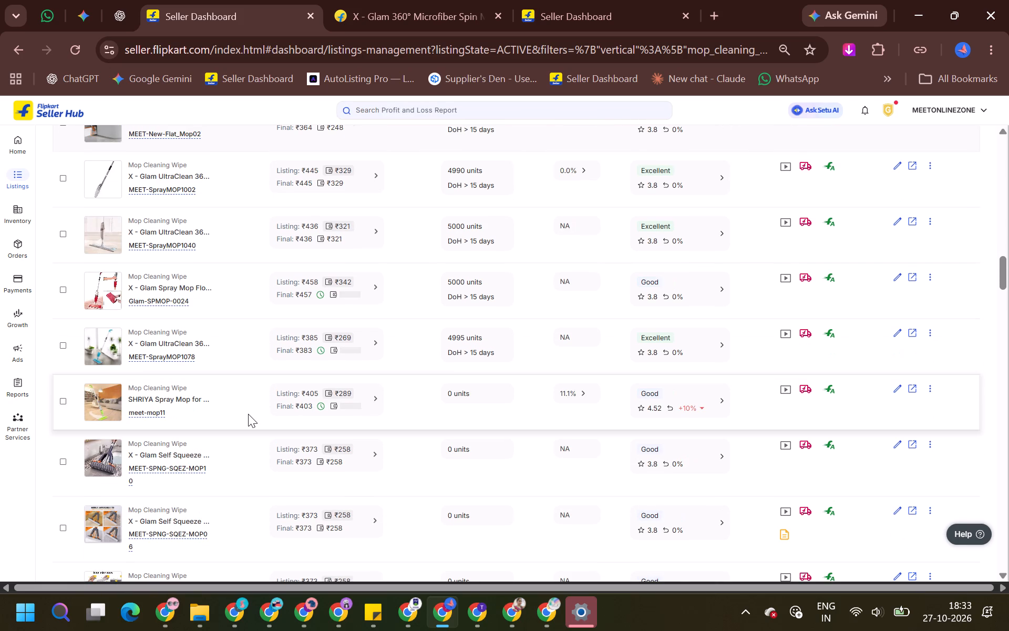
scroll(248, 414, down, 3)
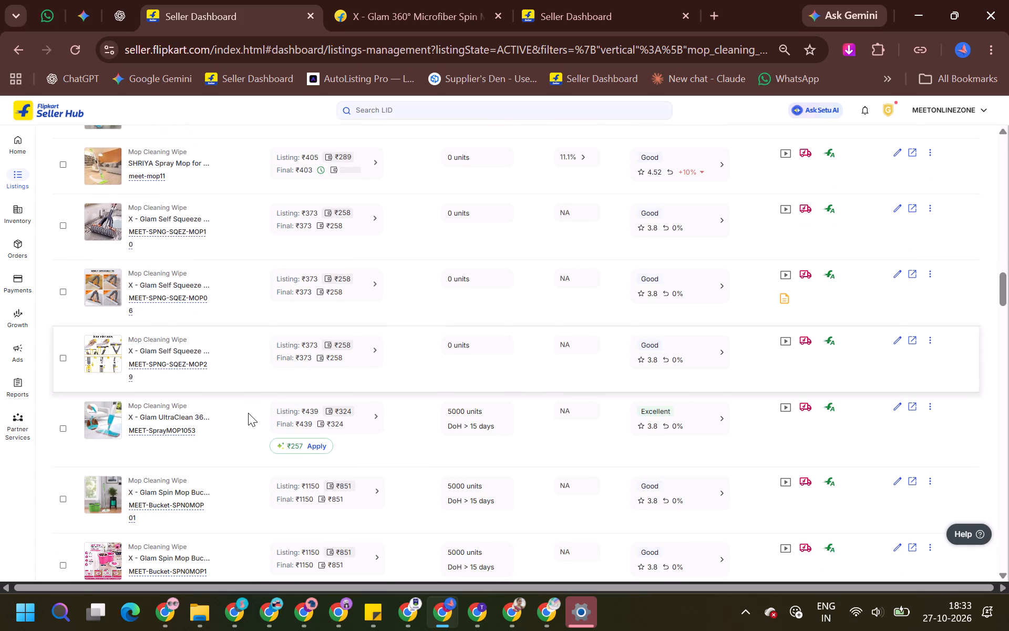
scroll(248, 413, down, 1)
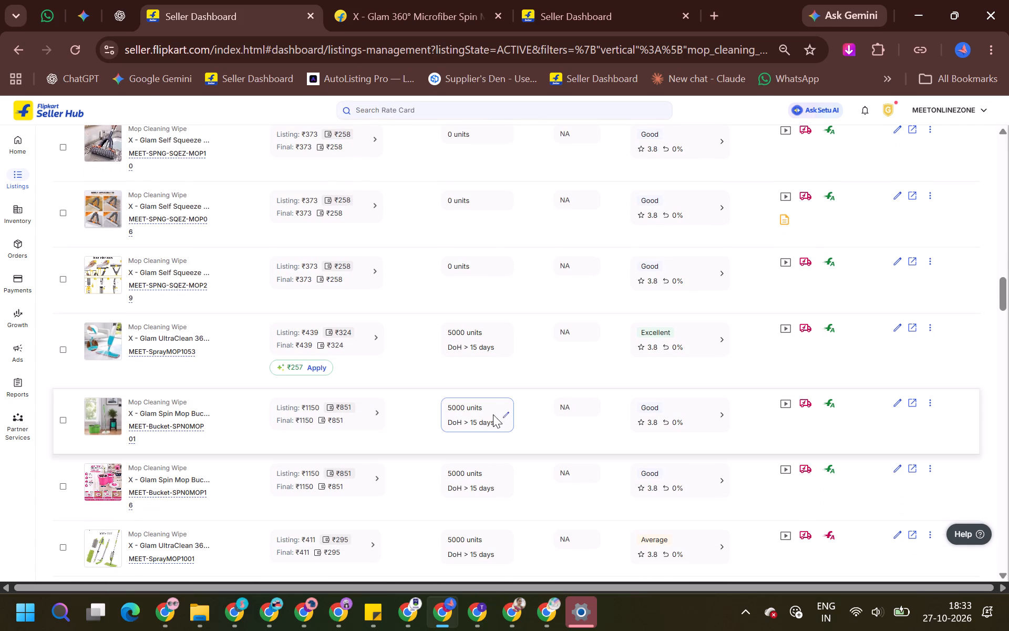
click(503, 413)
double_click(559, 389)
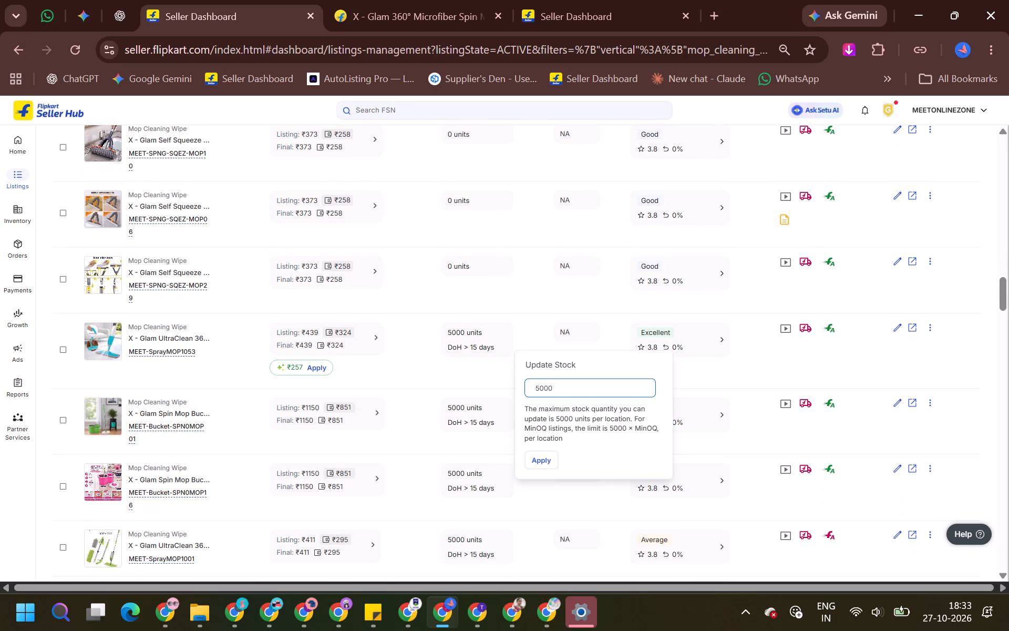
key(ctrl+a)
key(0)
key(Return)
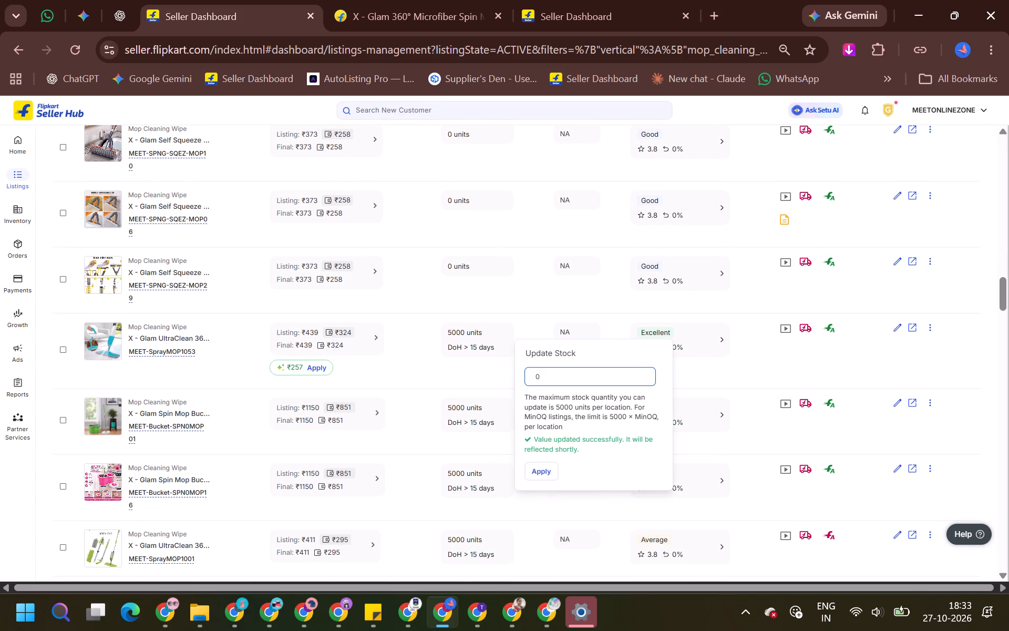
Set the stock of the X - Glam Spin Mop Bucket listing MEET-Bucket-SPN0MOP16 to 0 units.
scroll(481, 440, down, 1)
click(506, 400)
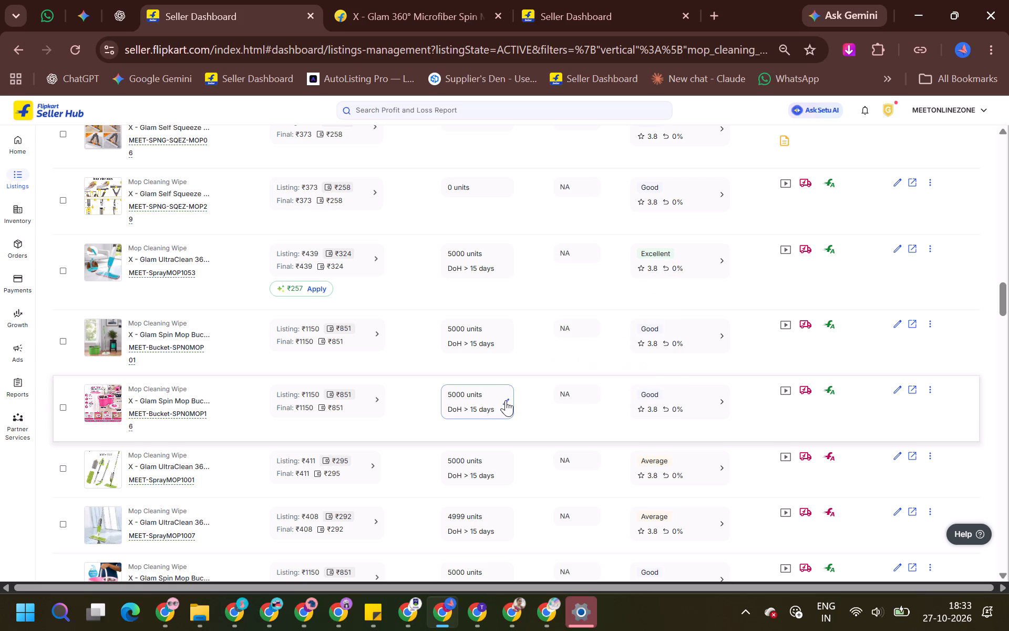
click(506, 400)
triple_click(565, 378)
key(0)
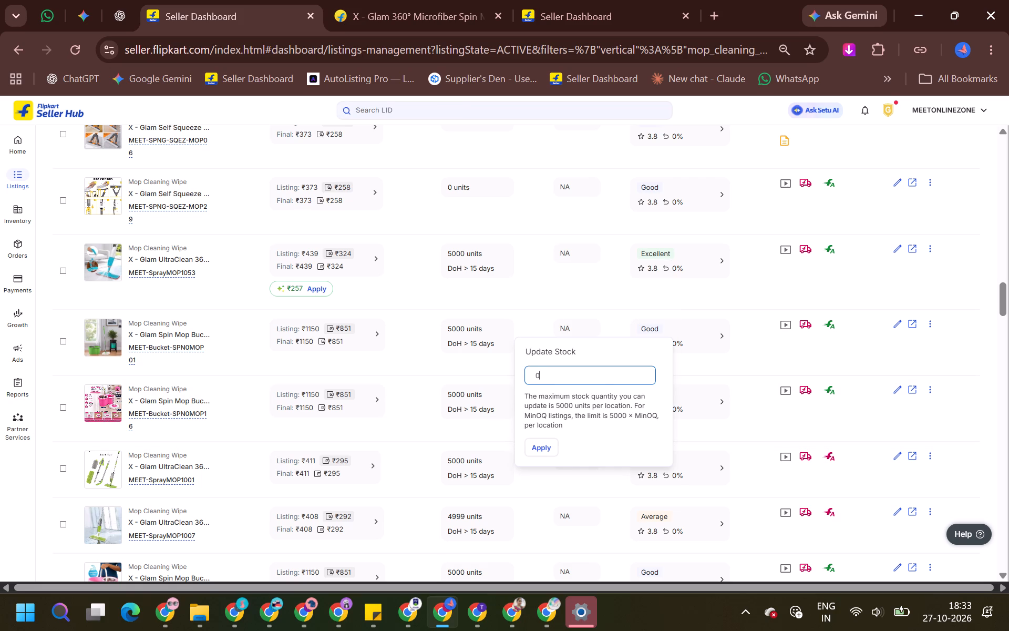
key(Return)
click(413, 424)
Set the stock of the X - Glam Spin Mop Bucket listing MEET-Bucket-SPN0MOP25 to 0 units.
scroll(413, 424, down, 2)
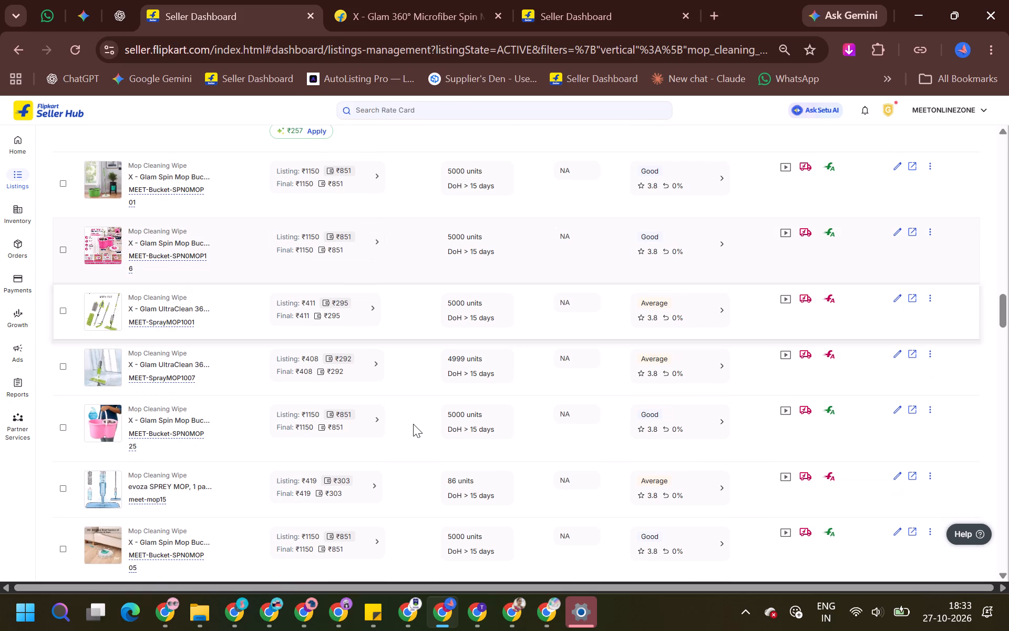
click(508, 422)
triple_click(579, 395)
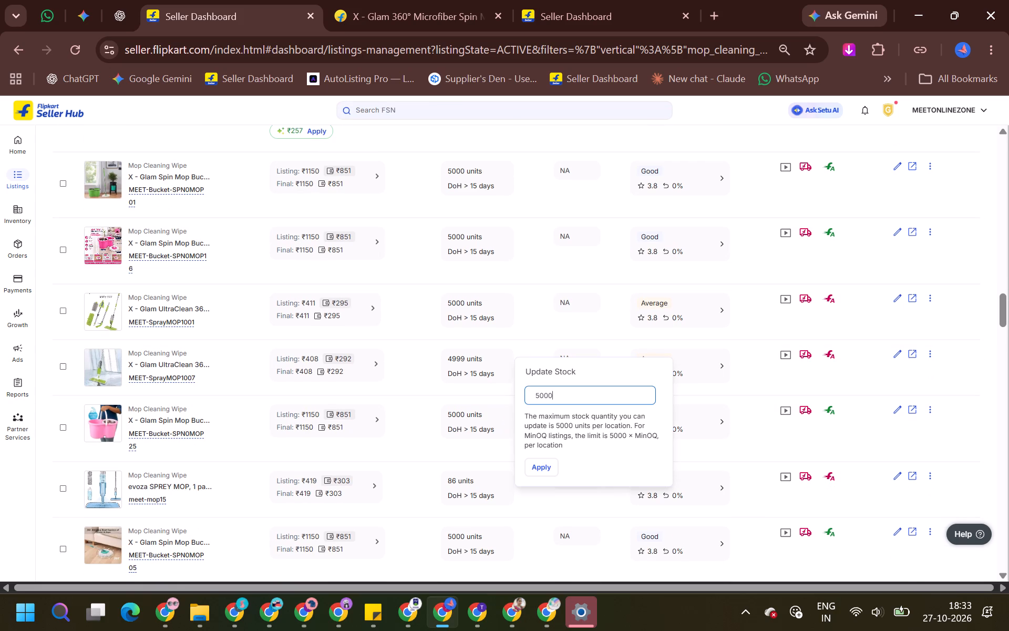
key(0)
key(Return)
Try to set the stock of the X - Glam Spin Mop Bucket listing MEET-Bucket-SPN0MOP05 to 0 units.
scroll(338, 426, down, 2)
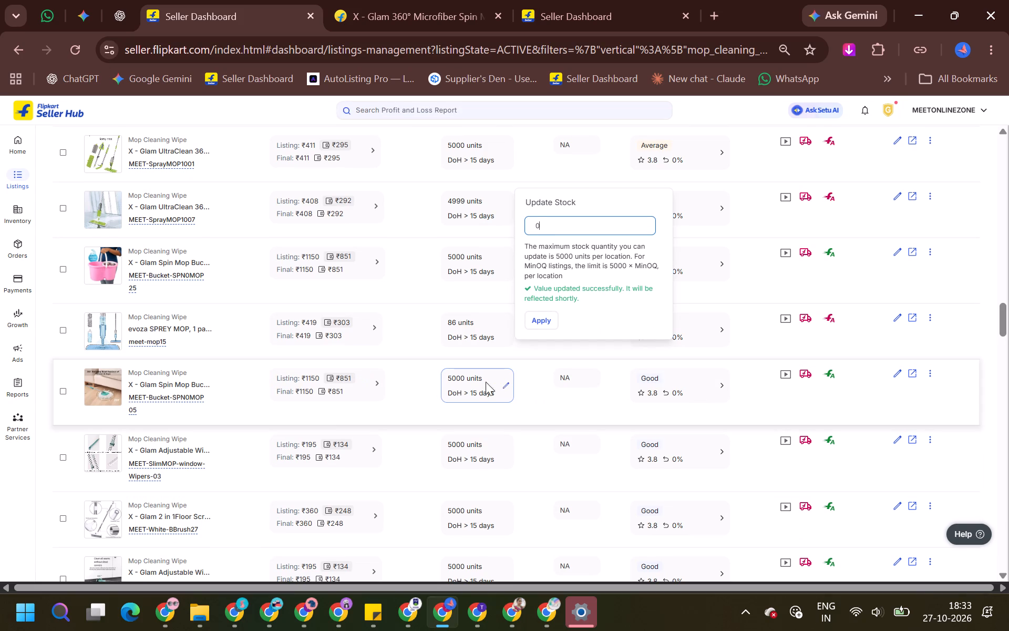
click(508, 390)
click(508, 386)
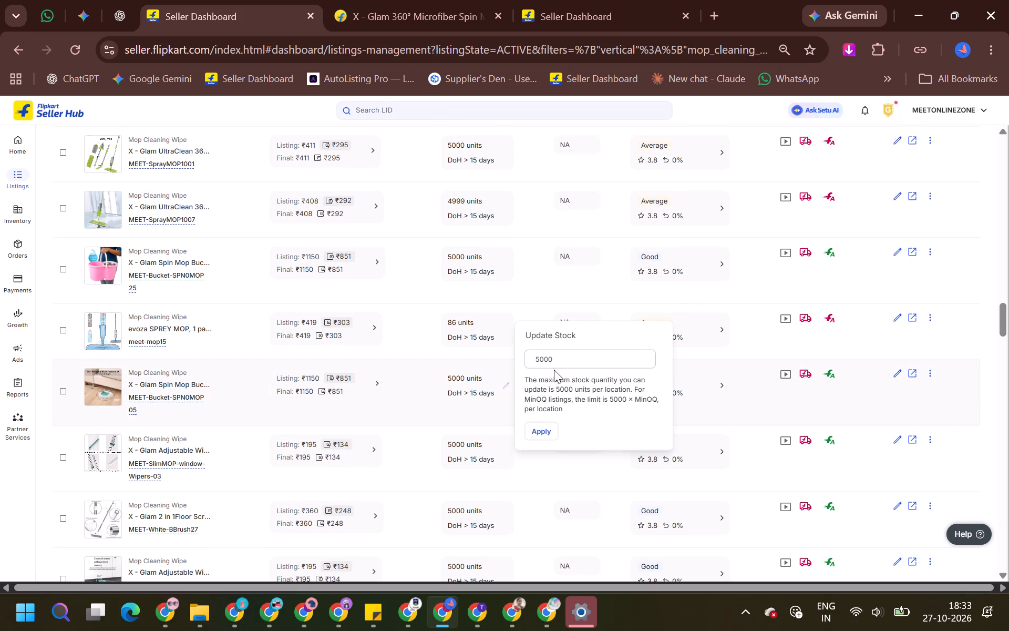
triple_click(555, 366)
key(0)
key(Return)
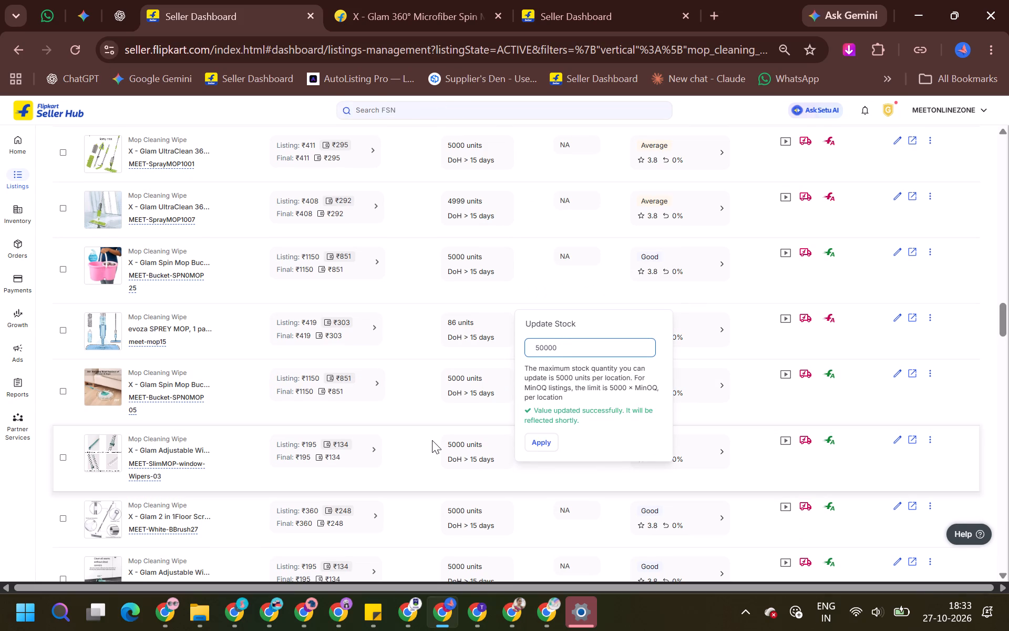
click(432, 440)
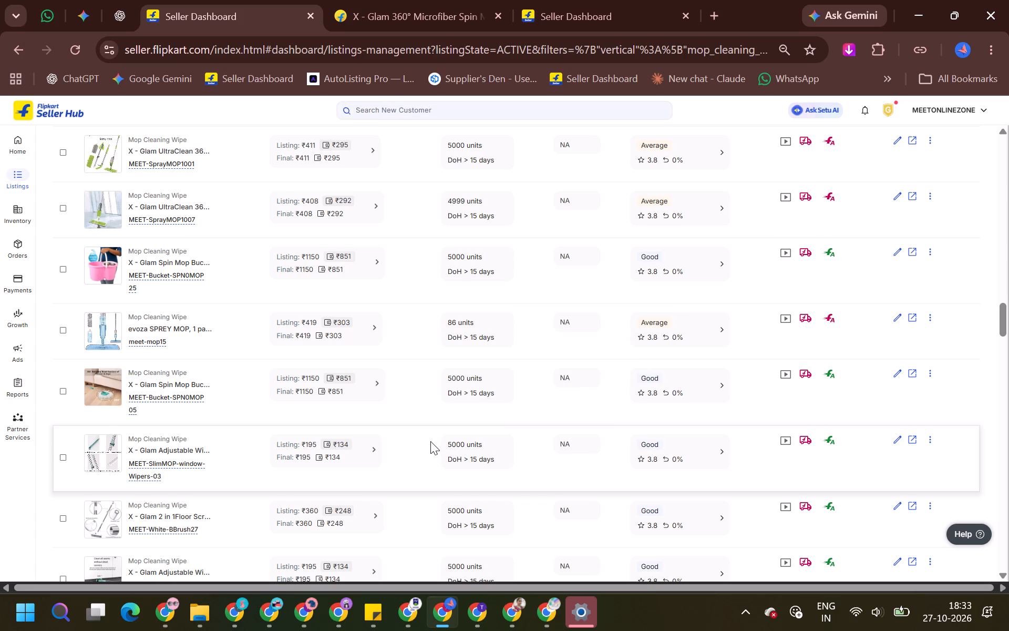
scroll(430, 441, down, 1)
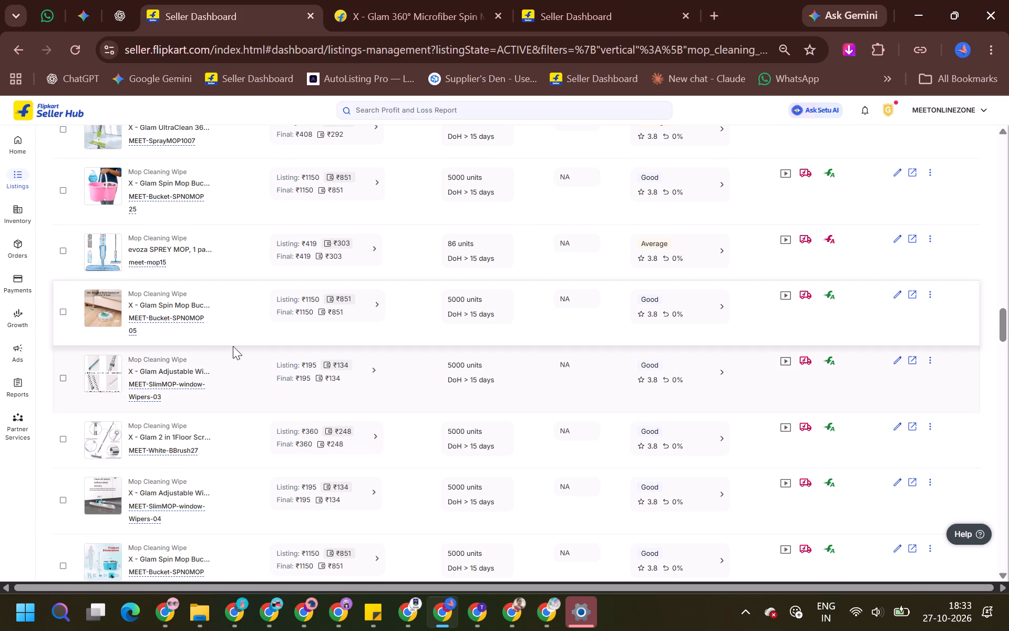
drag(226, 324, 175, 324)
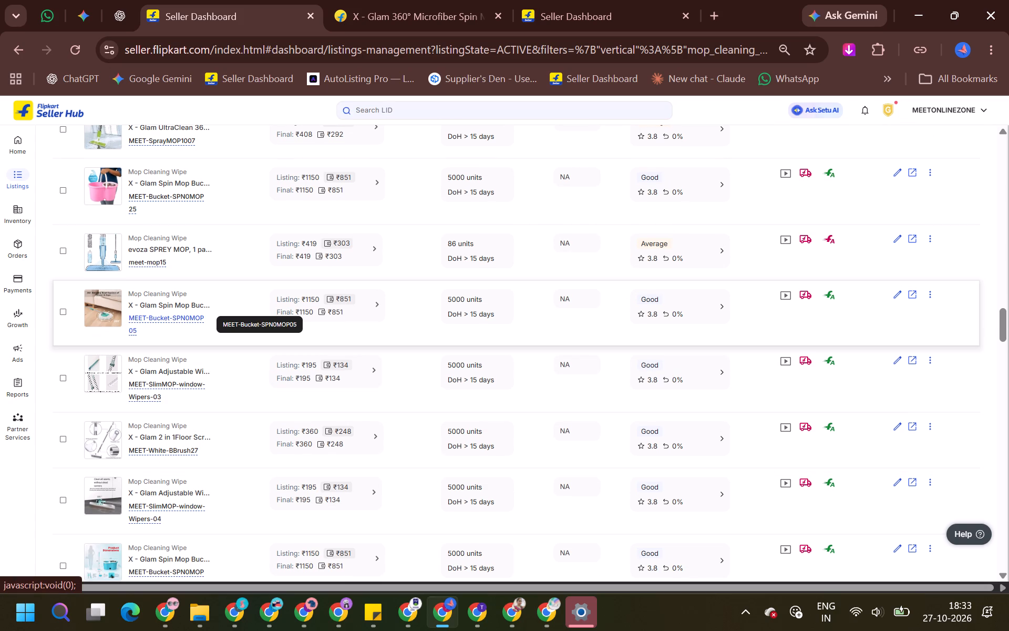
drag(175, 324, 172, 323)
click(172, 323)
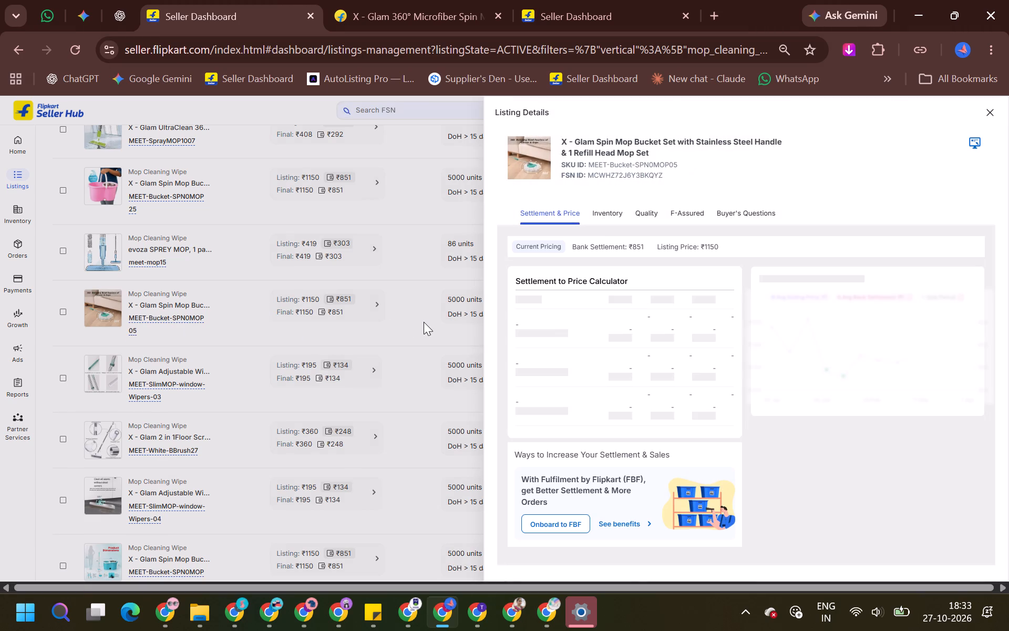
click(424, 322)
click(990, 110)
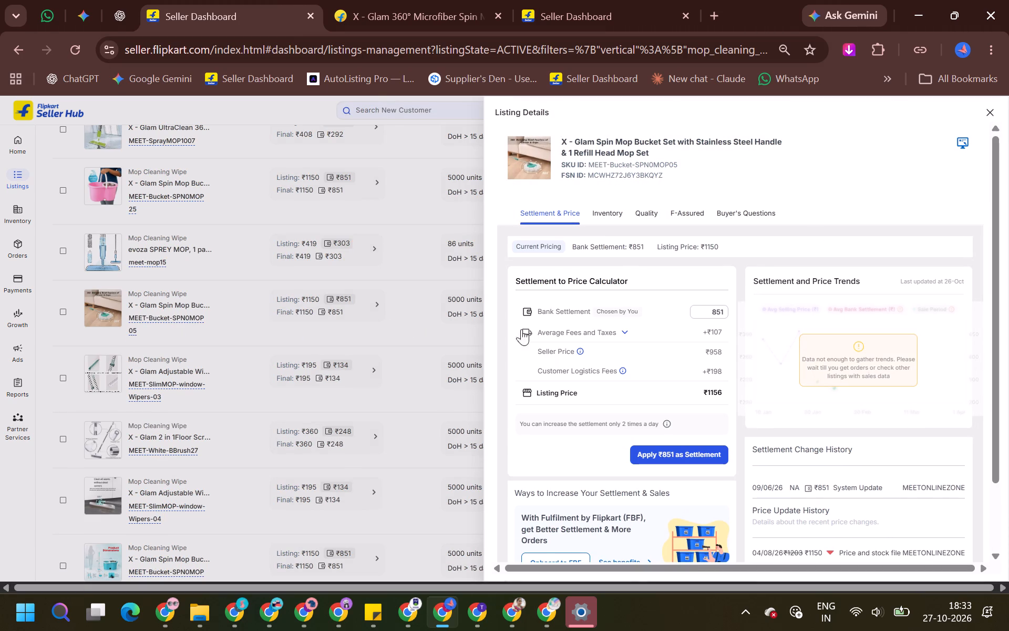
Look through the remaining mop listings on this page for further spin mop listings that still have stock.
scroll(287, 382, down, 2)
scroll(287, 388, up, 2)
scroll(287, 389, down, 11)
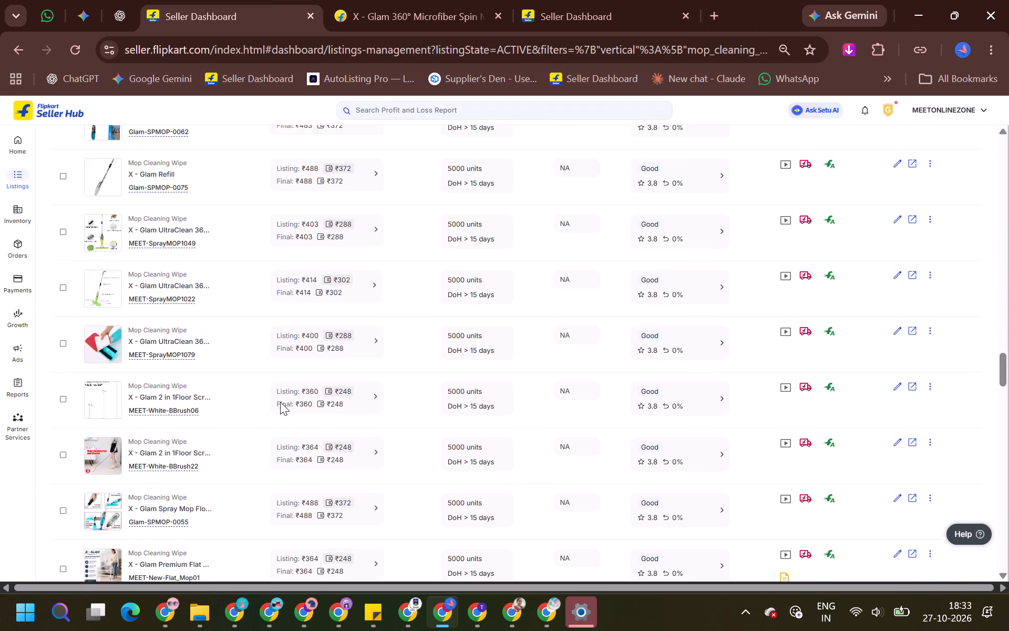
scroll(280, 402, down, 20)
scroll(280, 402, down, 16)
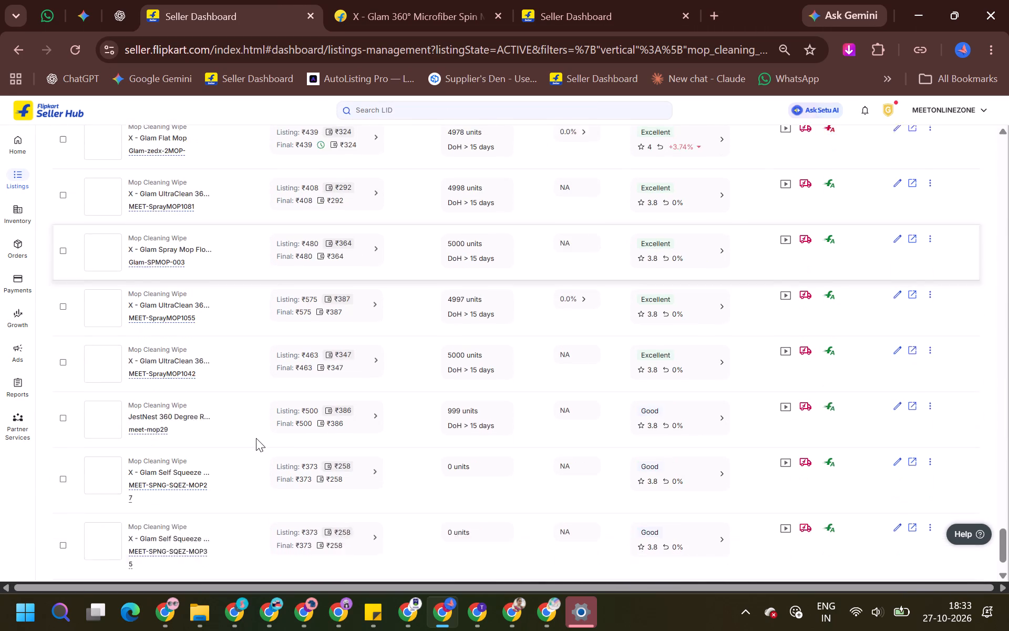
scroll(256, 438, down, 9)
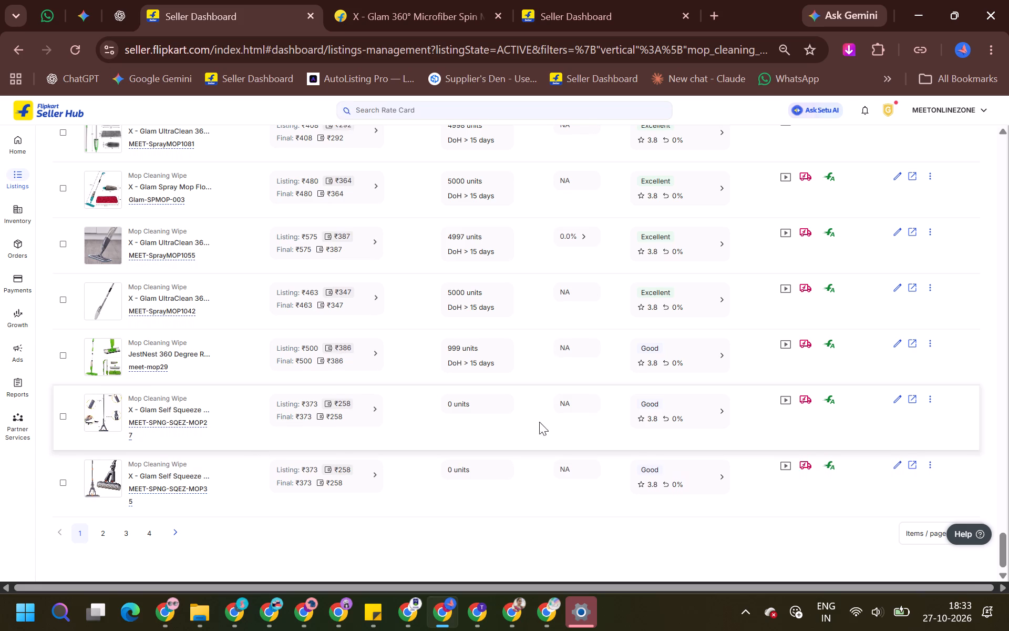
click(911, 524)
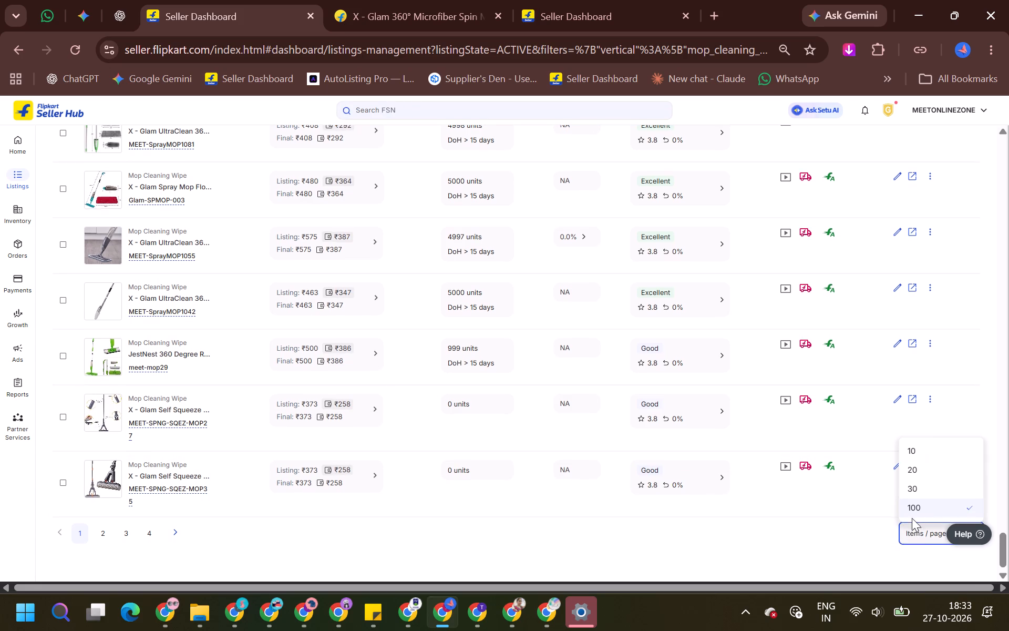
click(540, 521)
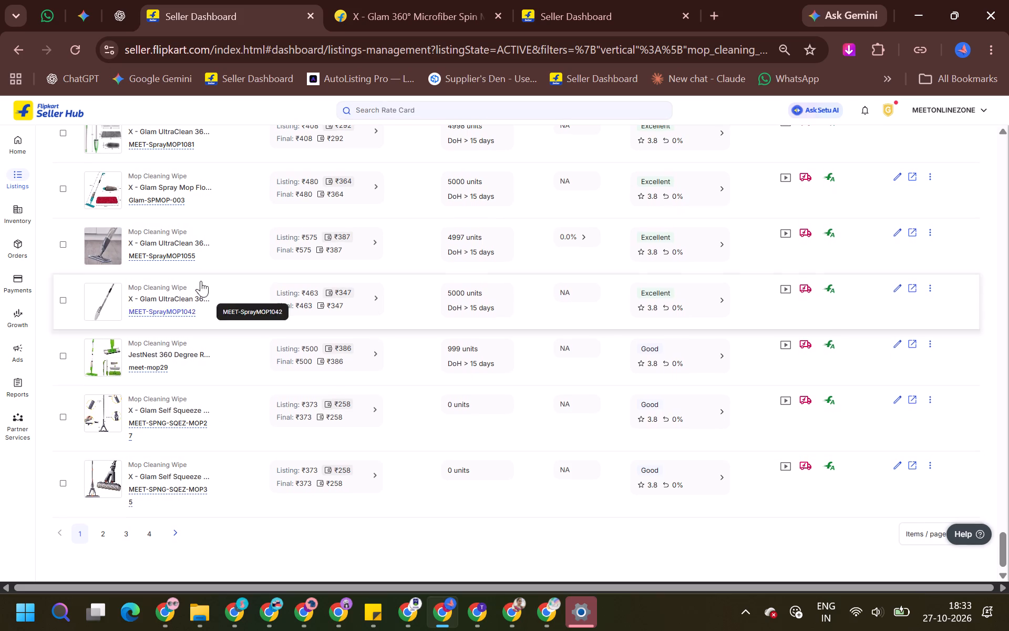
scroll(201, 280, up, 2)
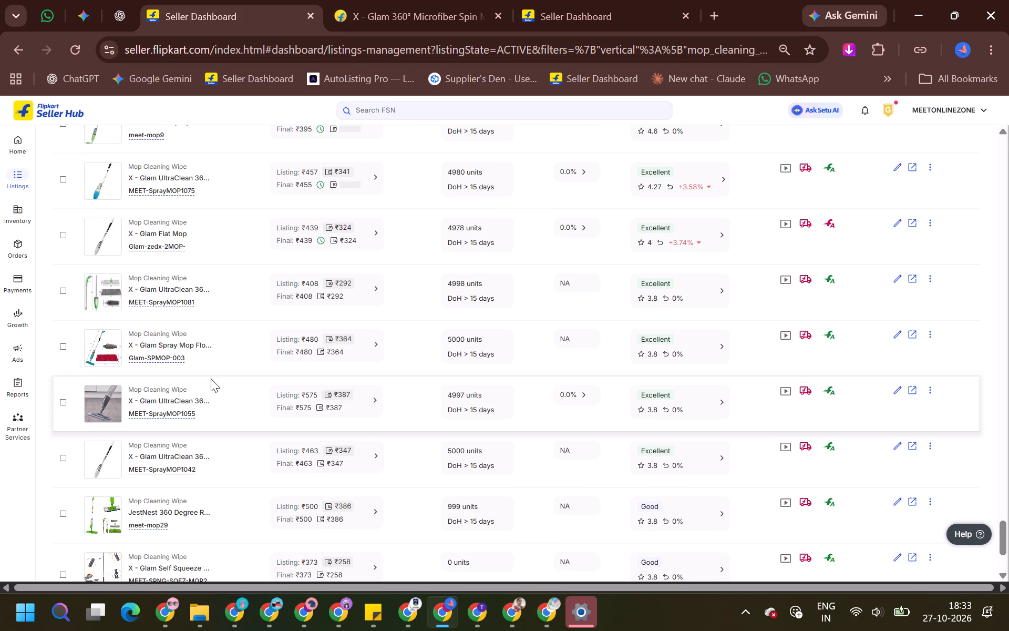
scroll(211, 379, up, 1)
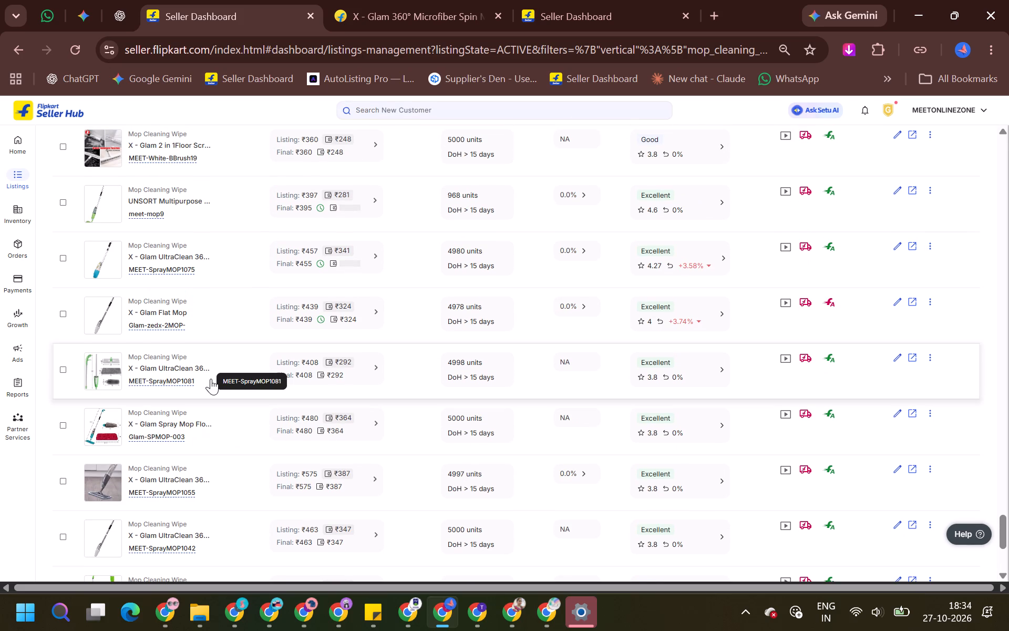
scroll(219, 304, up, 2)
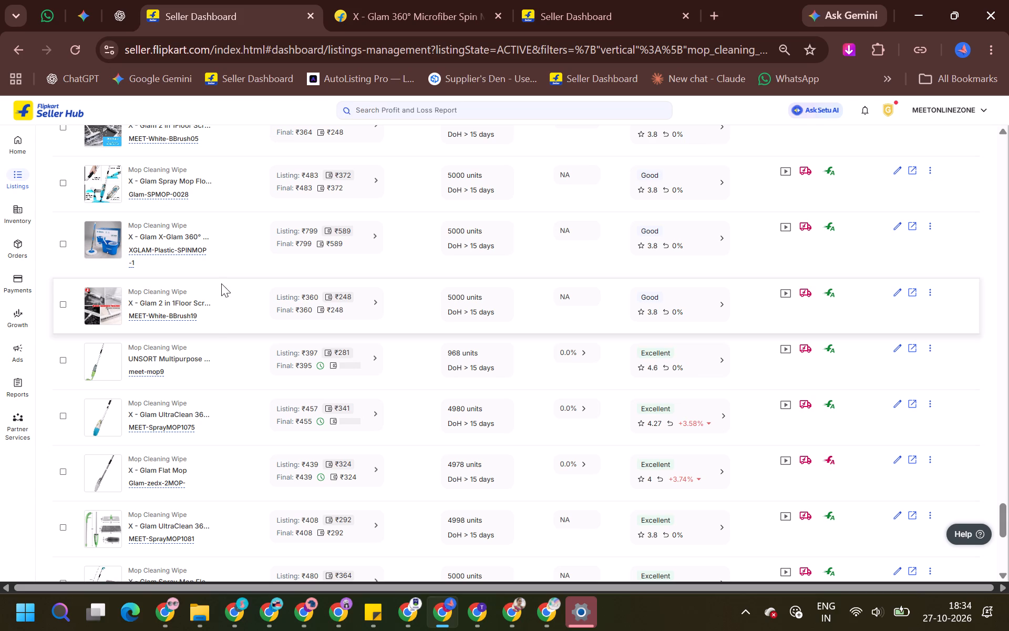
Search the listings for SPINMOP, using the text copied from the SKU XGLAM-Plastic-SPINMOP-1.
drag(212, 265, 183, 250)
drag(225, 269, 223, 269)
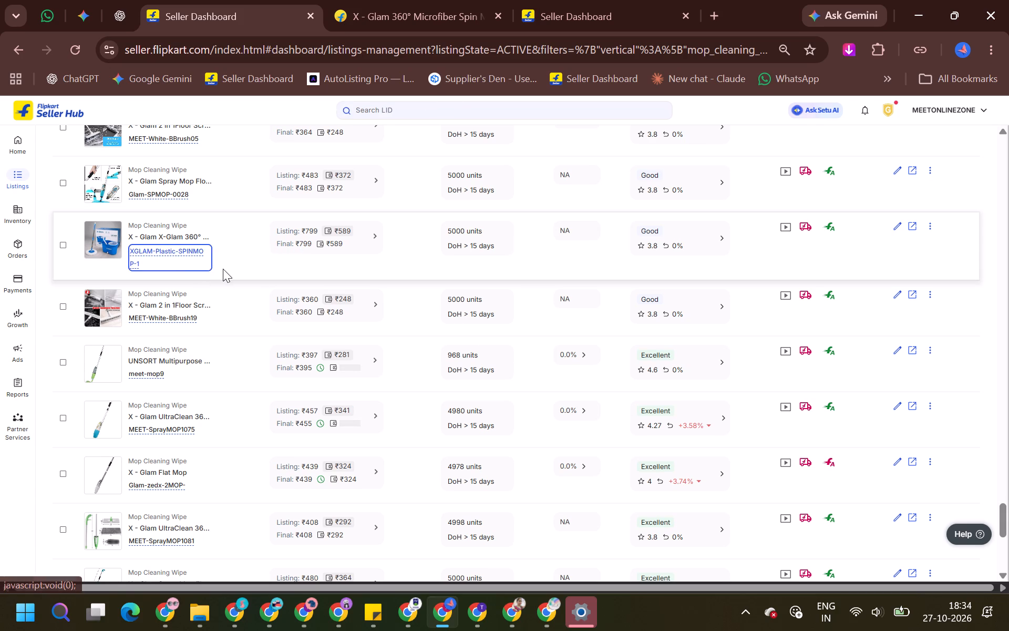
drag(223, 269, 177, 249)
key(ctrl+c)
key(ctrl+c)
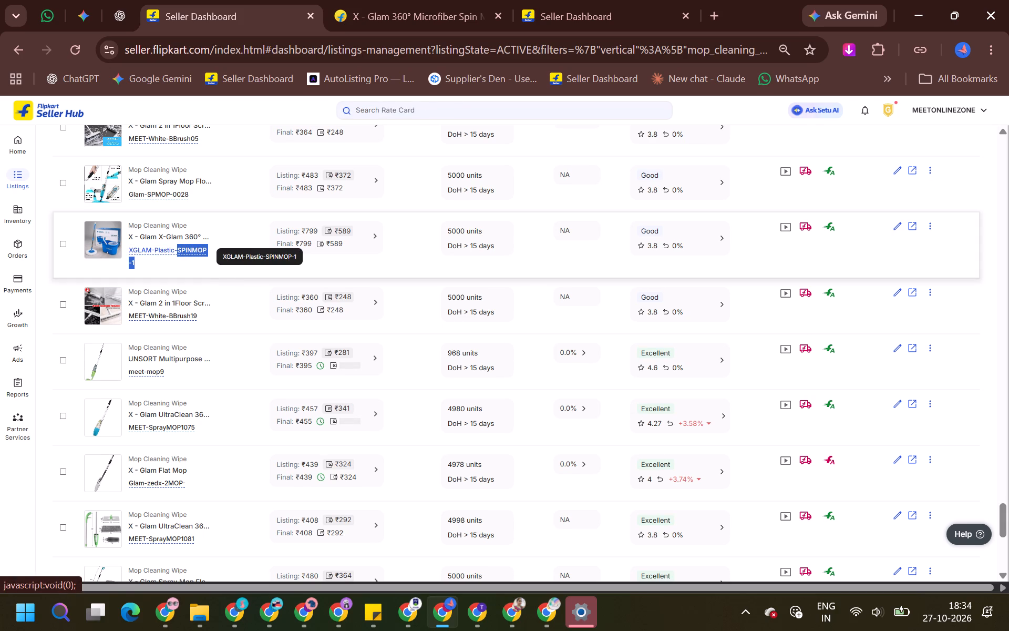
key(ctrl+c)
drag(177, 249, 181, 250)
scroll(397, 206, up, 4)
click(444, 108)
key(ctrl+v)
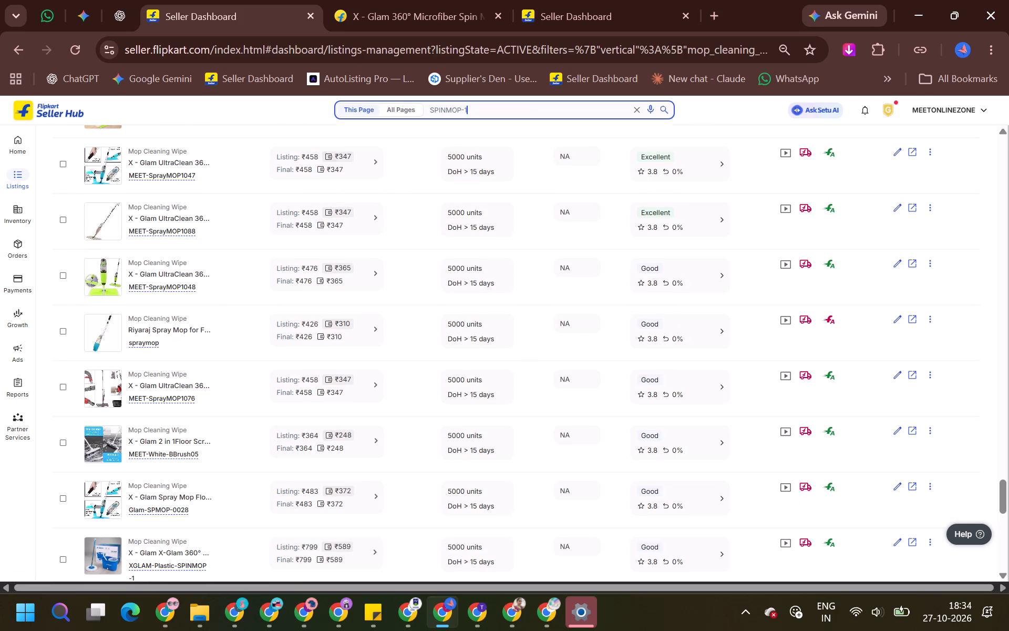
key(BackSpace)
key(BackSpace)
key(Return)
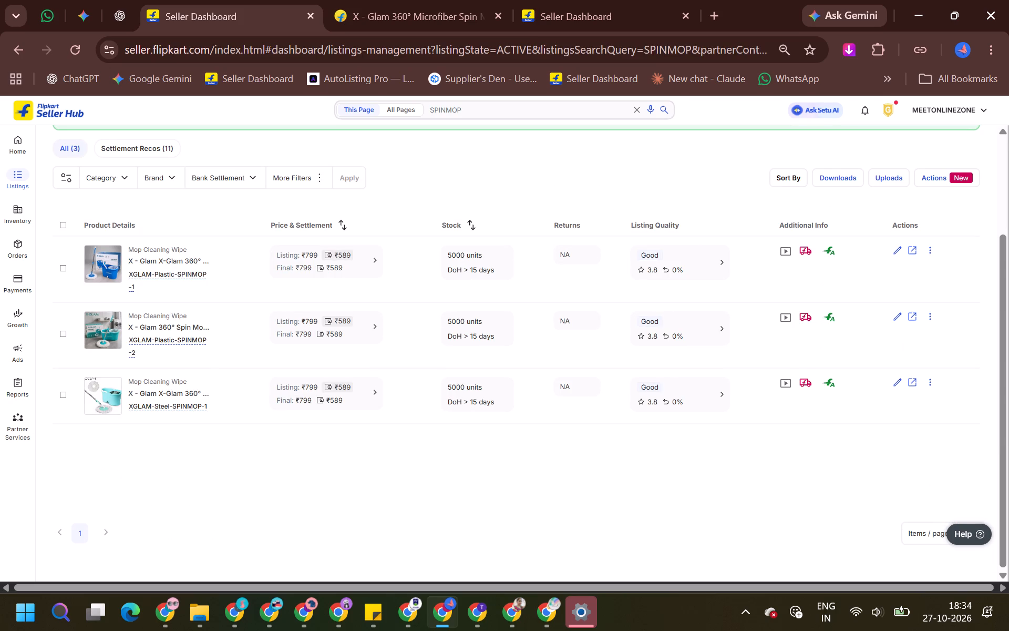
Set the stock of the spin mop listing XGLAM-Plastic-SPINMOP-1 to 0 units.
click(505, 265)
triple_click(554, 237)
click(554, 237)
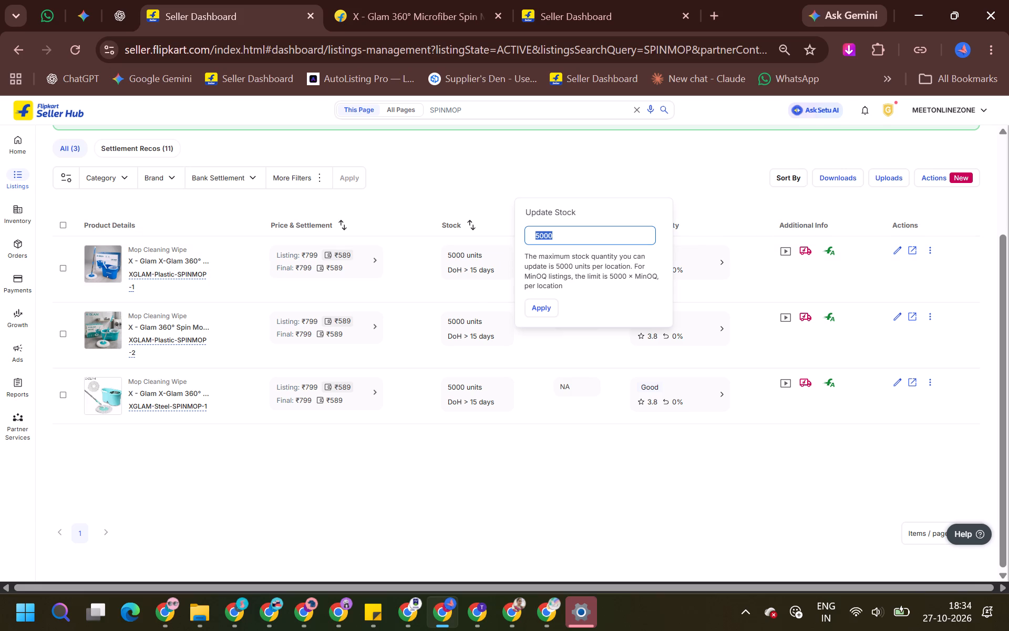
key(0)
key(Return)
Set the stock of the spin mop listing XGLAM-Plastic-SPINMOP-2 to 0 units.
click(507, 323)
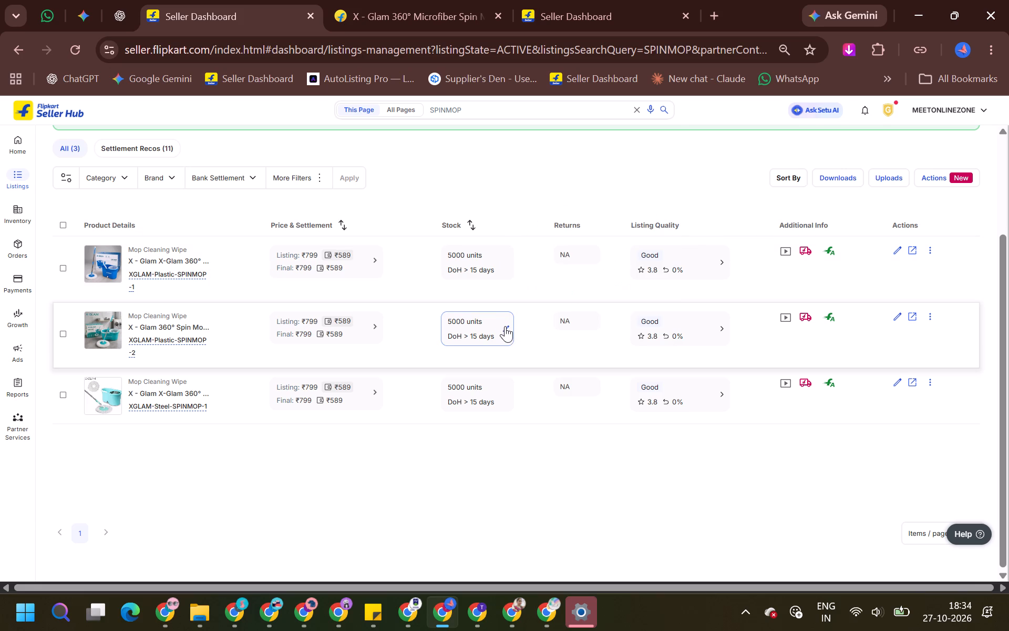
click(505, 326)
triple_click(535, 307)
key(0)
key(Return)
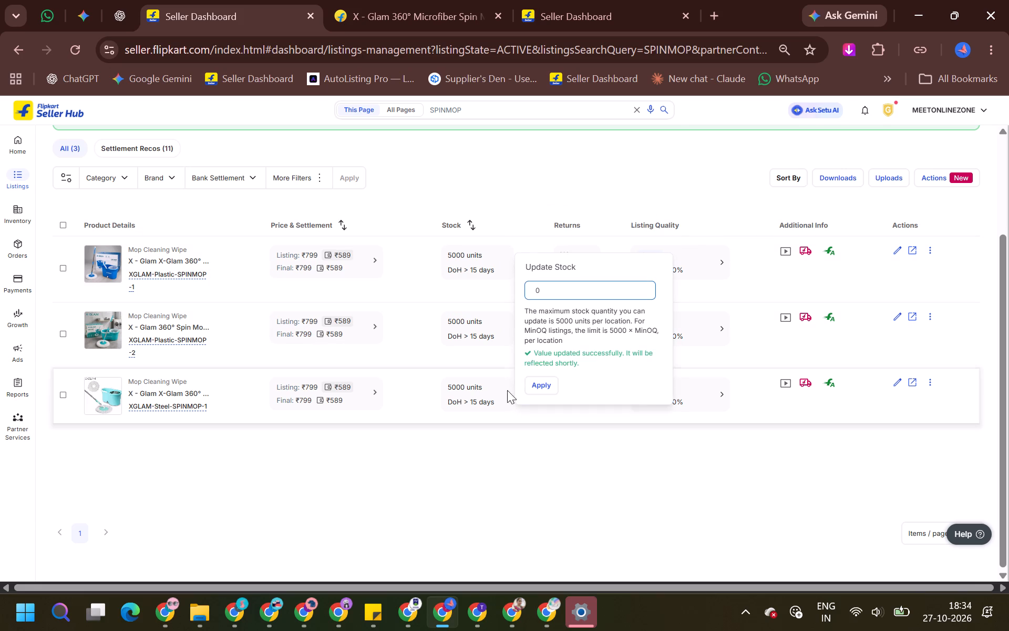
Set the stock of the spin mop listing XGLAM-Steel-SPINMOP-1 to 0 units and close the stock editor.
click(505, 392)
click(505, 392)
double_click(532, 373)
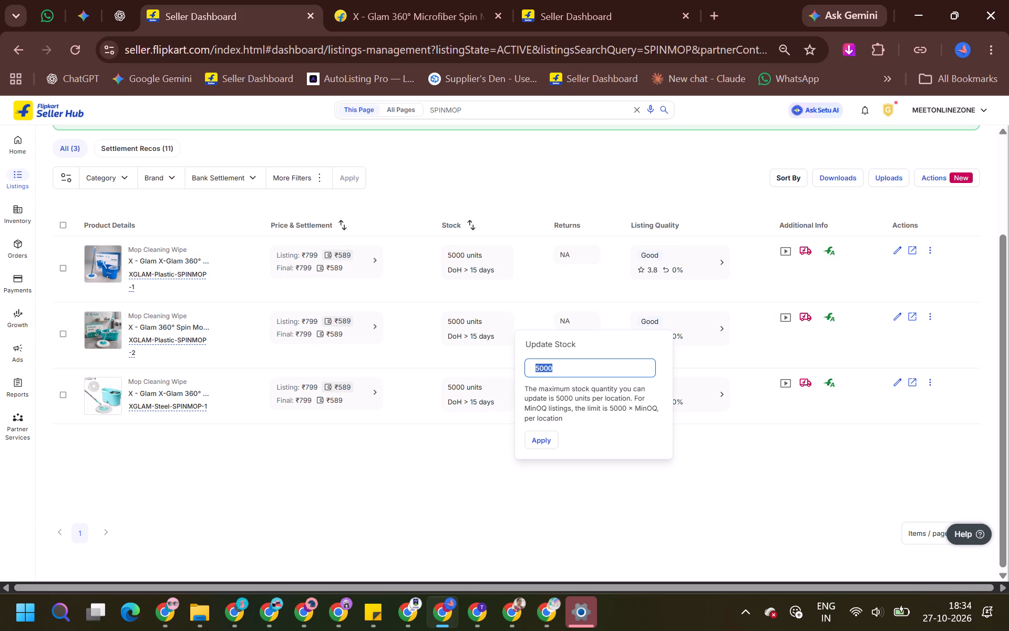
key(0)
key(Return)
click(430, 458)
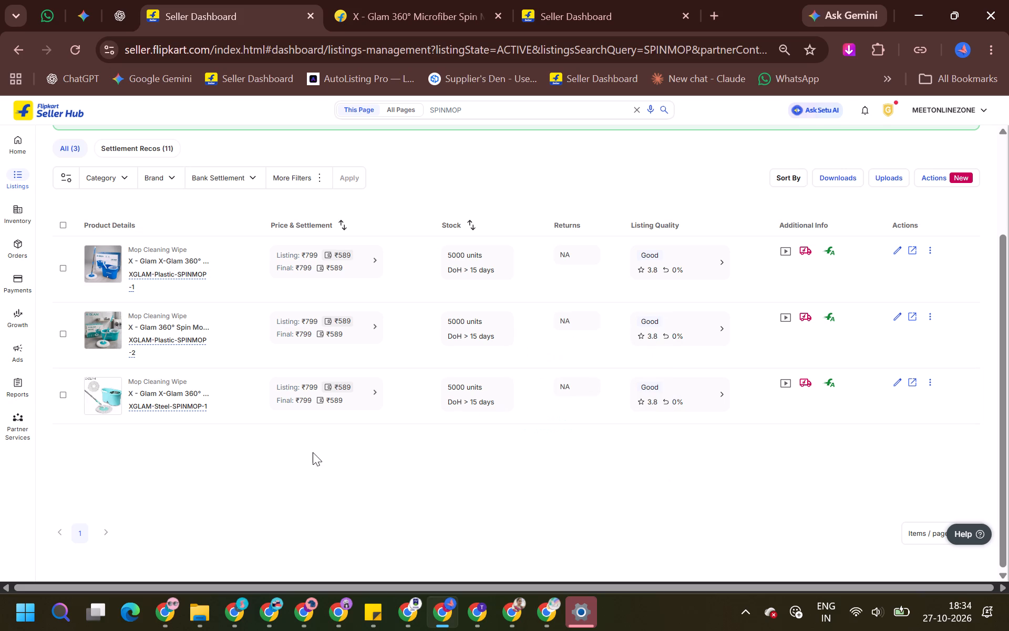
scroll(297, 429, up, 2)
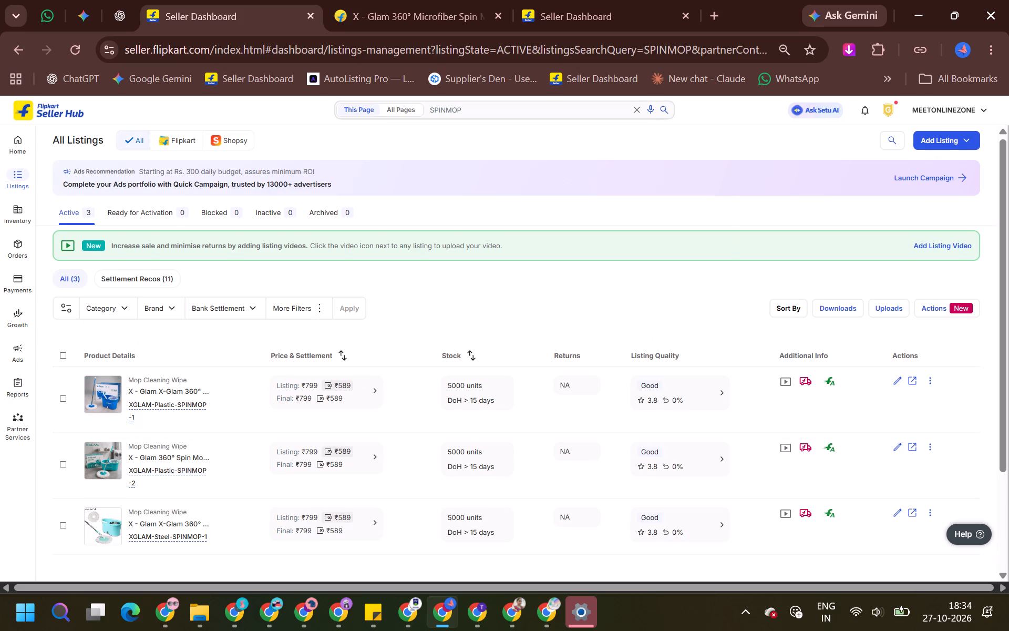
Clear the SPINMOP search and filter the active listings to the Mop Cleaning Wipe category.
click(634, 110)
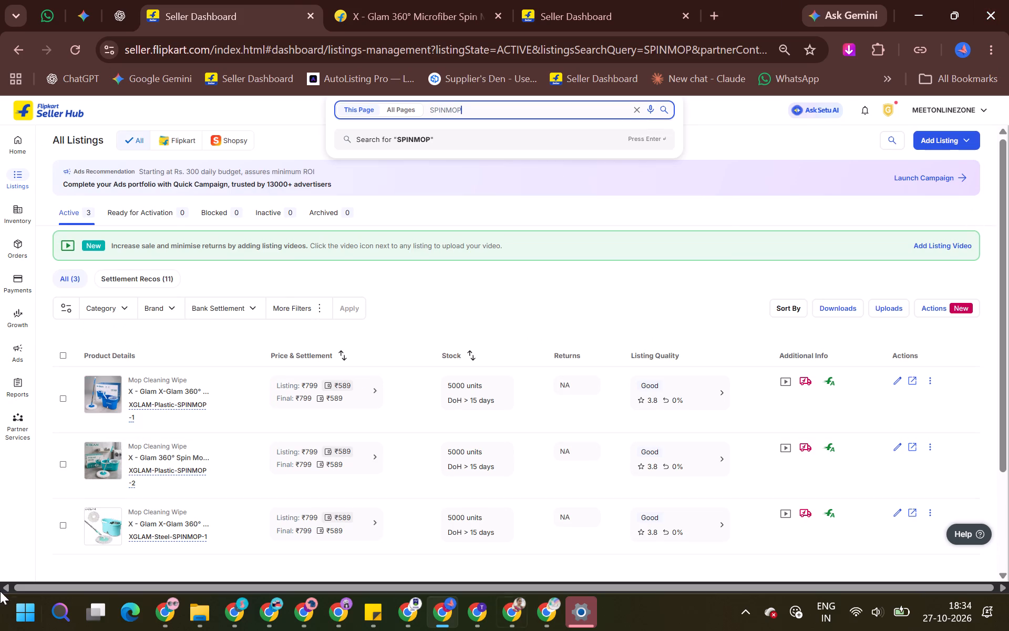
click(639, 113)
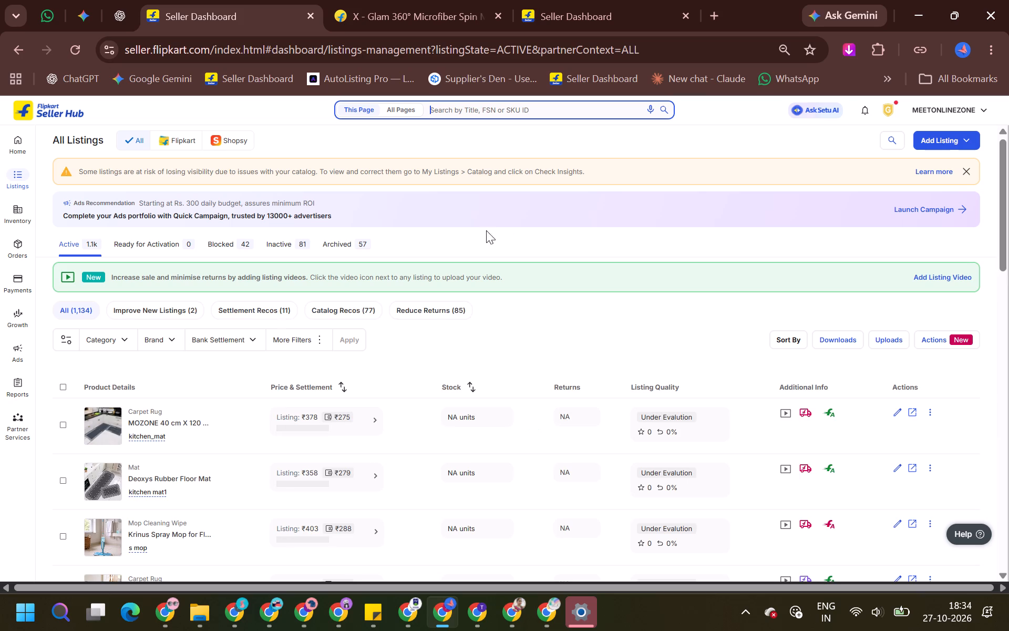
click(125, 345)
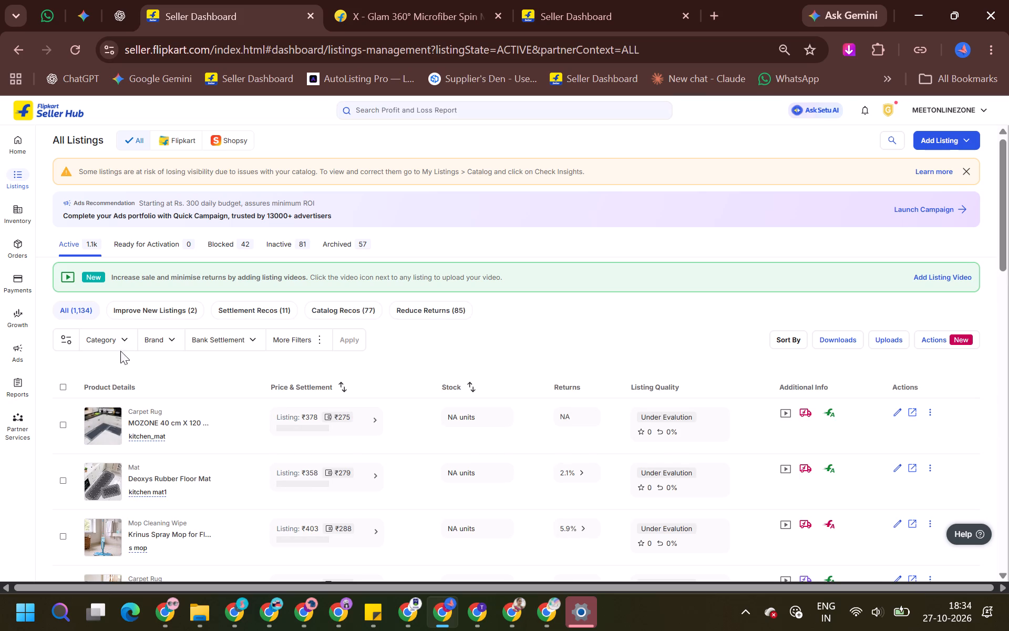
click(120, 342)
click(123, 461)
click(128, 463)
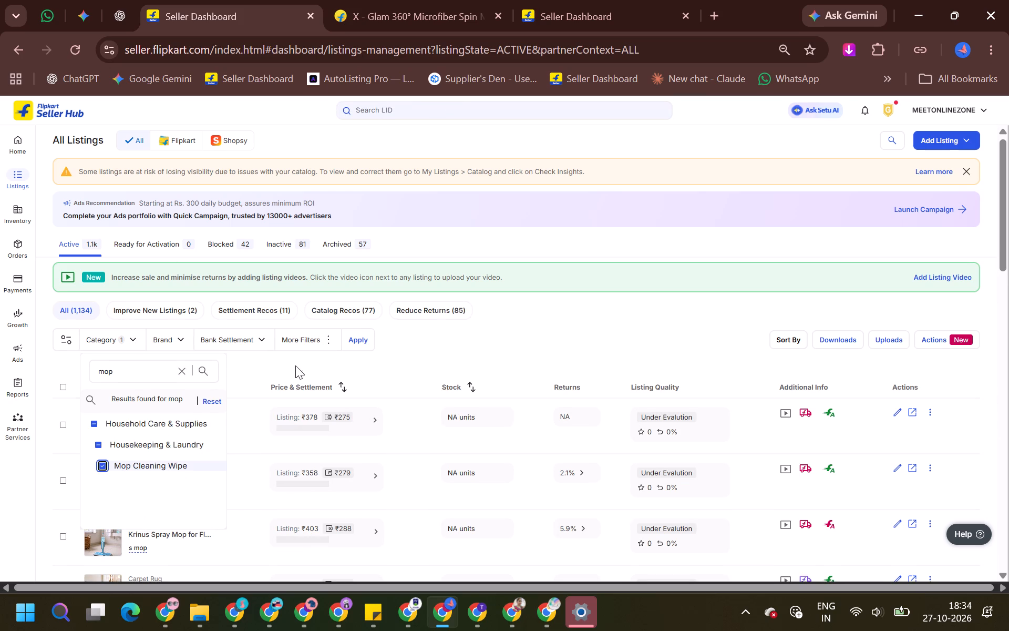
click(358, 345)
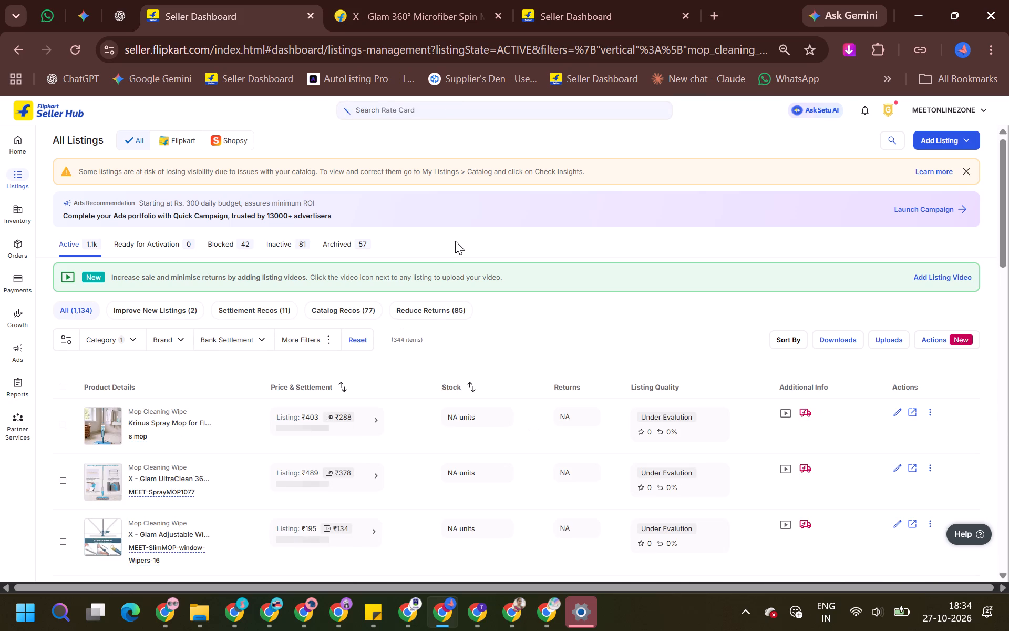
Increase the number of items shown per page in the filtered mop listings.
scroll(436, 261, down, 2)
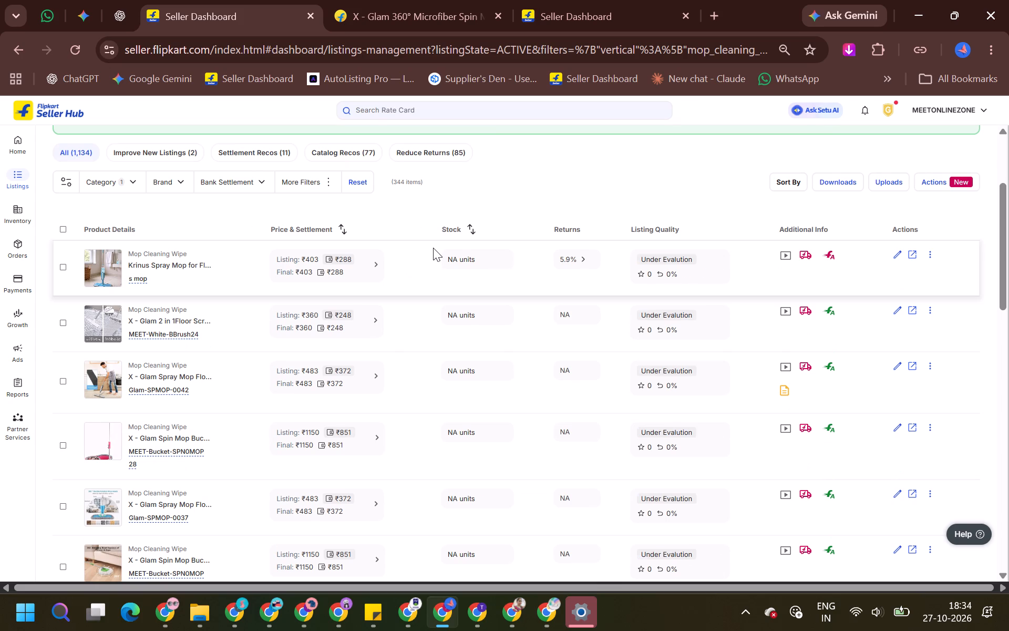
scroll(276, 296, down, 6)
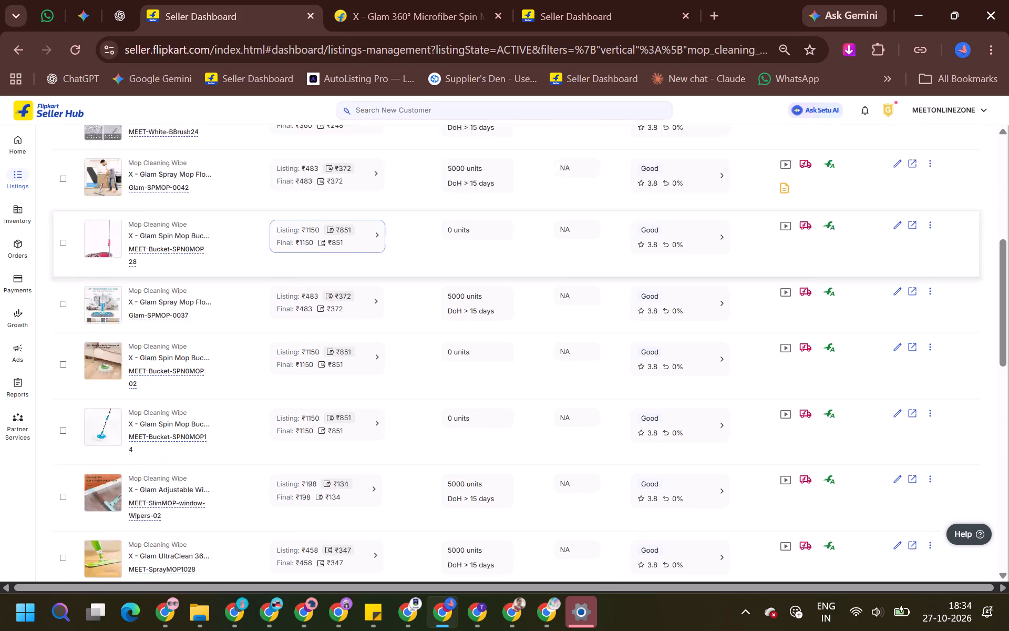
scroll(276, 296, down, 6)
scroll(276, 296, up, 1)
scroll(276, 296, down, 11)
click(932, 537)
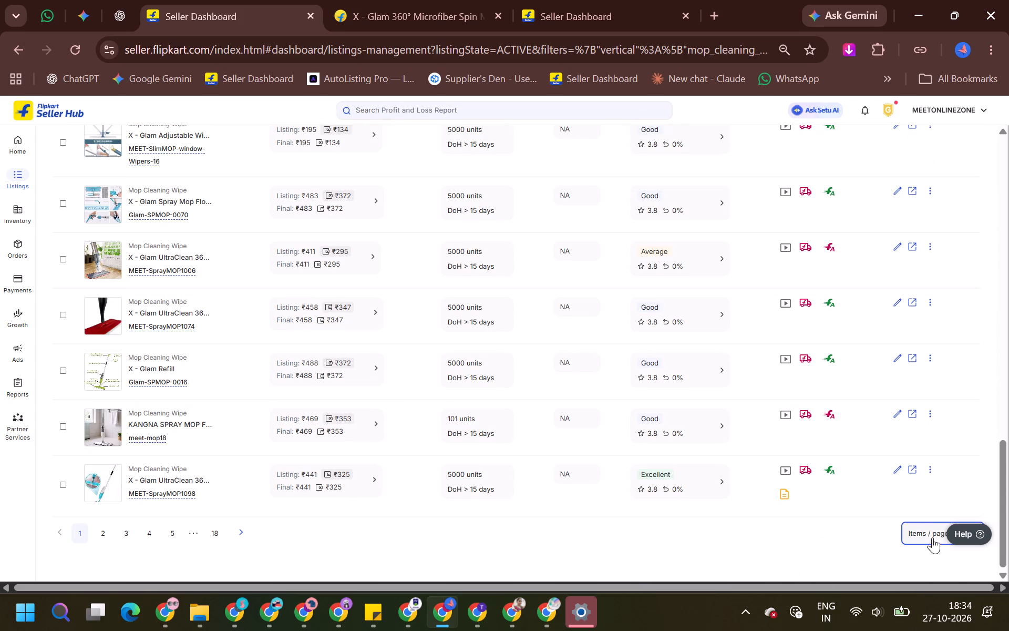
click(924, 508)
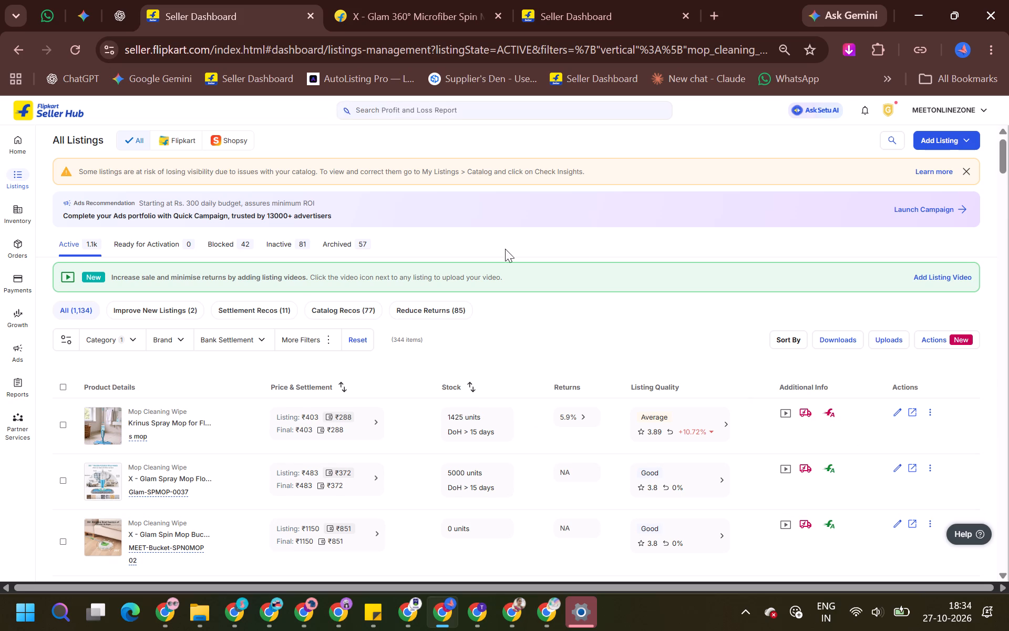
Filter the mop listings by bank settlement, with both the minimum and the maximum set to 851.
scroll(478, 251, down, 1)
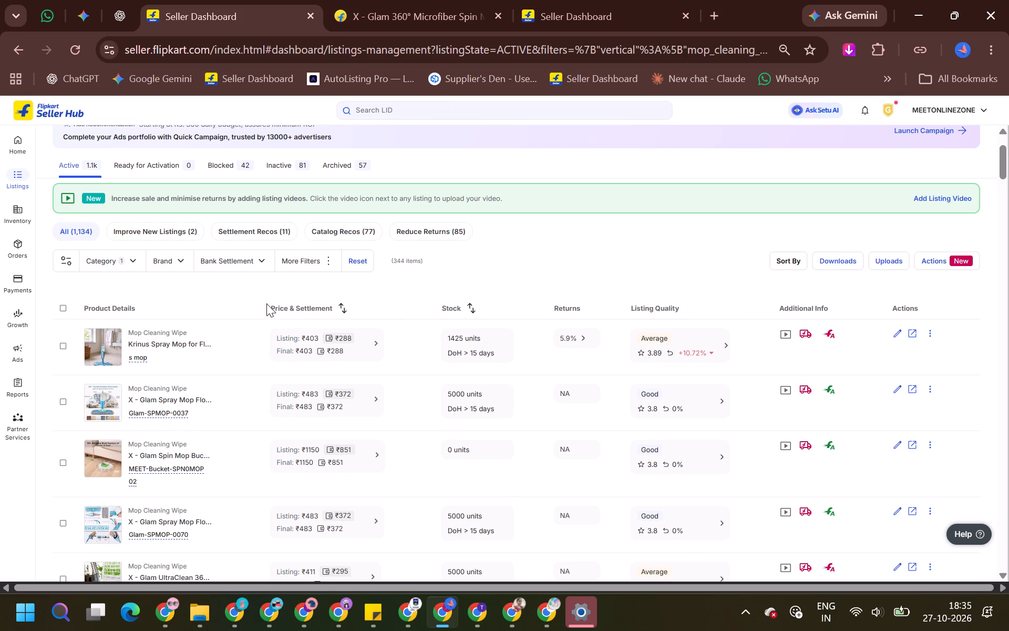
scroll(266, 303, down, 1)
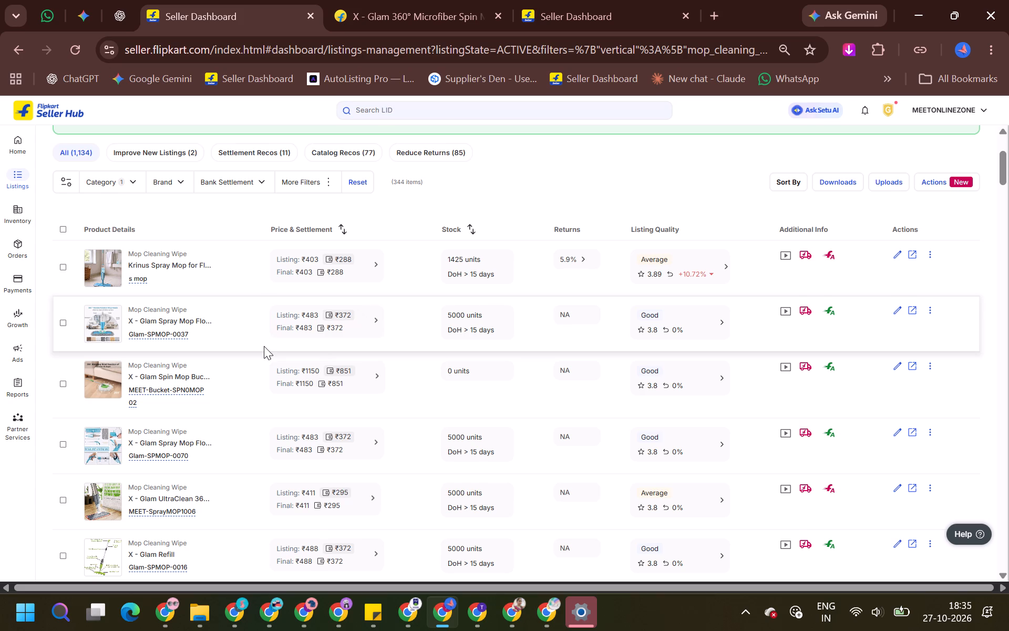
scroll(264, 346, down, 1)
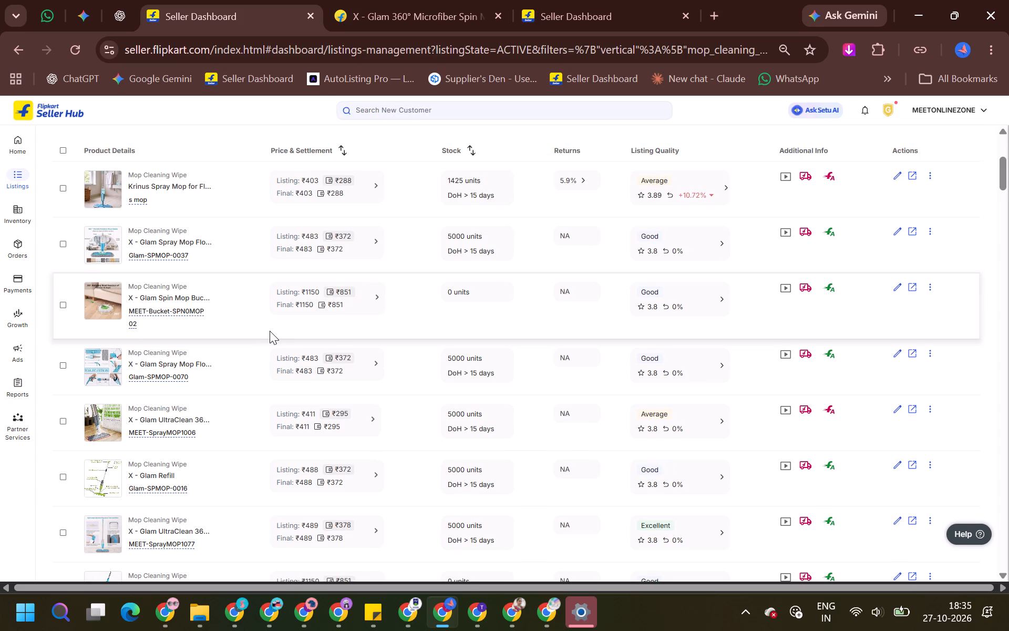
scroll(270, 331, up, 1)
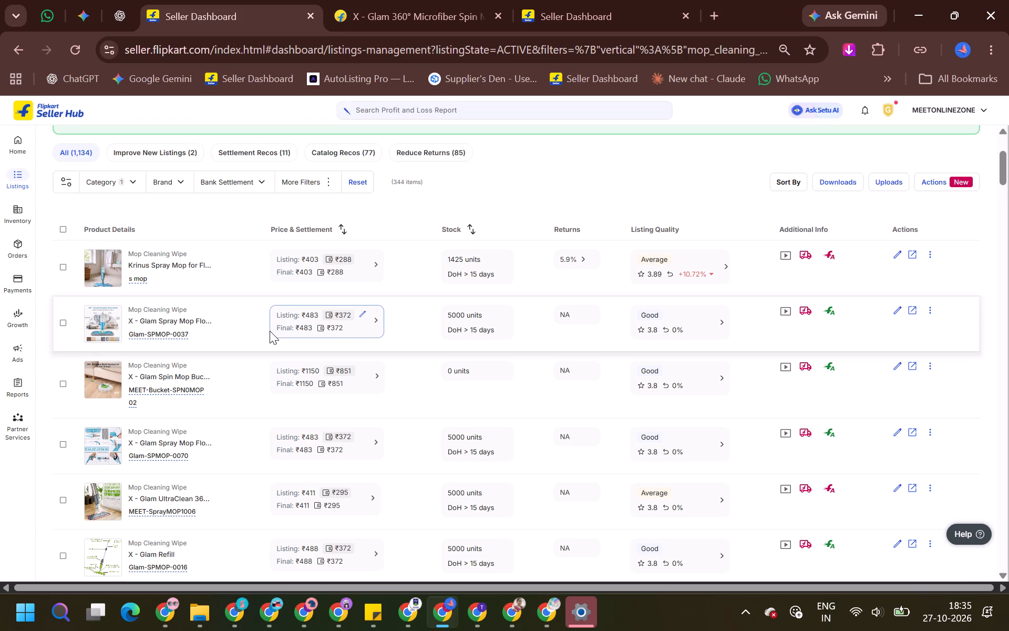
scroll(270, 334, up, 2)
click(258, 337)
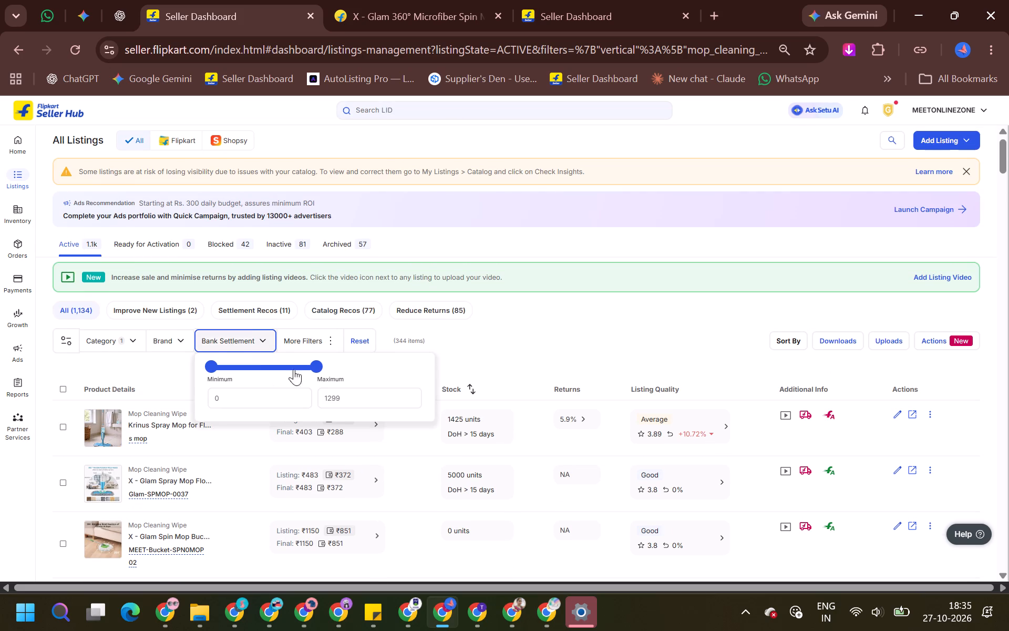
double_click(330, 393)
text(851)
double_click(239, 384)
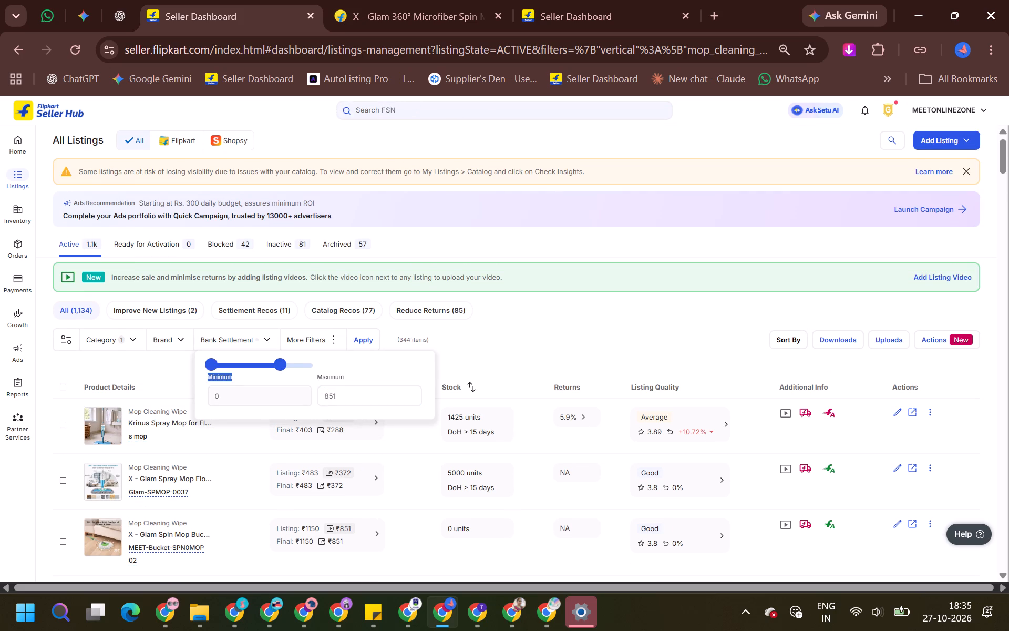
double_click(244, 391)
text(851)
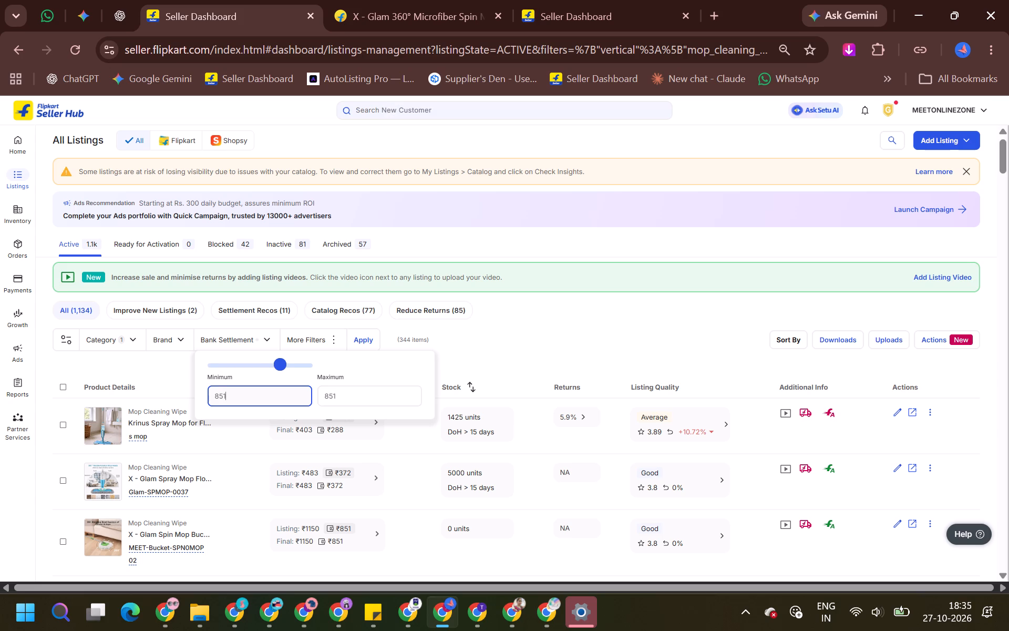
key(Return)
click(353, 343)
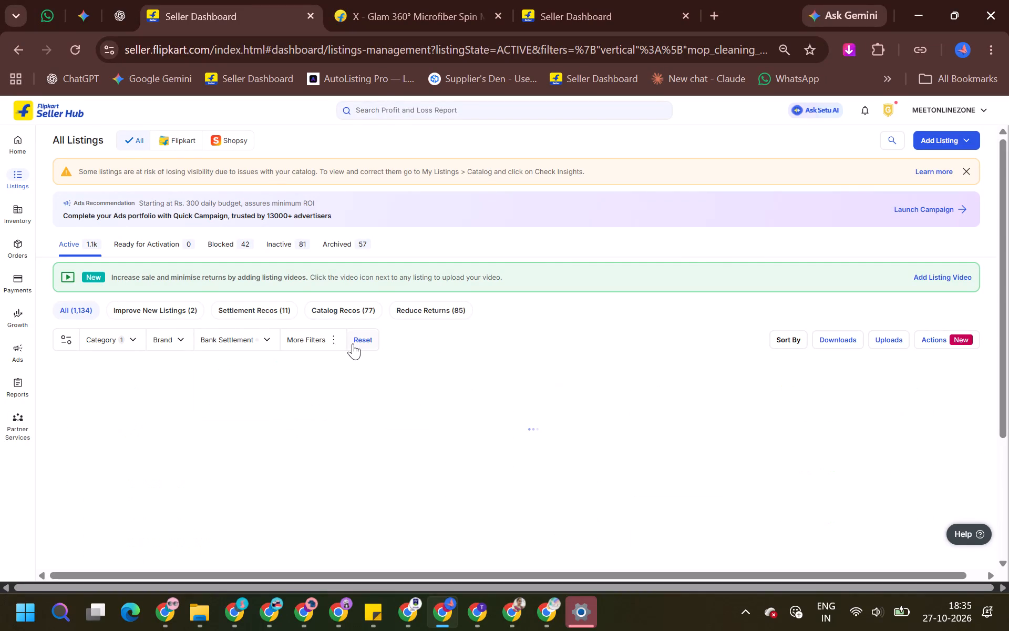
Set the stock of the bucket spin mop listing MEET-Bucket-SPN0MOP29 to 0 units.
scroll(507, 239, down, 3)
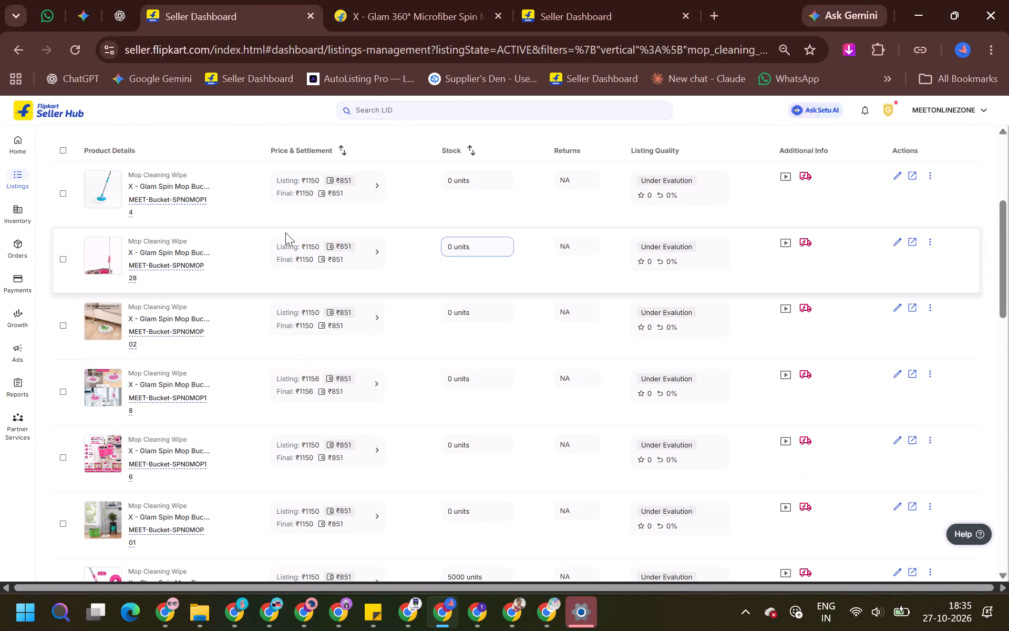
scroll(459, 245, down, 3)
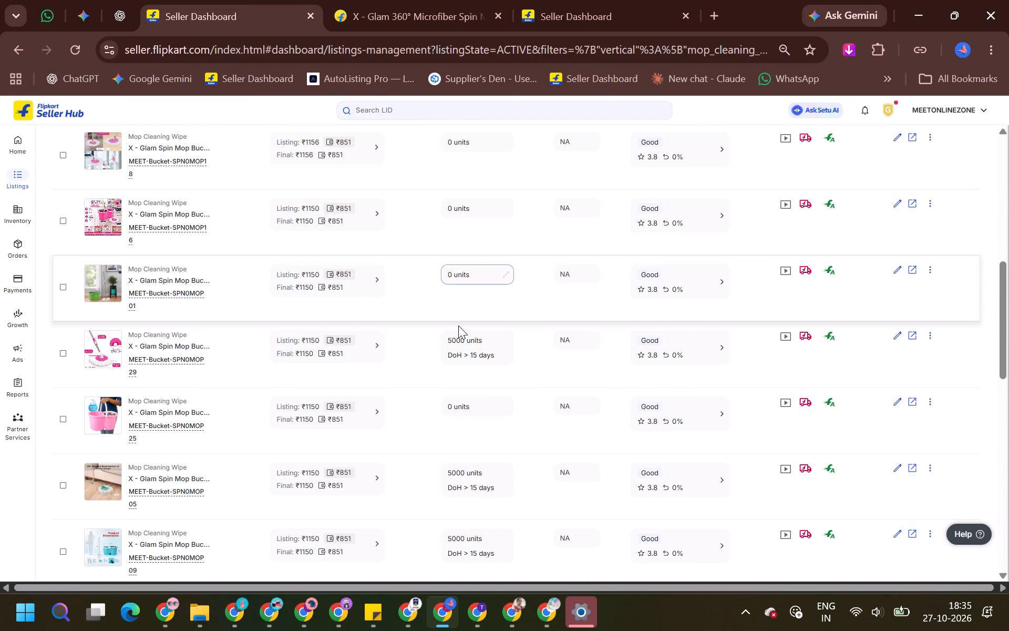
click(502, 353)
click(505, 344)
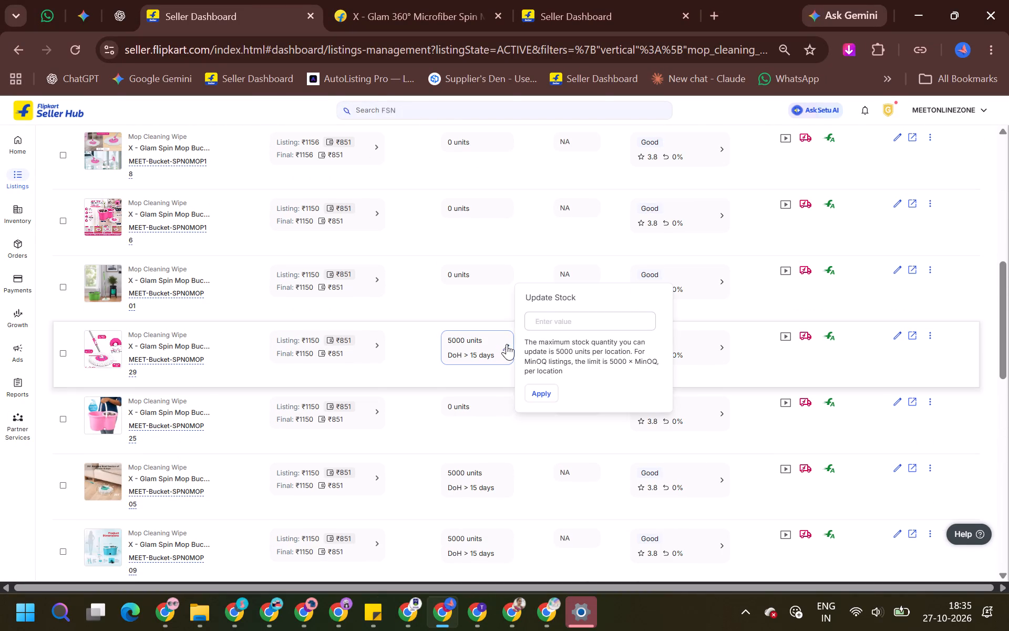
double_click(541, 321)
key(0)
key(Return)
key(bracketright)
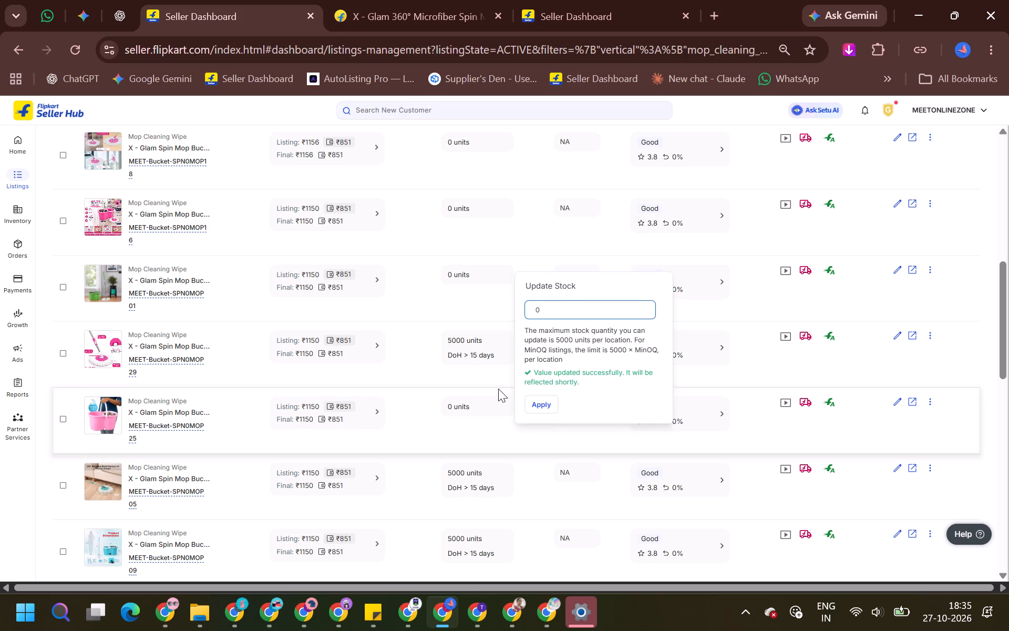
Set the stock of the bucket spin mop listing MEET-Bucket-SPN0MOP05 to 0 units.
scroll(497, 389, down, 2)
click(509, 325)
click(508, 324)
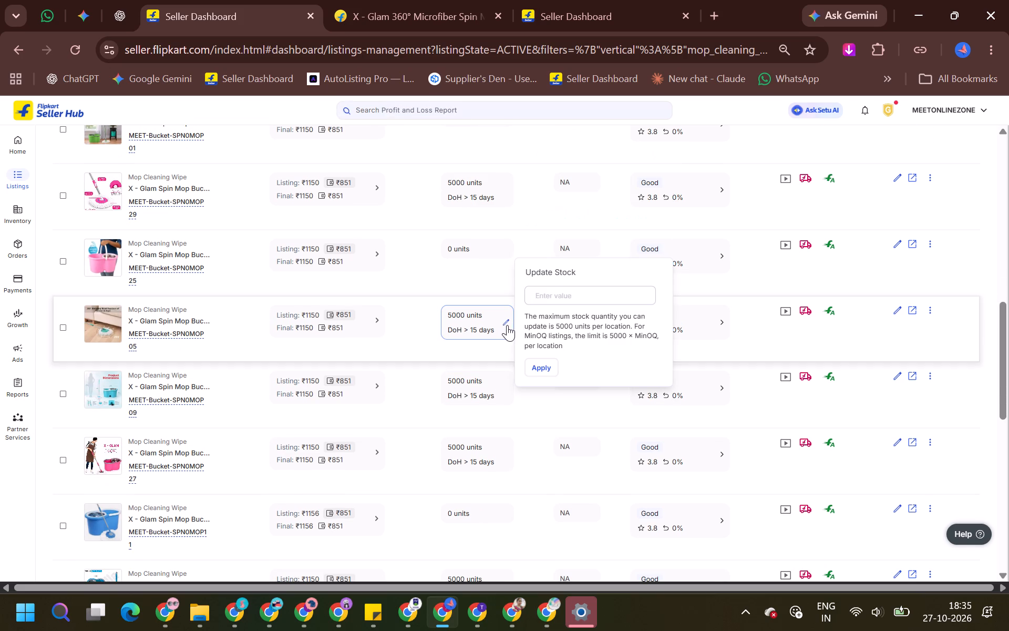
triple_click(549, 302)
key(0)
key(Return)
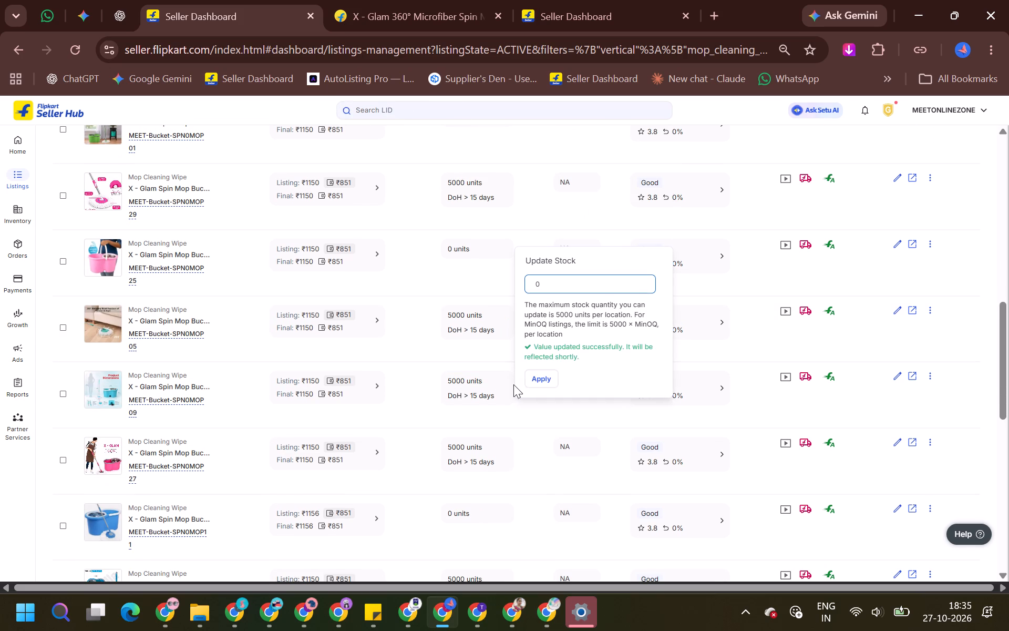
Set the stock of the bucket spin mop listing MEET-Bucket-SPN0MOP09 to 0 units.
scroll(513, 384, down, 1)
click(513, 323)
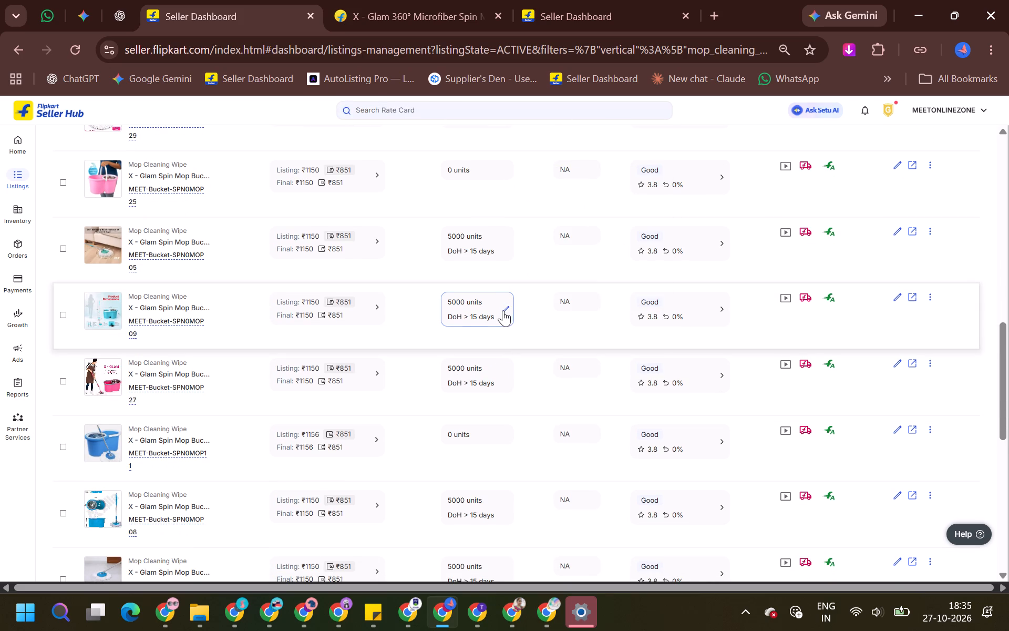
click(503, 310)
double_click(552, 286)
key(minus)
click(552, 286)
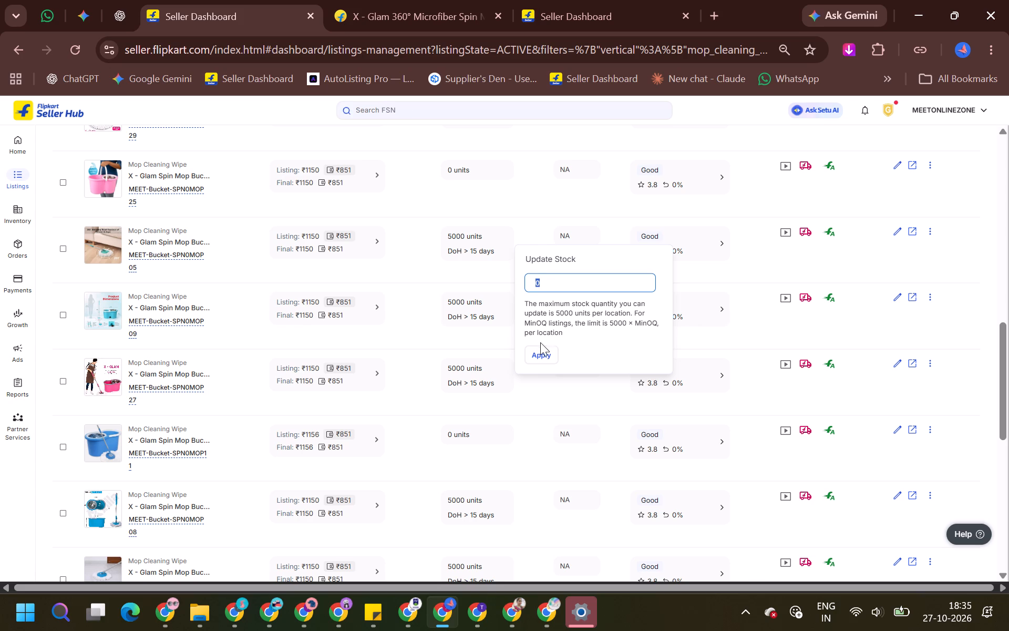
click(542, 353)
Set the stock of the bucket spin mop listing MEET-Bucket-SPN0MOP27 to 0 units.
scroll(439, 392, down, 2)
click(511, 242)
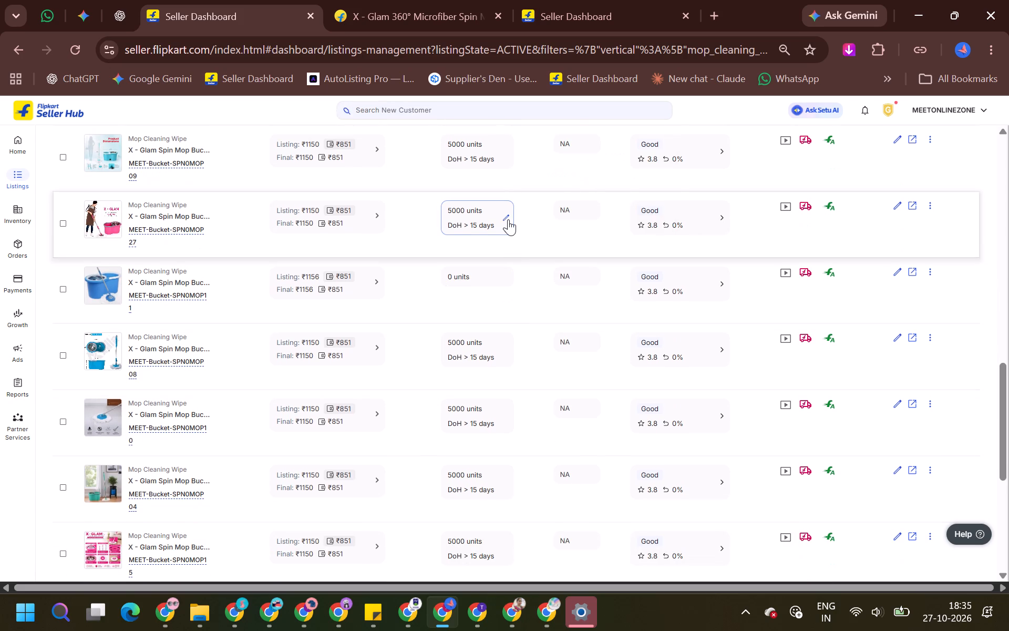
click(508, 219)
double_click(537, 192)
key(minus)
click(545, 264)
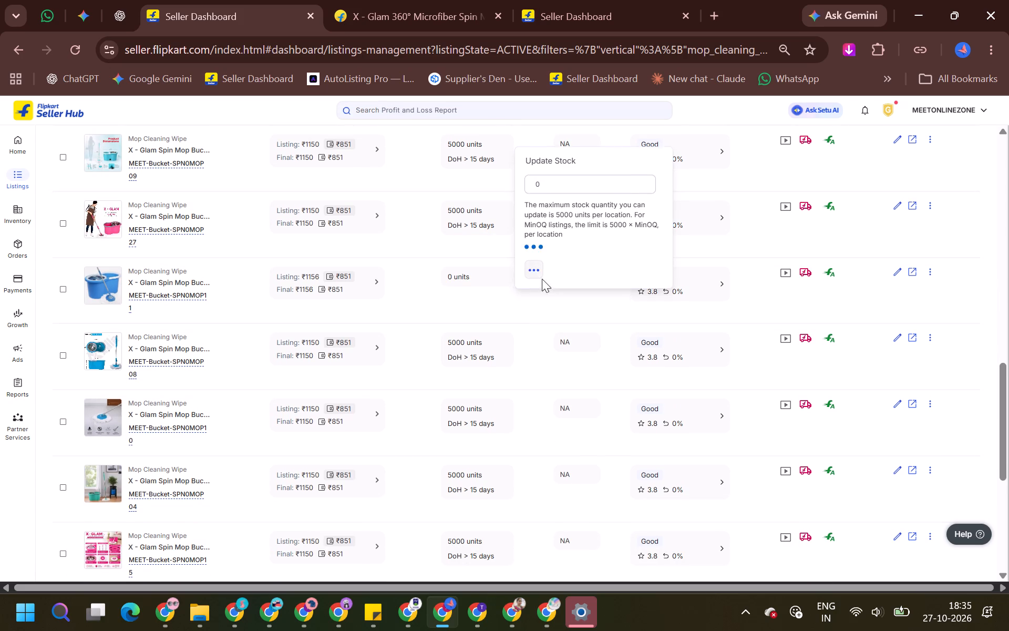
Set the stock of the bucket spin mop listing MEET-Bucket-SPN0MOP08 to 0 units.
click(513, 351)
click(505, 352)
double_click(539, 321)
key(minus)
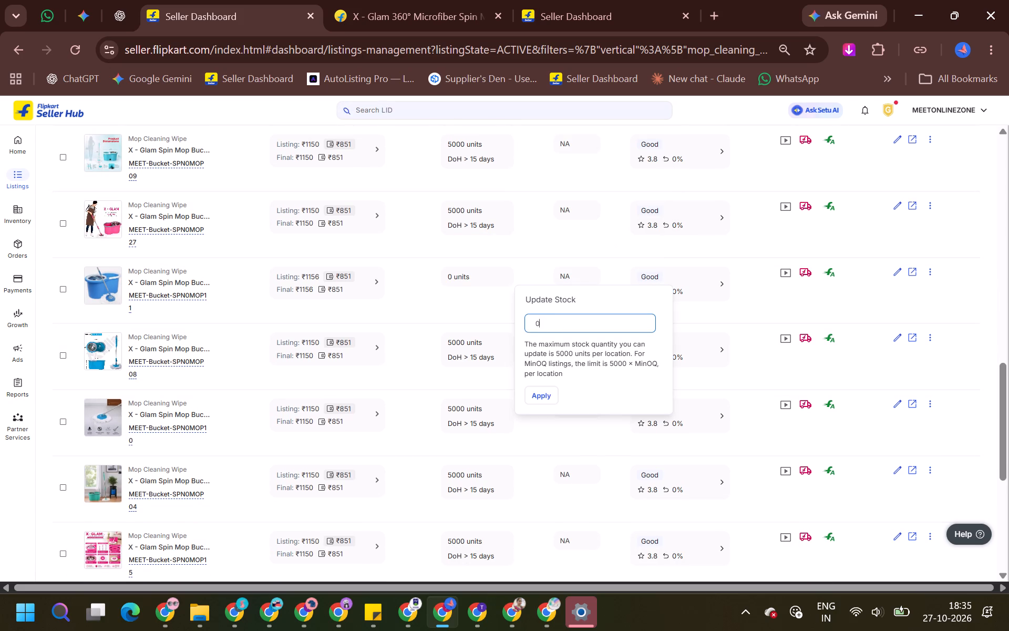
key(apostrophe)
key(Return)
Set the stock of the bucket spin mop listing MEET-Bucket-SPN0MOP10 to 0 units and close the stock editor.
click(499, 414)
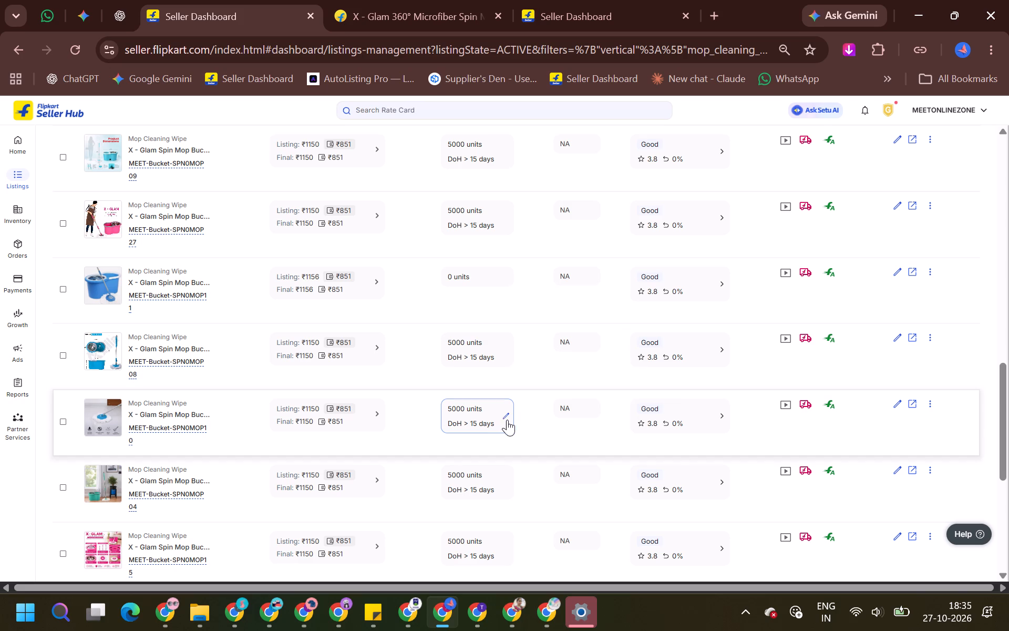
click(507, 420)
double_click(538, 387)
key(minus)
key(Return)
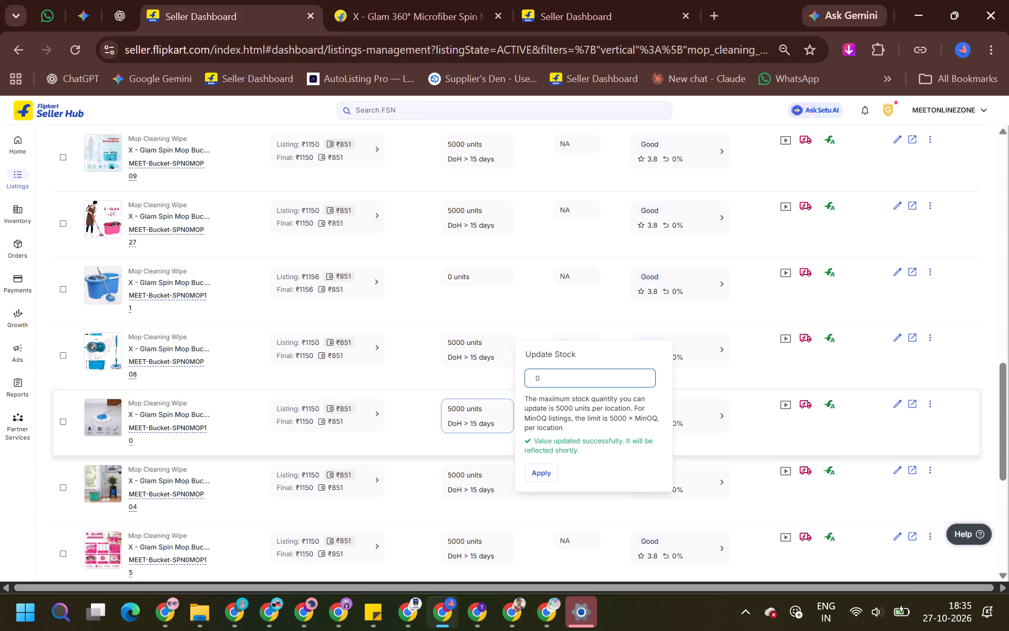
scroll(480, 420, down, 1)
click(418, 357)
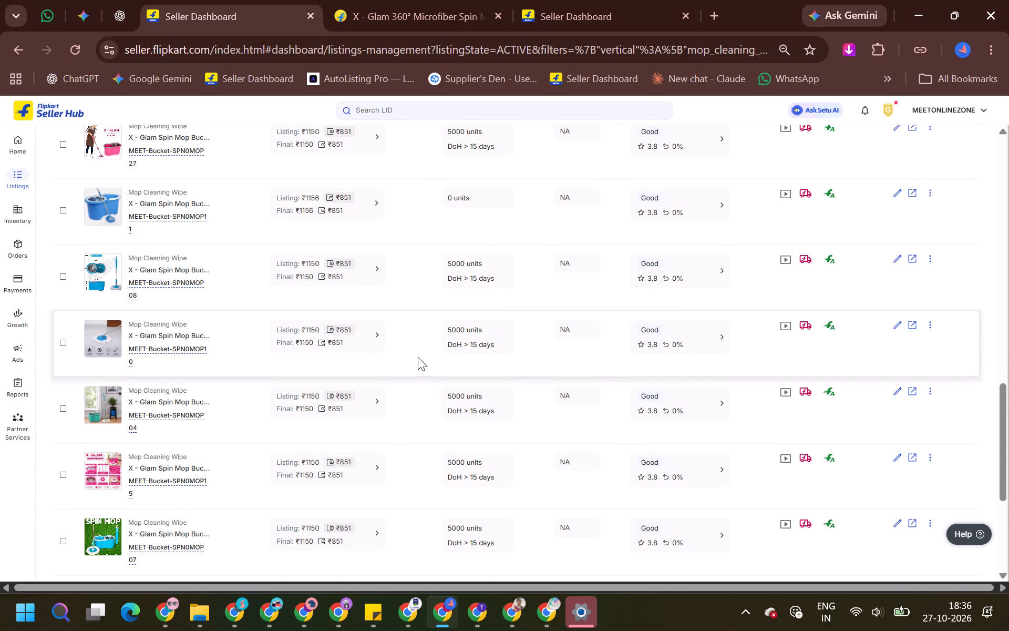
Switch to the SIKAAMI seller account's browser window and close its empty new tabs.
click(170, 625)
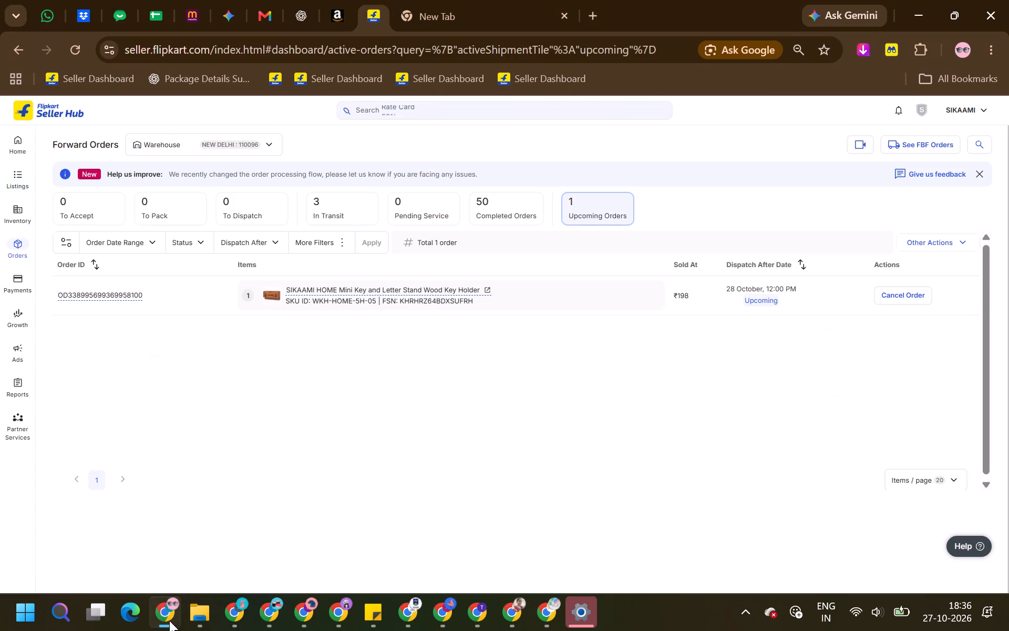
key(ctrl+t)
key(ctrl+r)
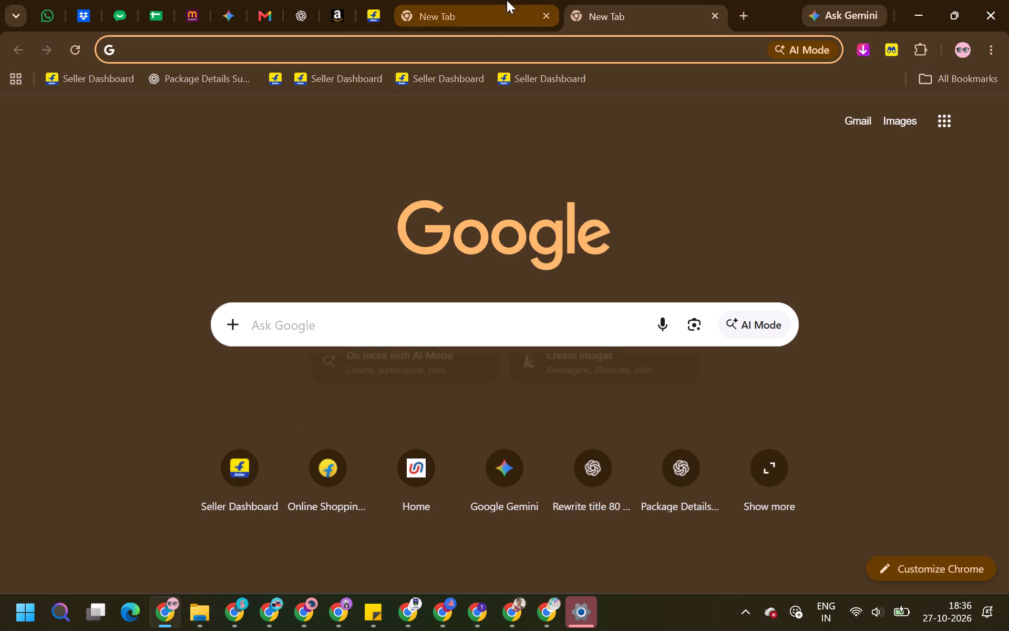
double_click(544, 16)
click(542, 13)
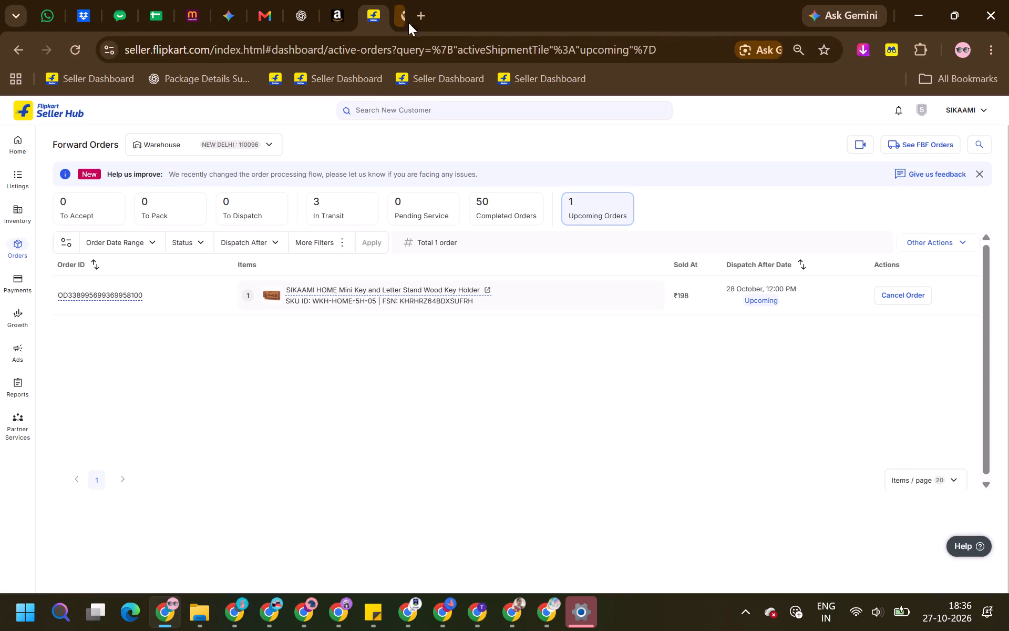
Reload the upcoming orders page of the SIKAAMI account.
click(370, 18)
click(85, 56)
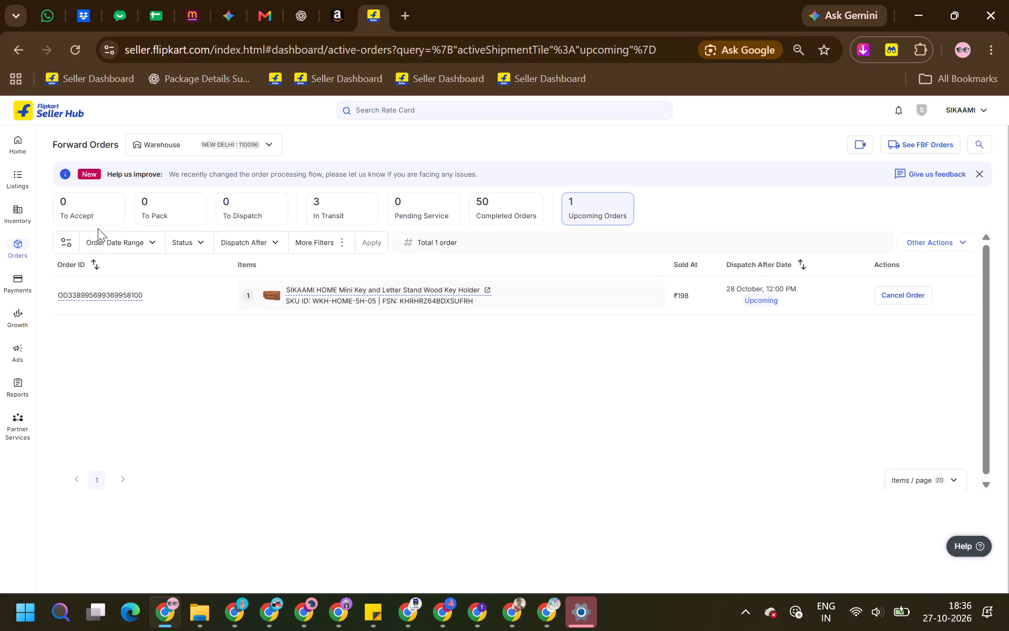
Open the SIKAAMI account's active listings and look over their prices and stock.
click(13, 180)
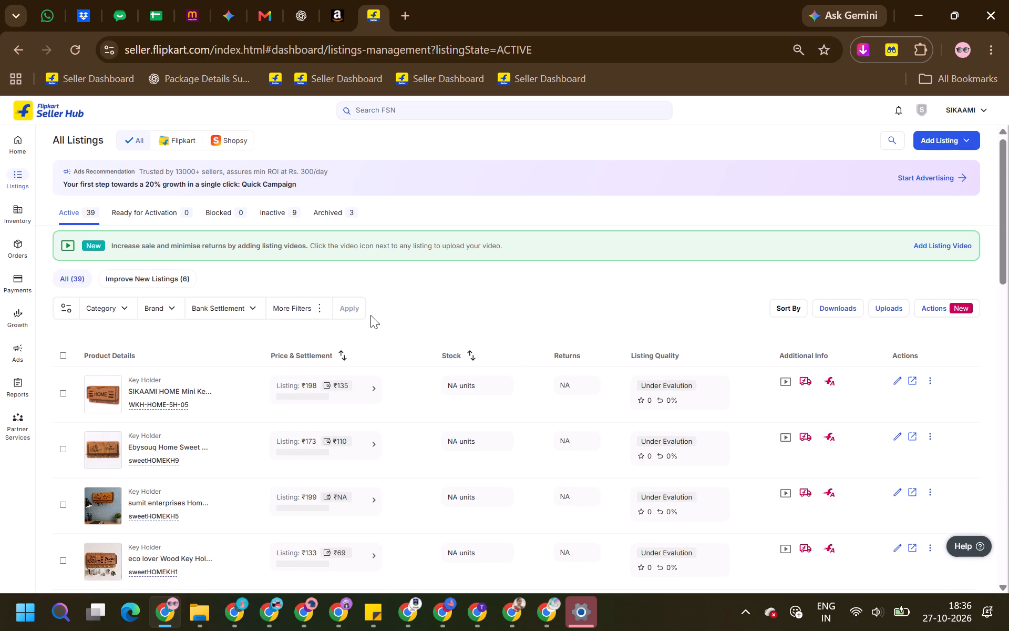
scroll(370, 315, down, 1)
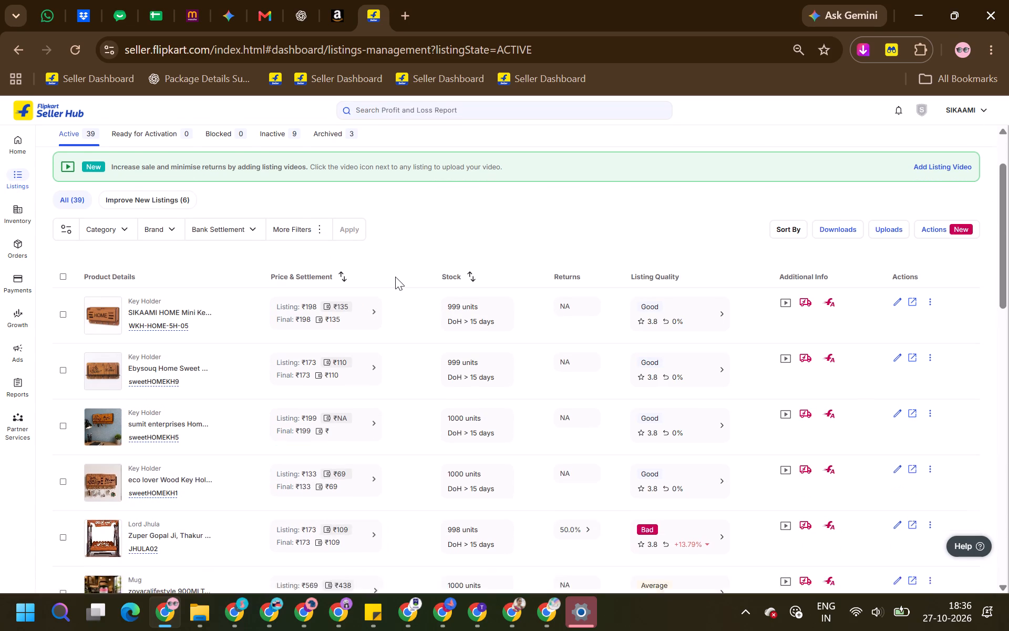
scroll(395, 277, up, 2)
Open the SIKAAMI account's payments overview and review the upcoming and previous payments.
click(7, 285)
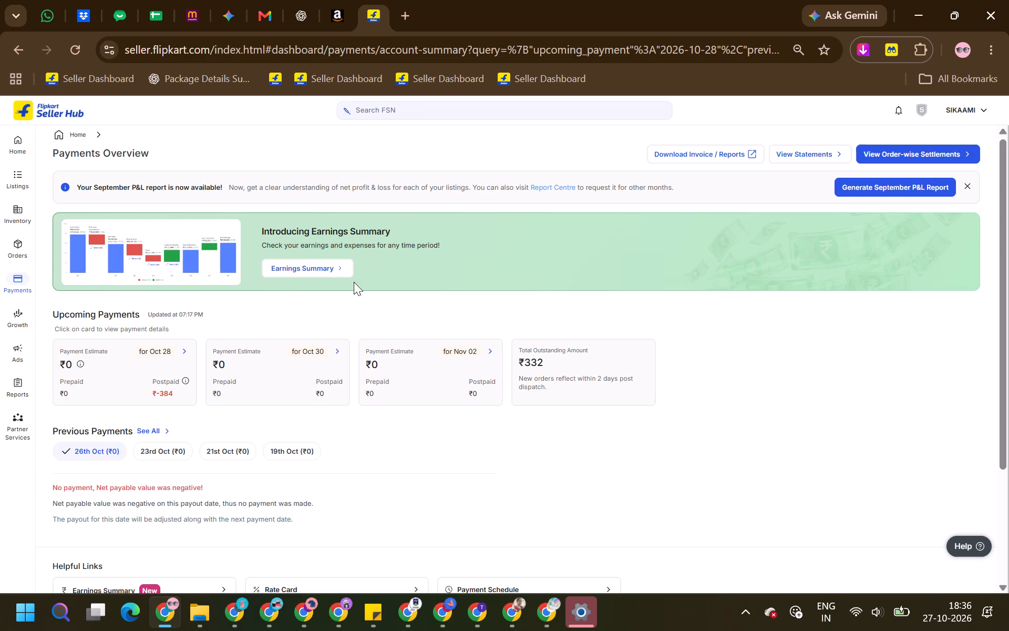
scroll(363, 324, down, 5)
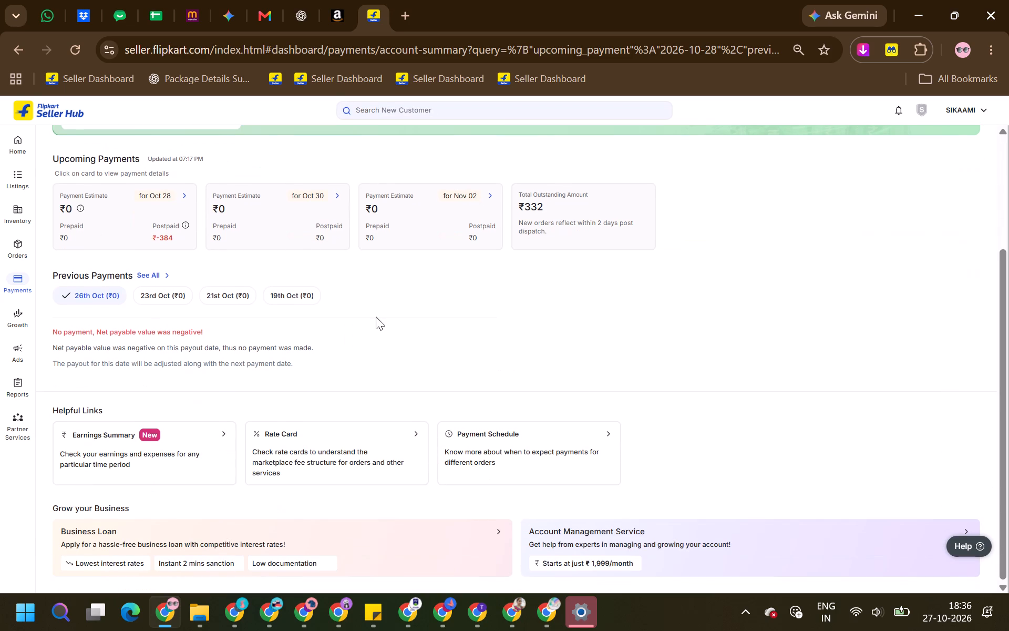
scroll(376, 317, down, 4)
scroll(380, 316, up, 3)
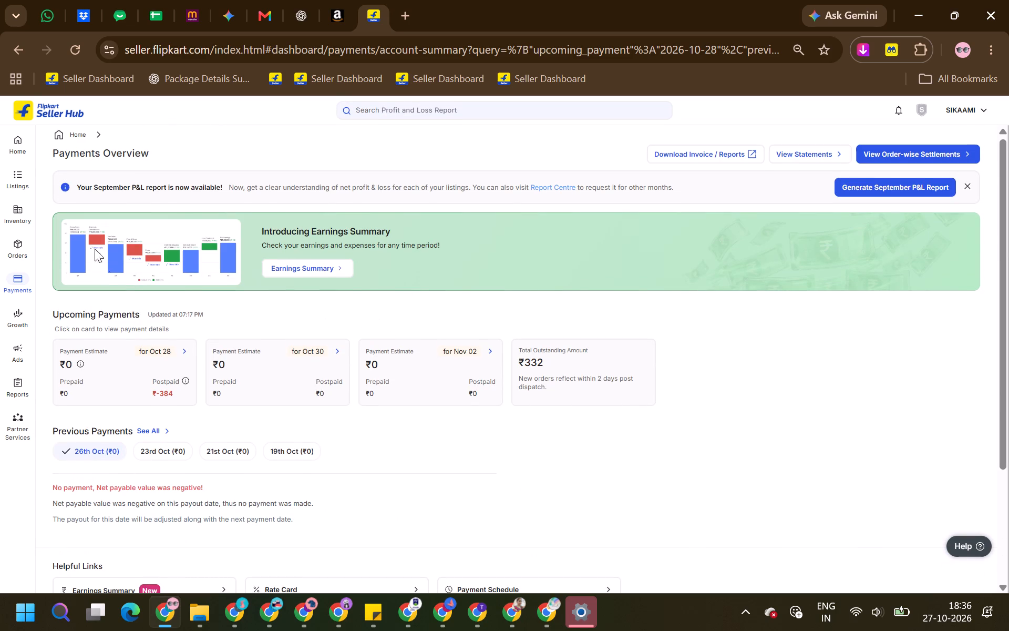
Return to the SIKAAMI account's home page to view its overview.
click(13, 152)
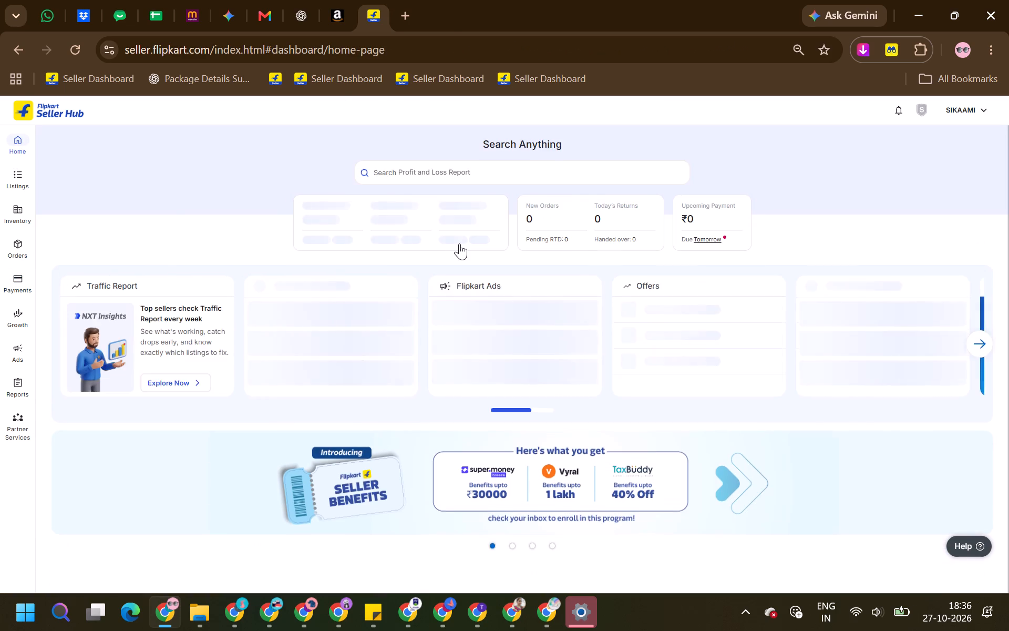
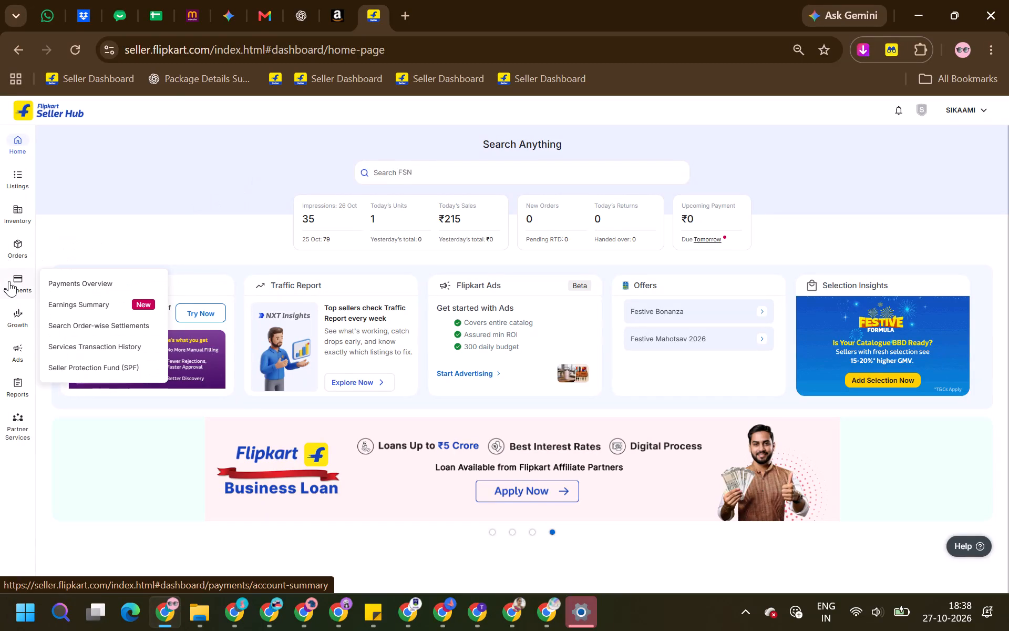
Open the SIKAAMI account's payments overview and review the upcoming and previous payments.
click(12, 282)
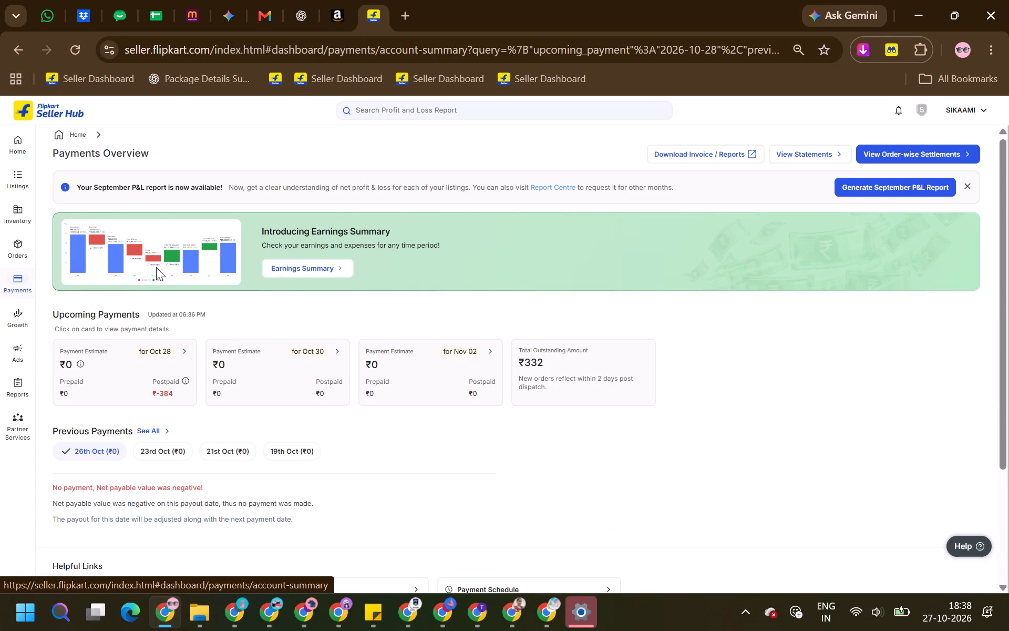
scroll(456, 206, down, 1)
scroll(424, 251, down, 3)
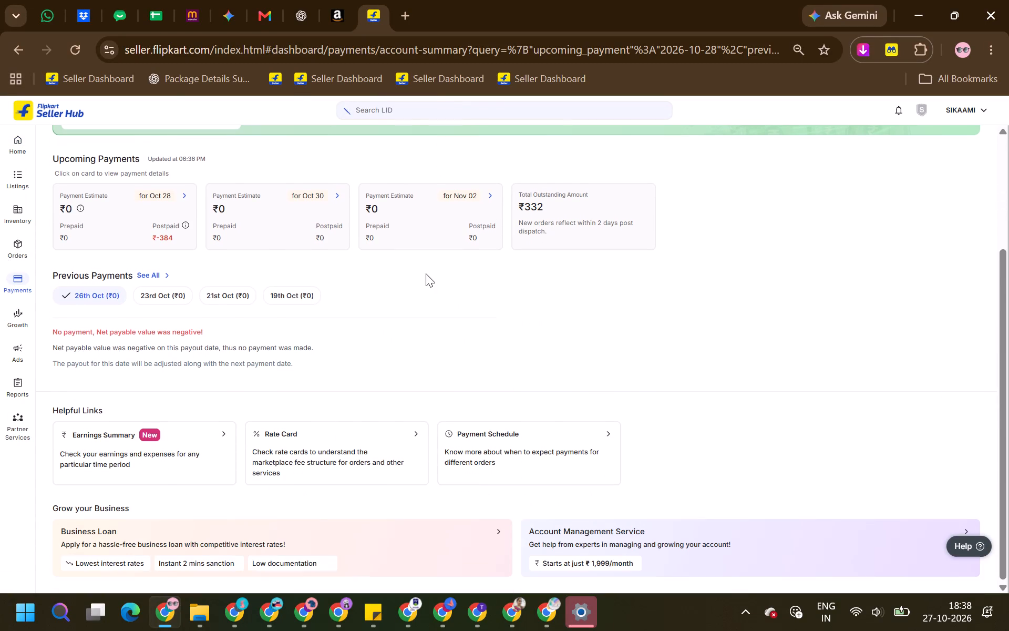
scroll(397, 382, down, 4)
scroll(400, 381, up, 4)
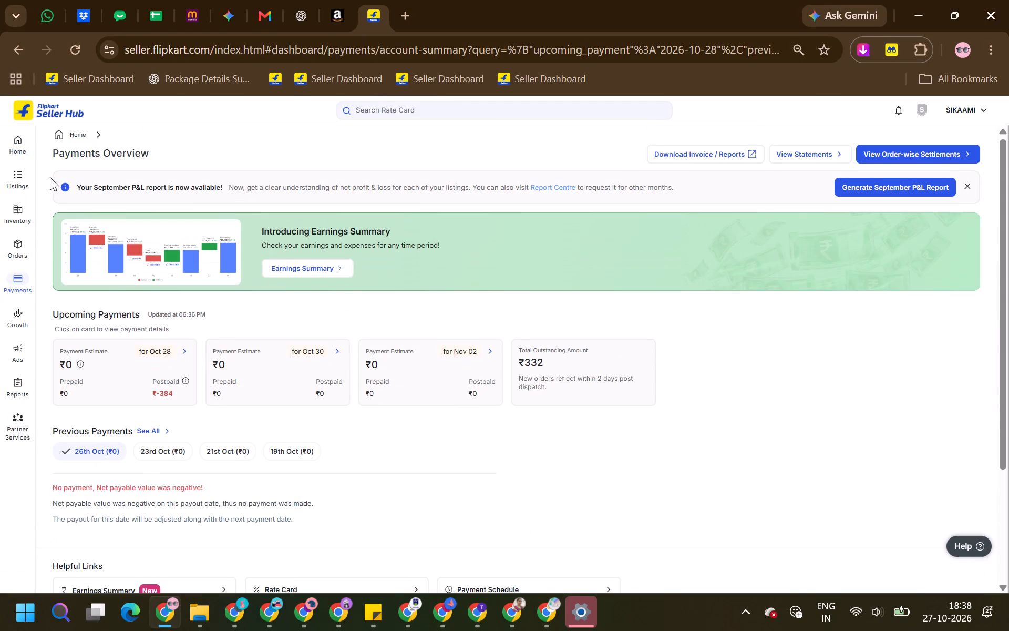
Check the SIKAAMI account's home page overview and open its upcoming orders.
click(25, 151)
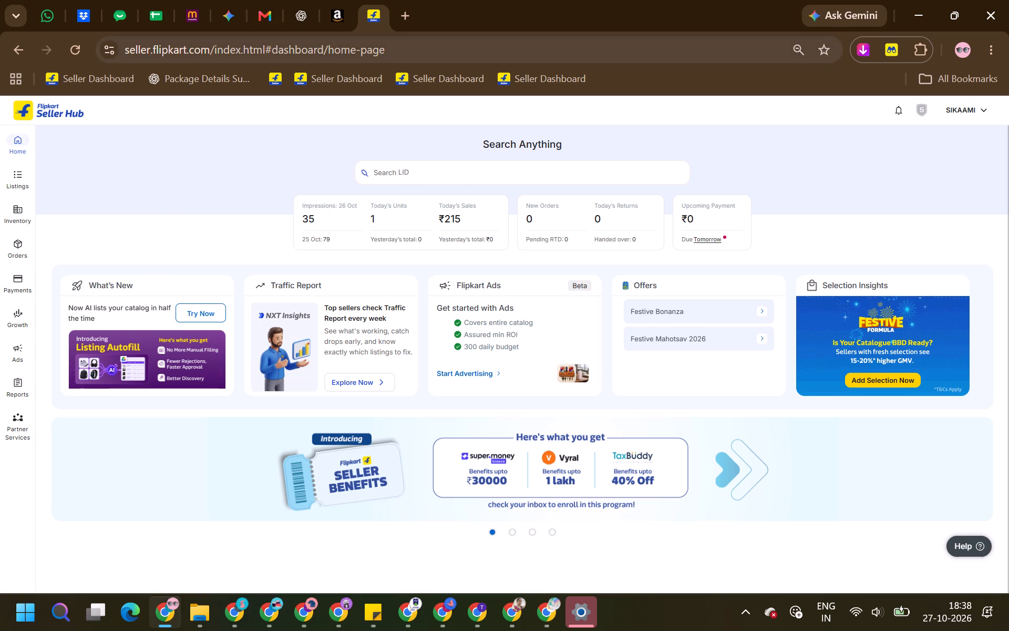
click(5, 249)
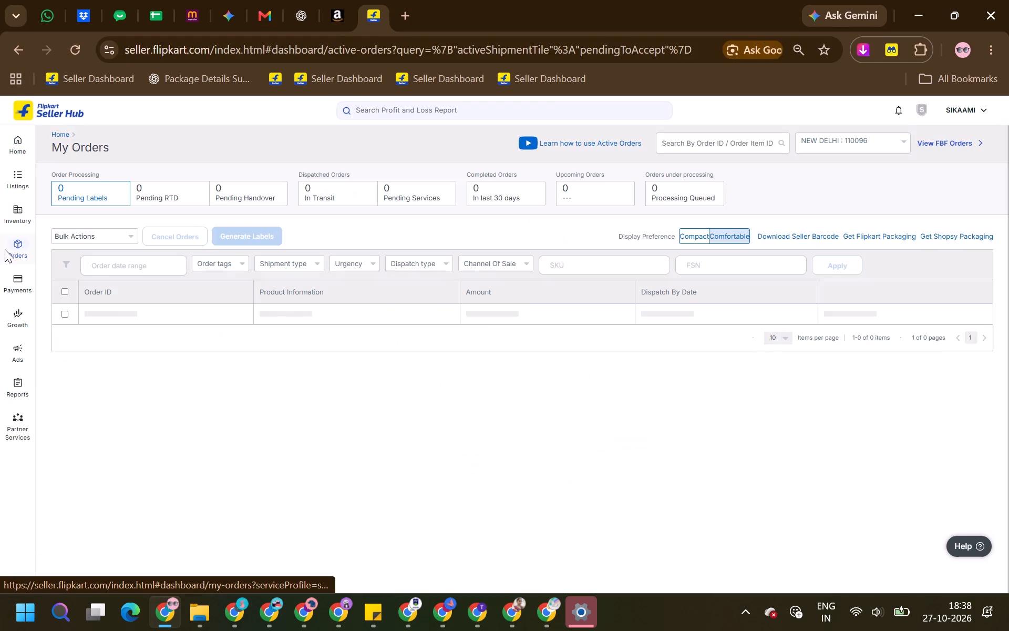
click(588, 194)
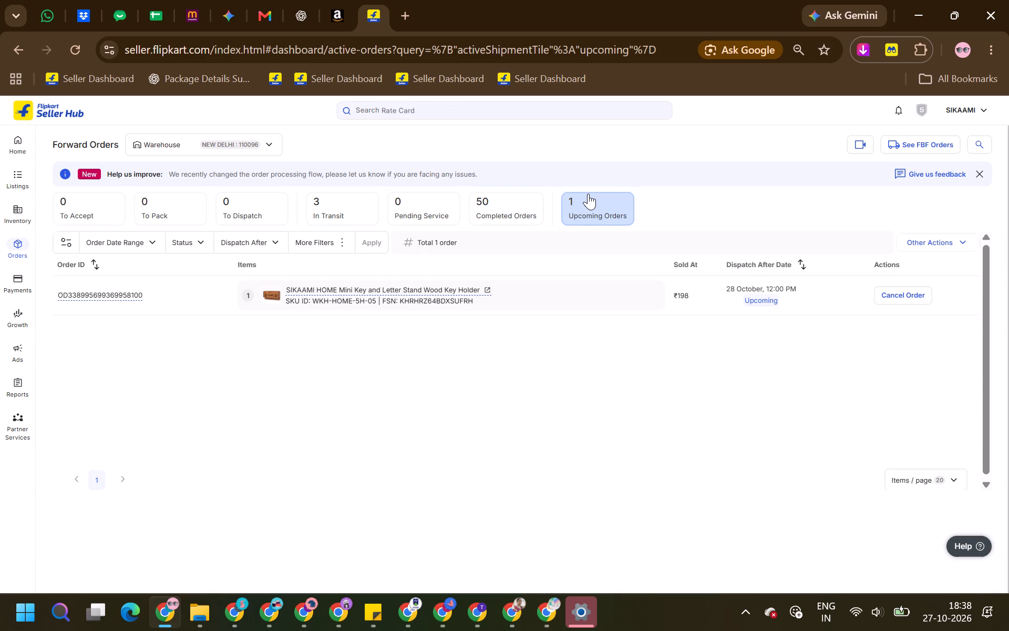
Open the SIKAAMI account's active listings and look over the prices and stock on the first page.
click(22, 178)
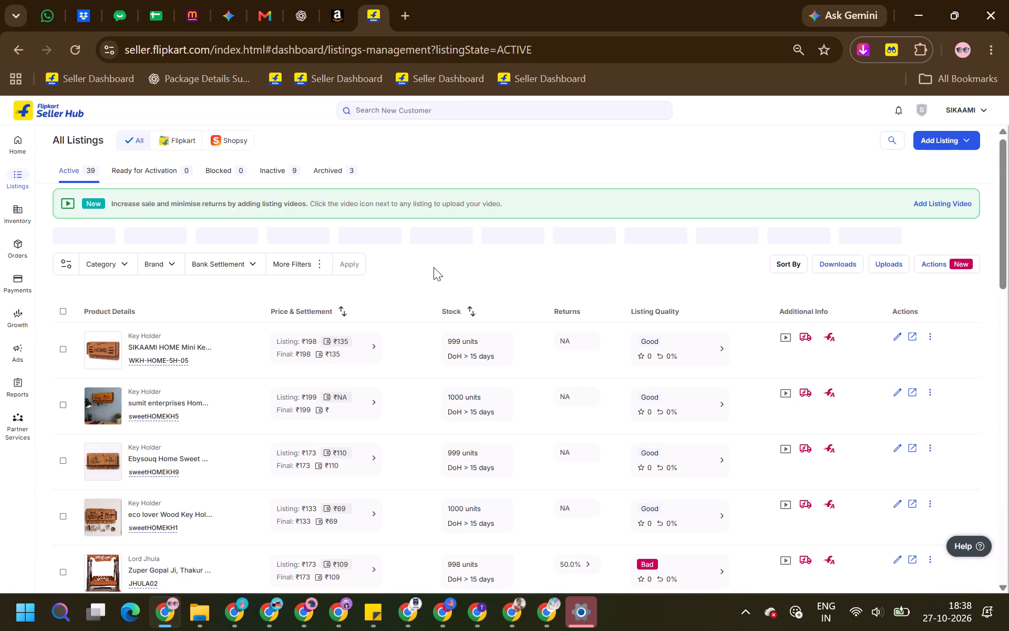
scroll(424, 277, down, 2)
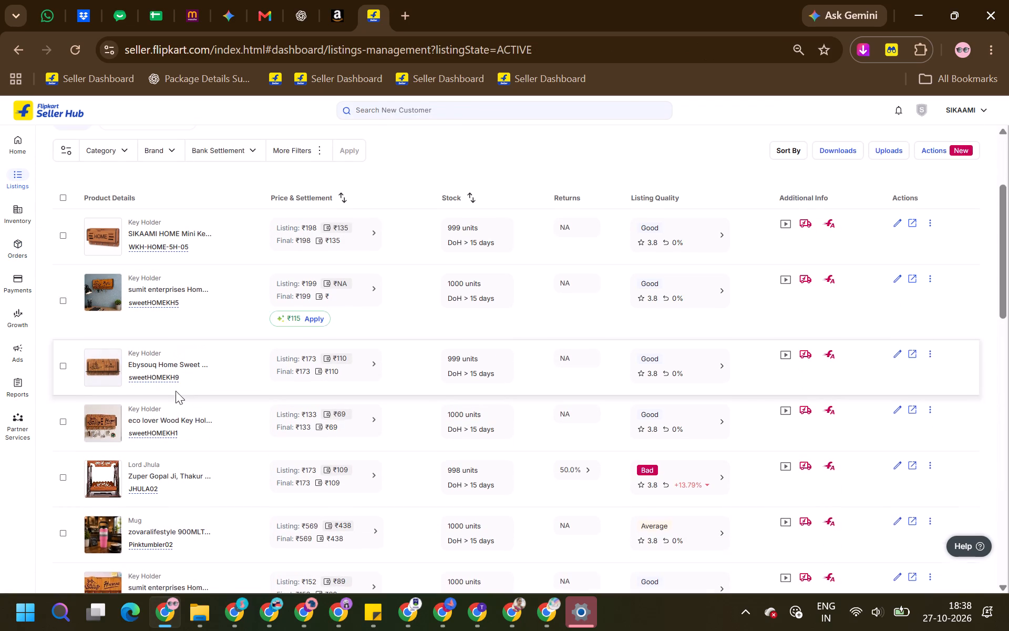
scroll(176, 406, down, 2)
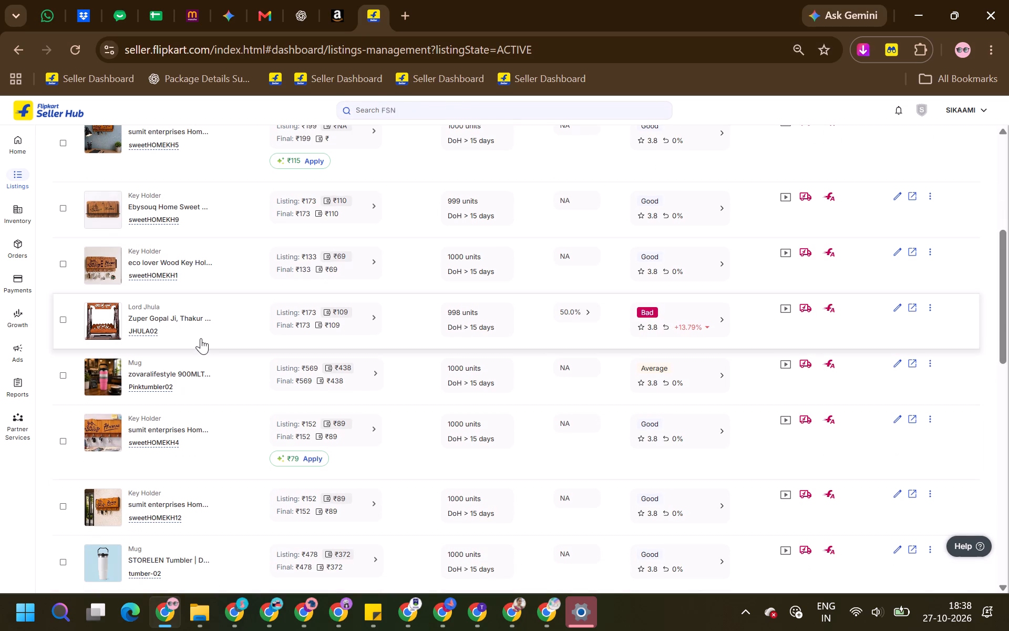
scroll(207, 335, down, 1)
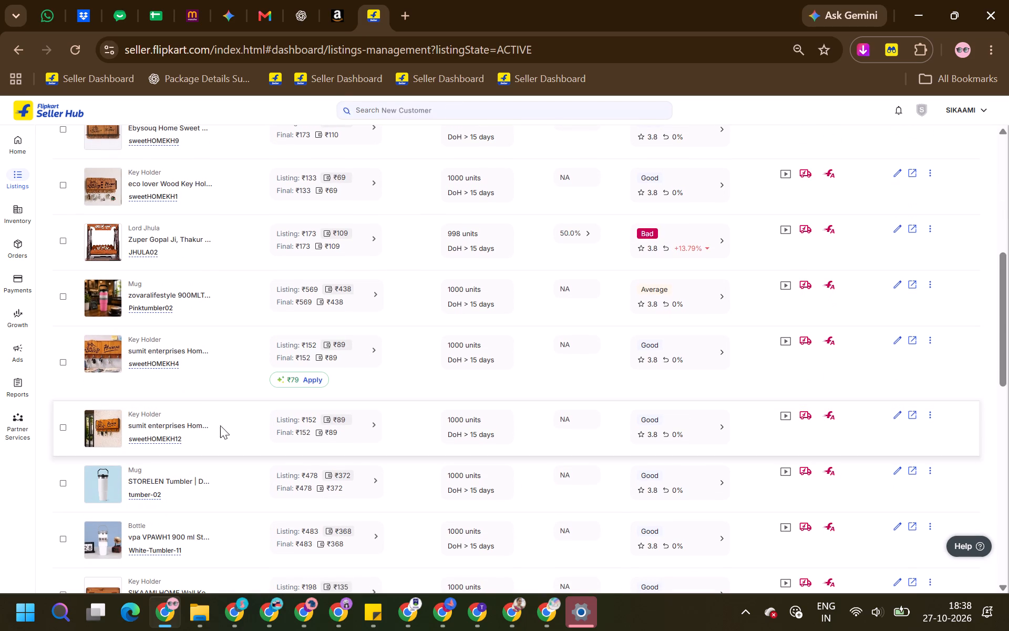
scroll(234, 373, down, 2)
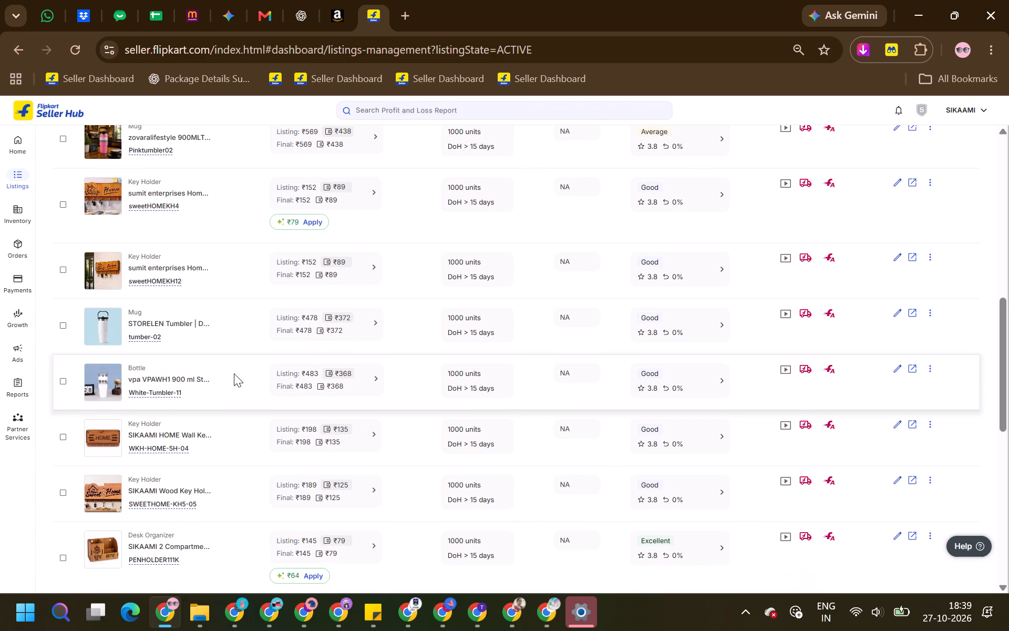
scroll(234, 373, down, 1)
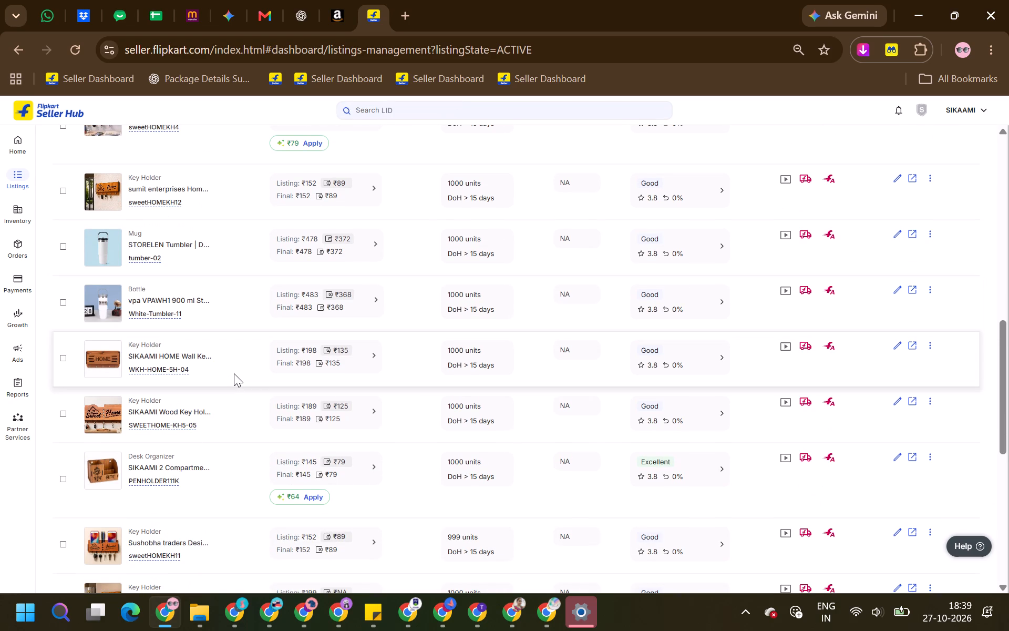
scroll(234, 399, down, 2)
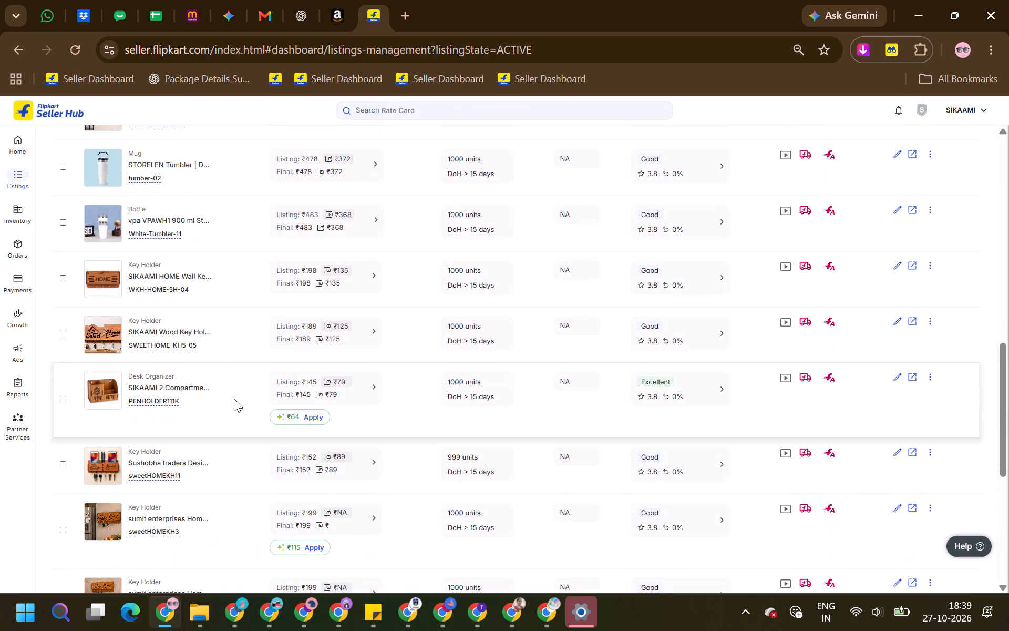
scroll(255, 479, down, 2)
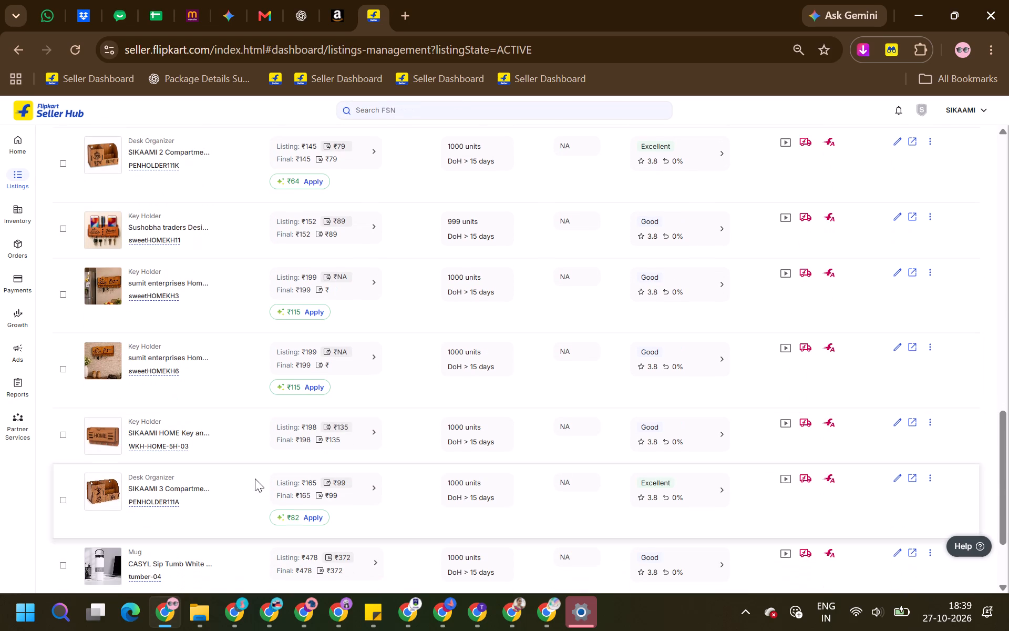
scroll(225, 487, down, 1)
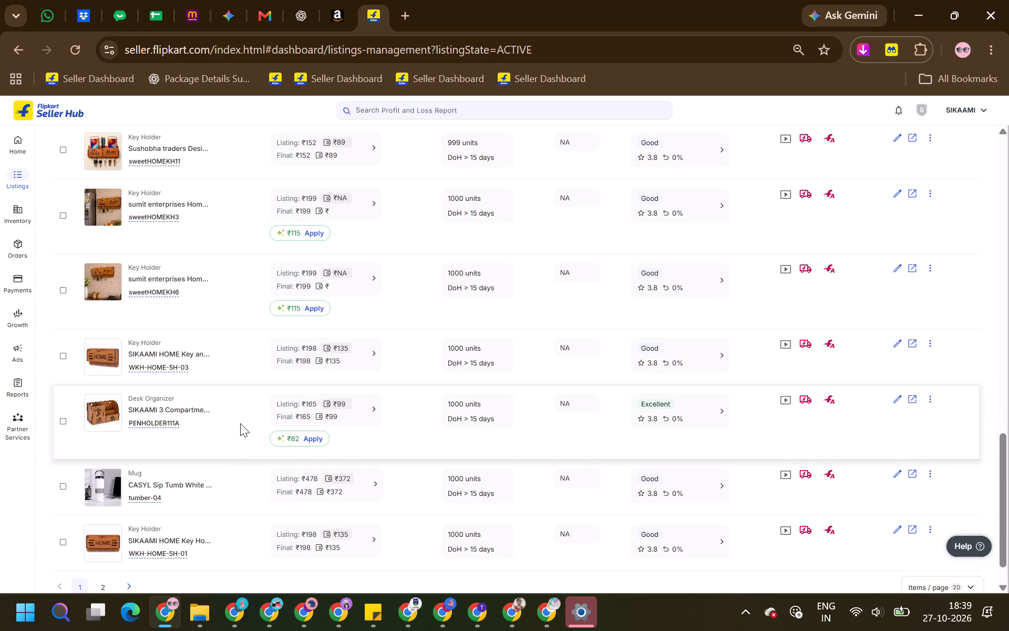
scroll(240, 423, down, 1)
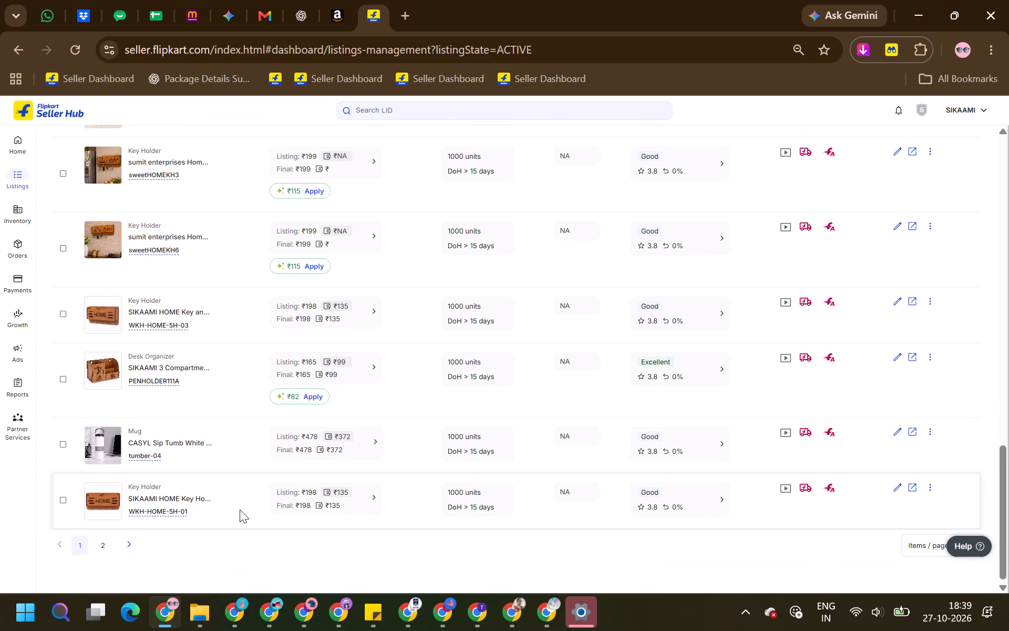
Look over the prices and stock on the second page of SIKAAMI's active listings.
click(105, 547)
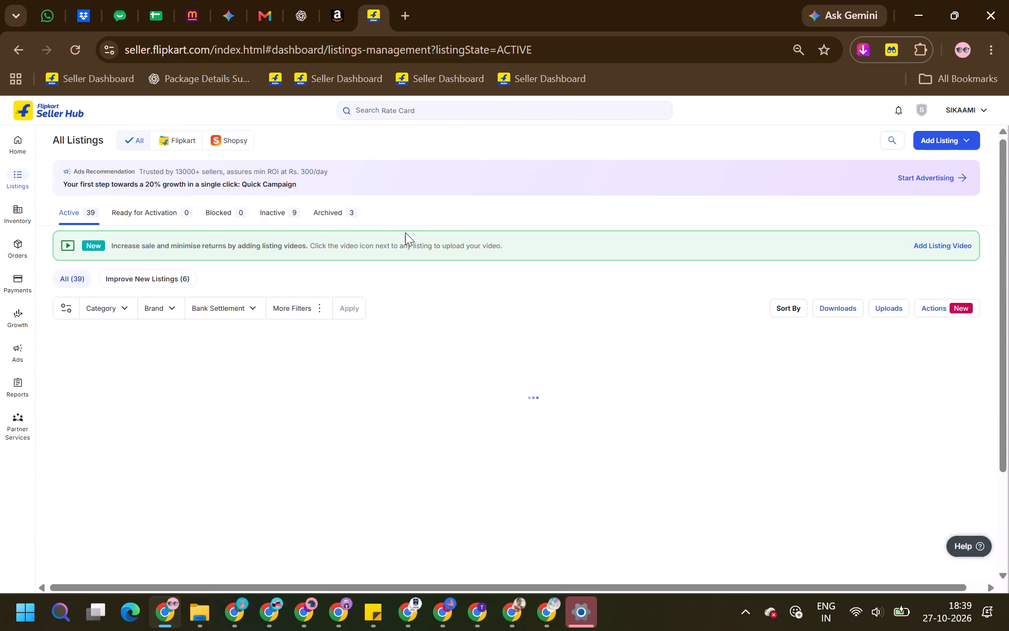
scroll(408, 236, down, 1)
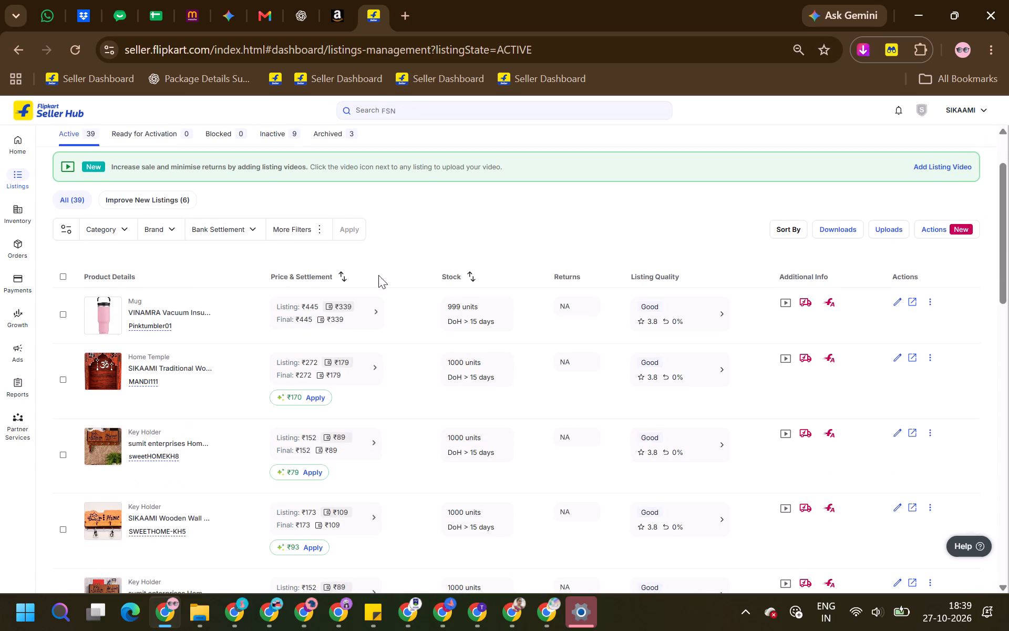
scroll(217, 432, down, 3)
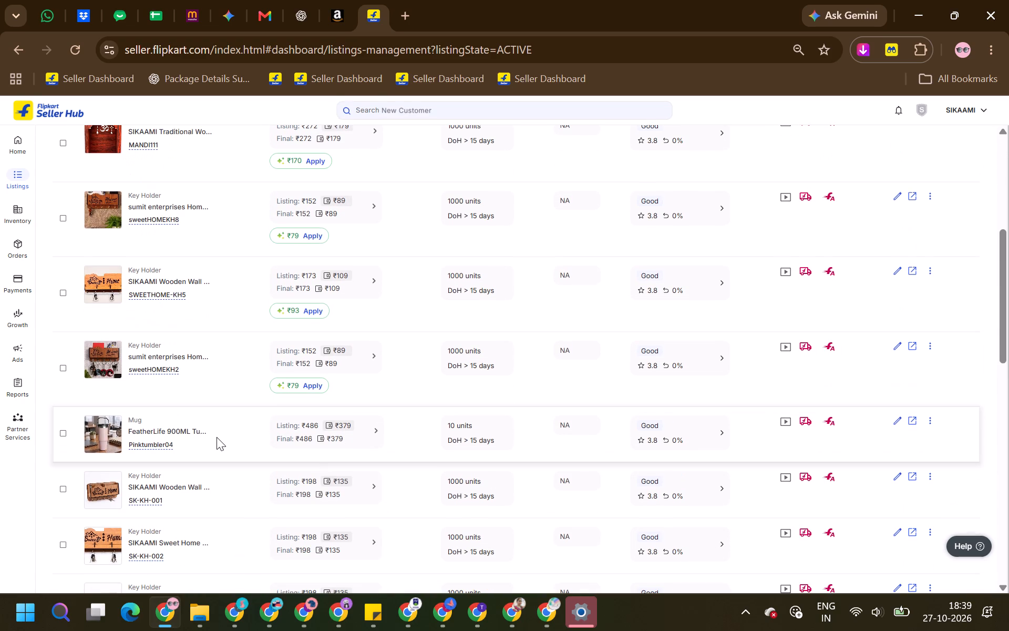
scroll(217, 437, down, 2)
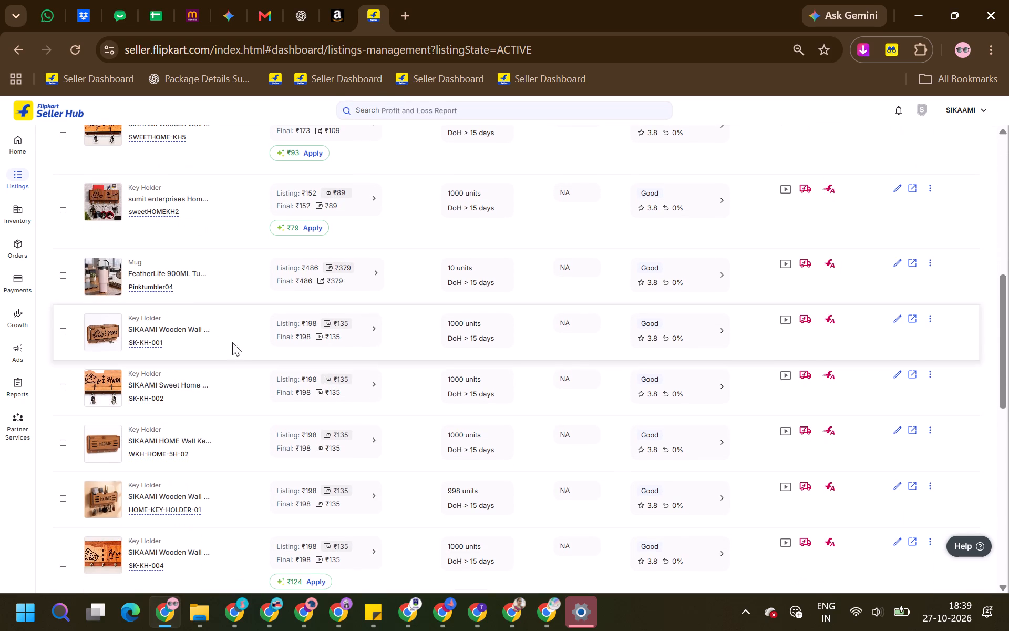
scroll(238, 384, down, 2)
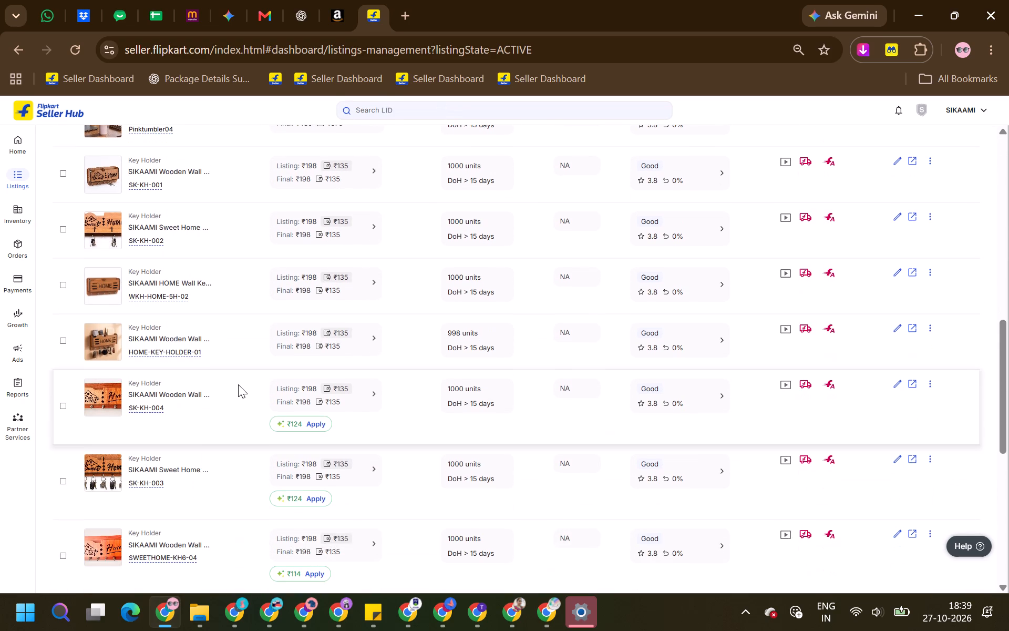
scroll(238, 384, down, 4)
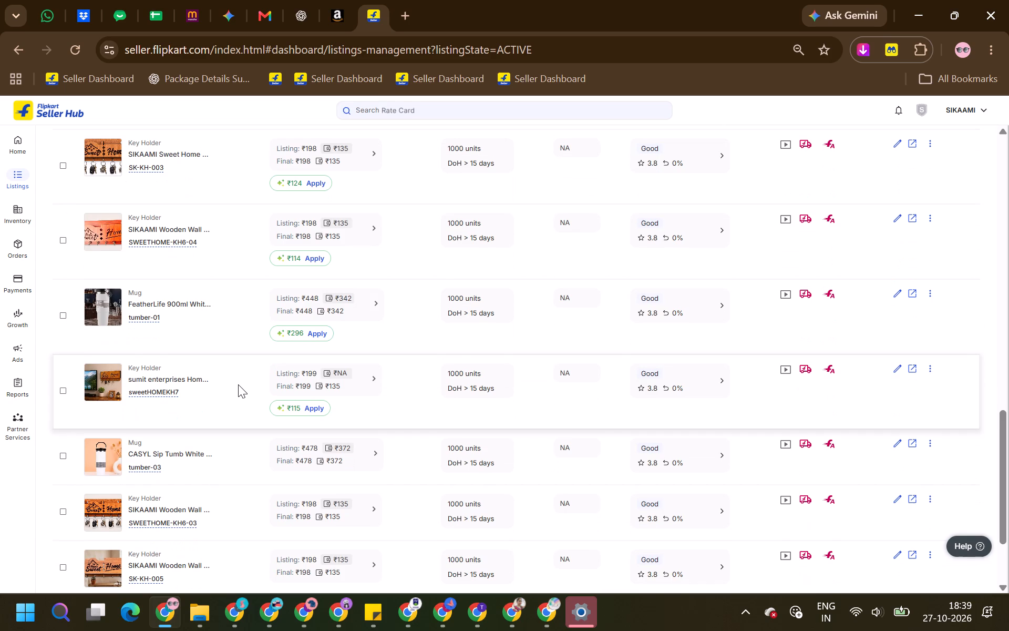
scroll(238, 384, down, 2)
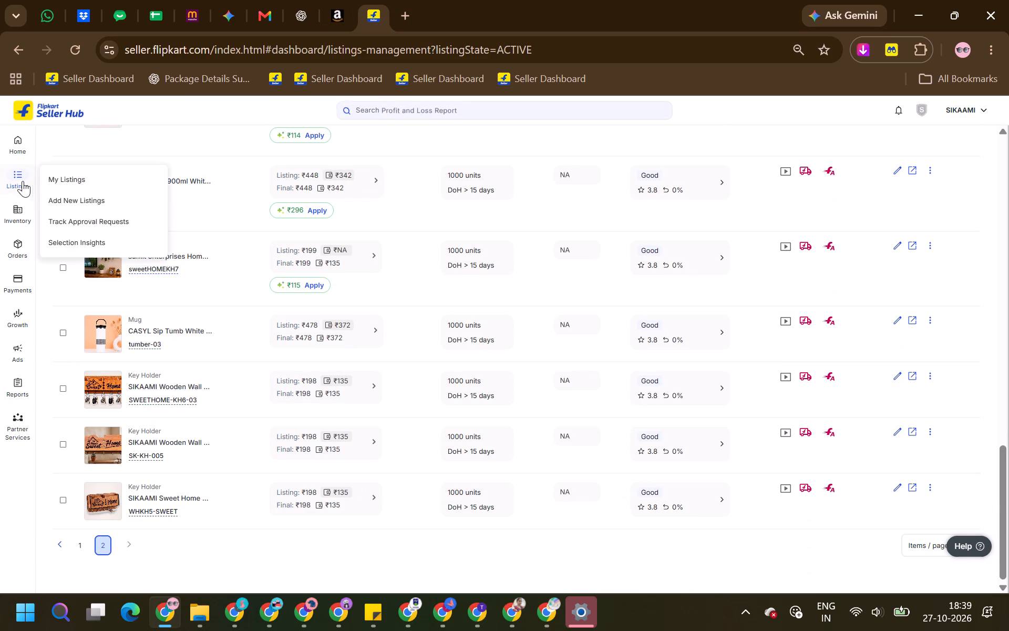
Open SIKAAMI's upcoming orders in a separate browser tab and copy the ordered item's SKU ID, WKH-HOME-5H-05.
right_click(17, 252)
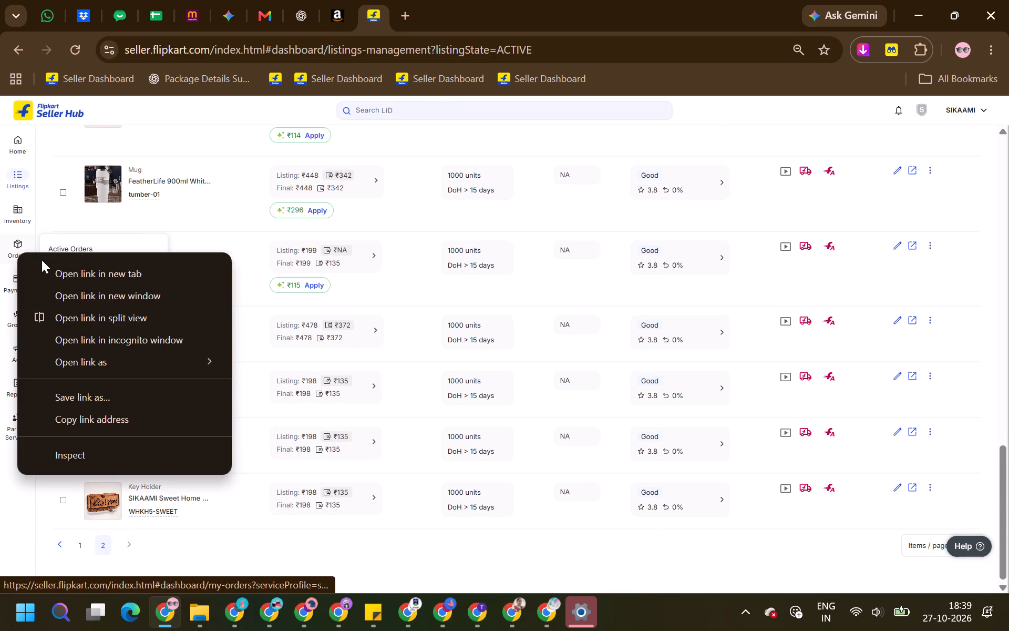
click(57, 267)
click(483, 0)
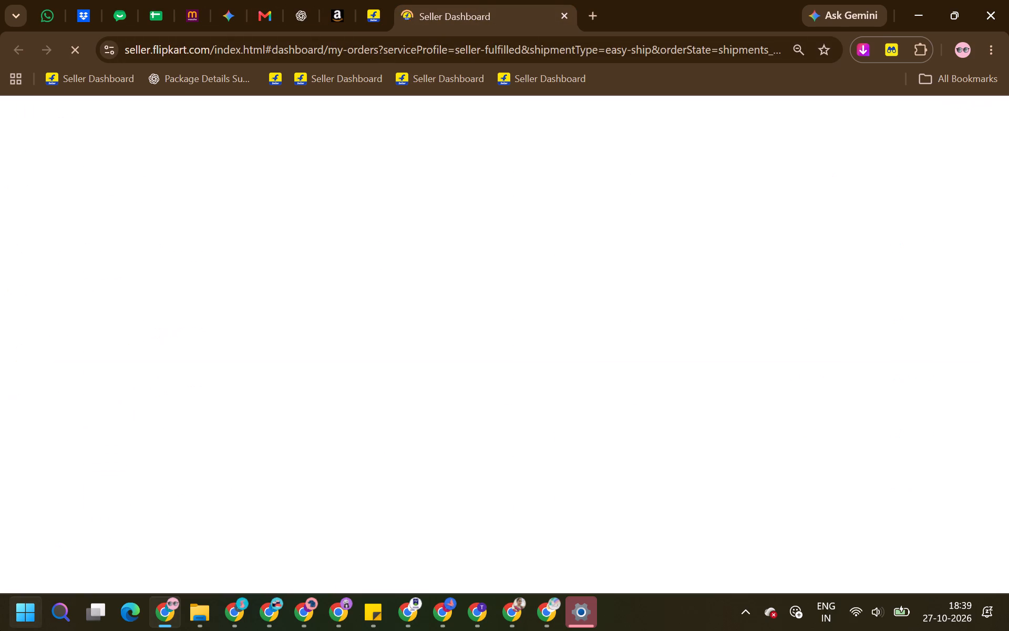
click(616, 211)
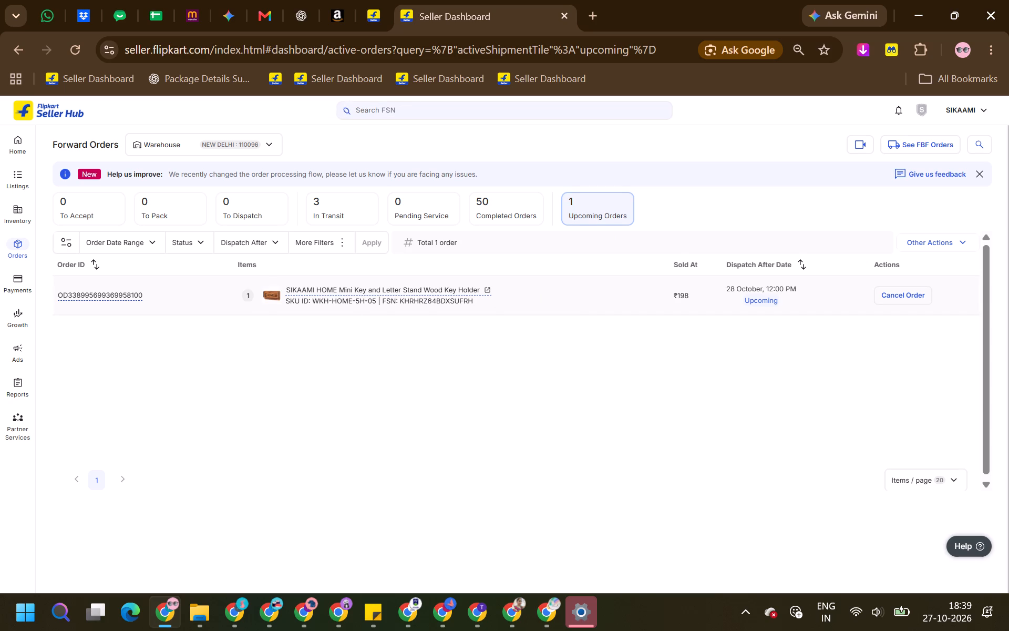
drag(313, 301, 376, 303)
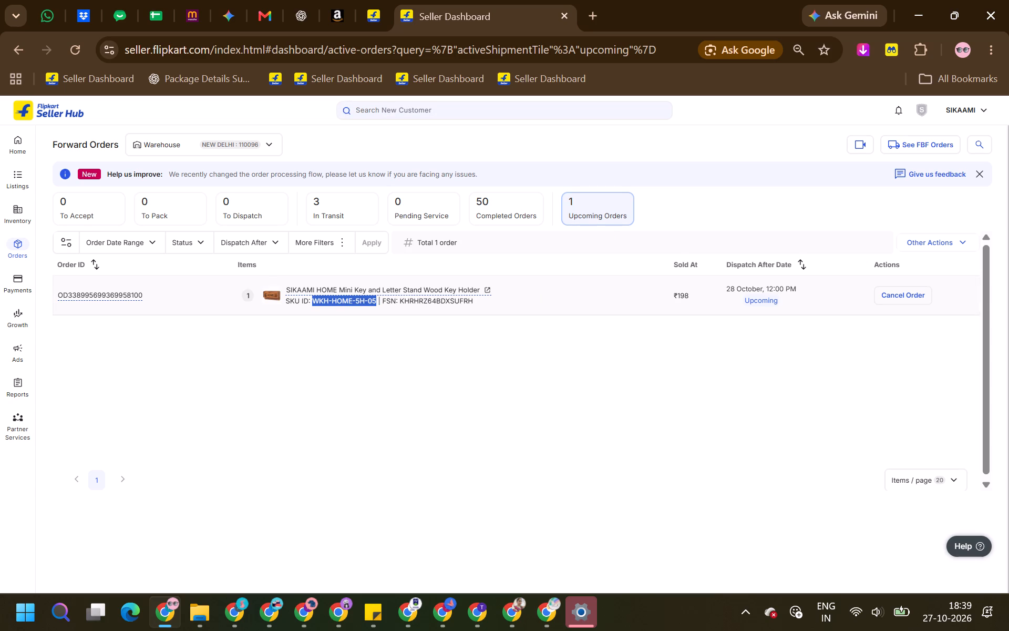
drag(376, 303, 378, 303)
key(ctrl+c)
key(ctrl+c)
Search SIKAAMI's active listings for SKU WKH-HOME-5H-05 and compare the listing with the upcoming order.
click(381, 2)
click(514, 111)
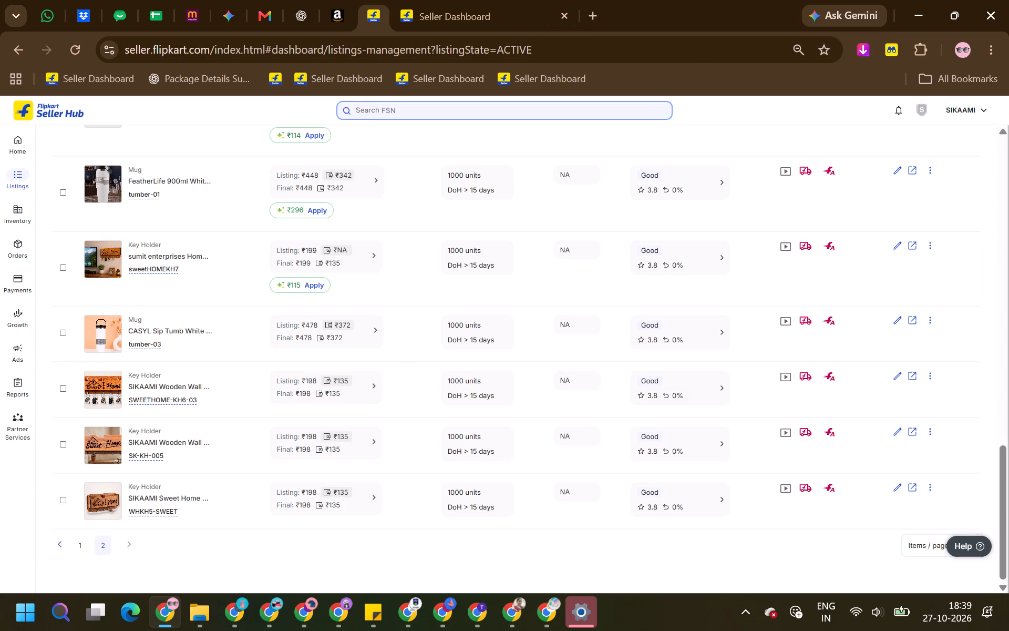
key(ctrl+v)
key(Return)
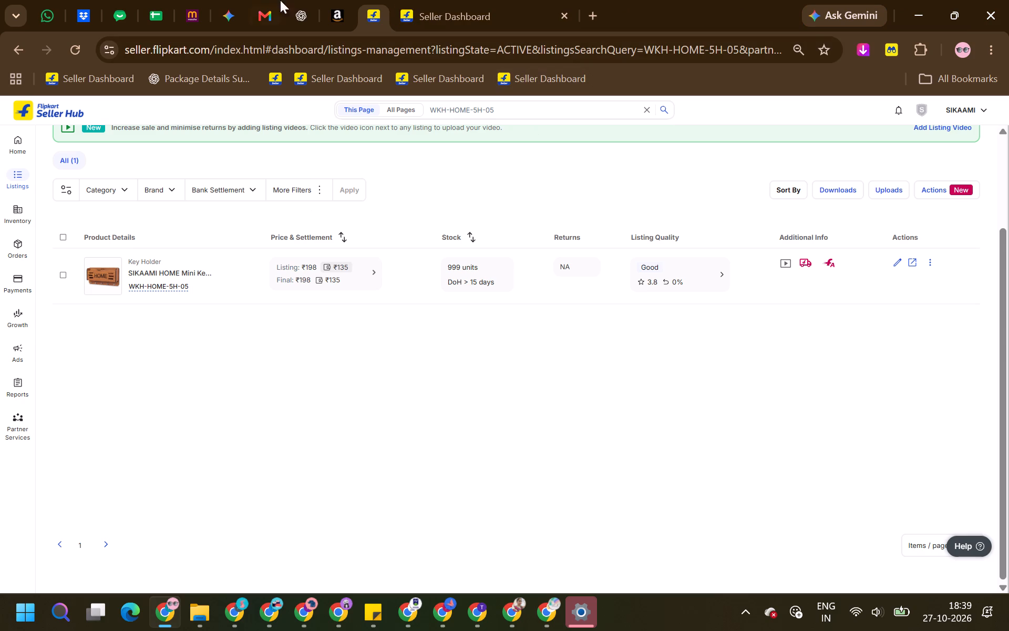
click(399, 1)
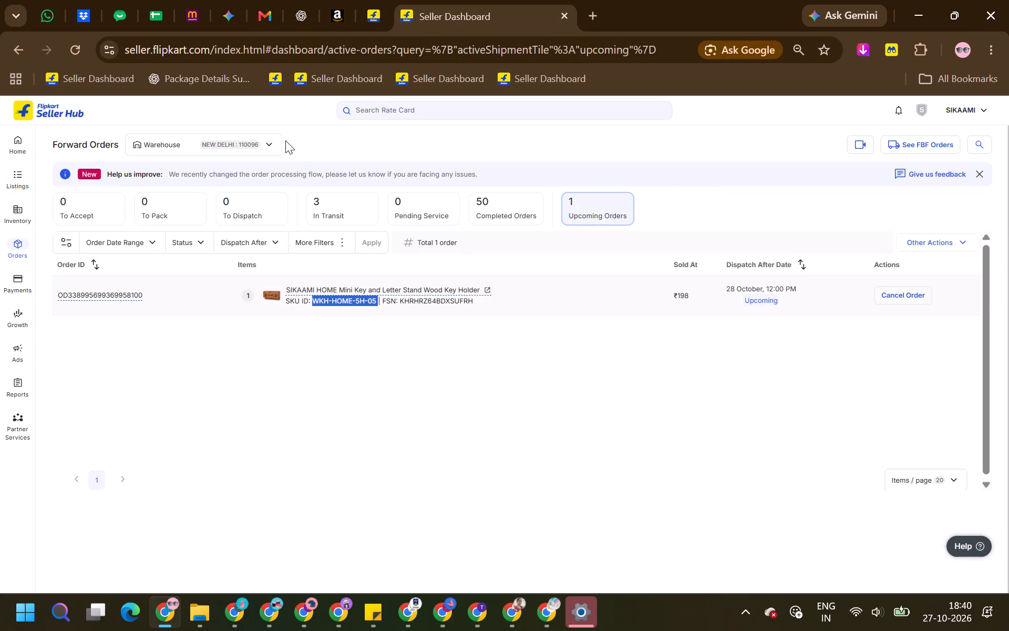
click(372, 8)
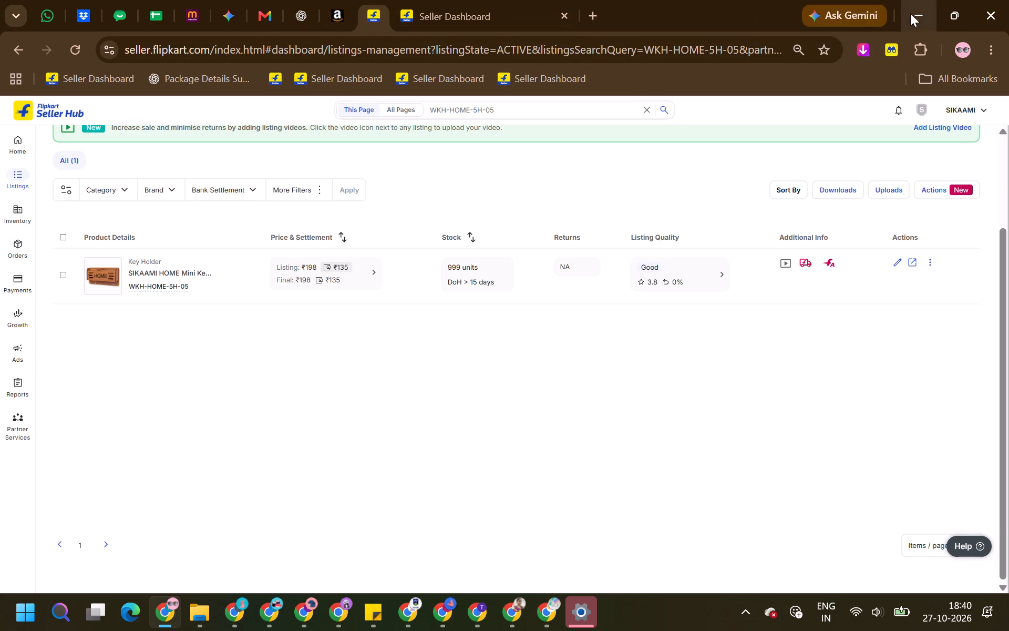
click(349, 18)
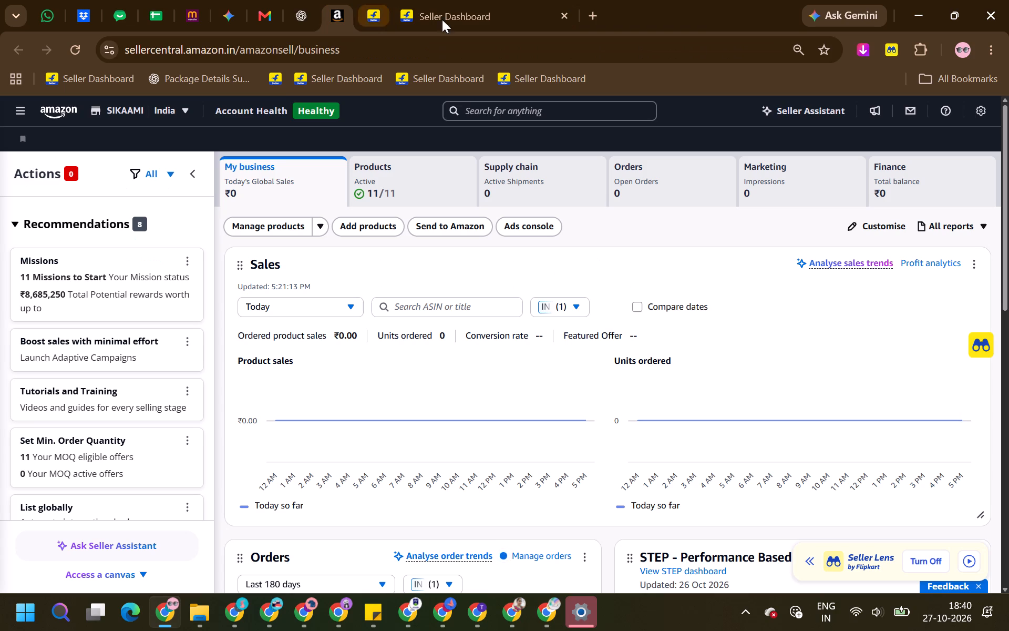
Switch to the MEETONLINEZONE account's browser window and set the stock of listing MEET-Bucket-SPN0MOP08 to 0.
click(920, 0)
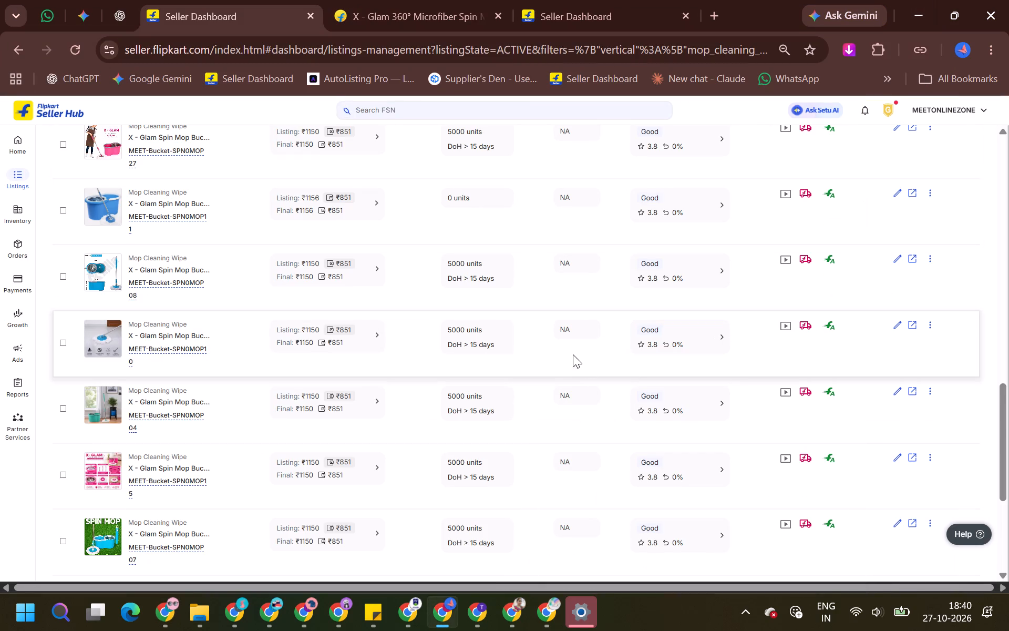
click(508, 273)
triple_click(552, 240)
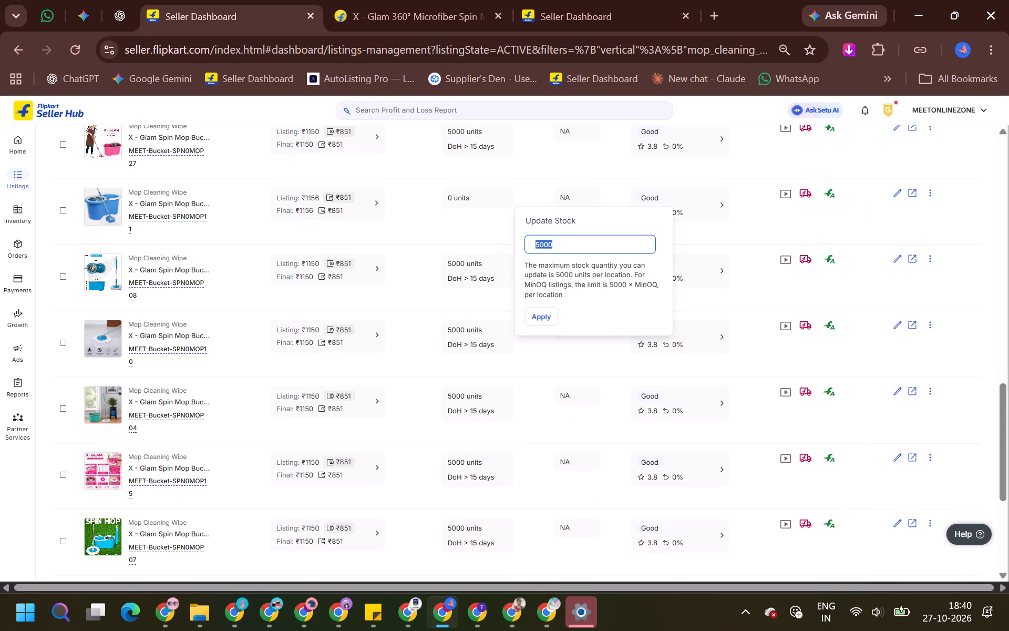
key(0)
key(Return)
Increase the number of items per page so all the filtered mop listings show on one page.
scroll(417, 332, down, 5)
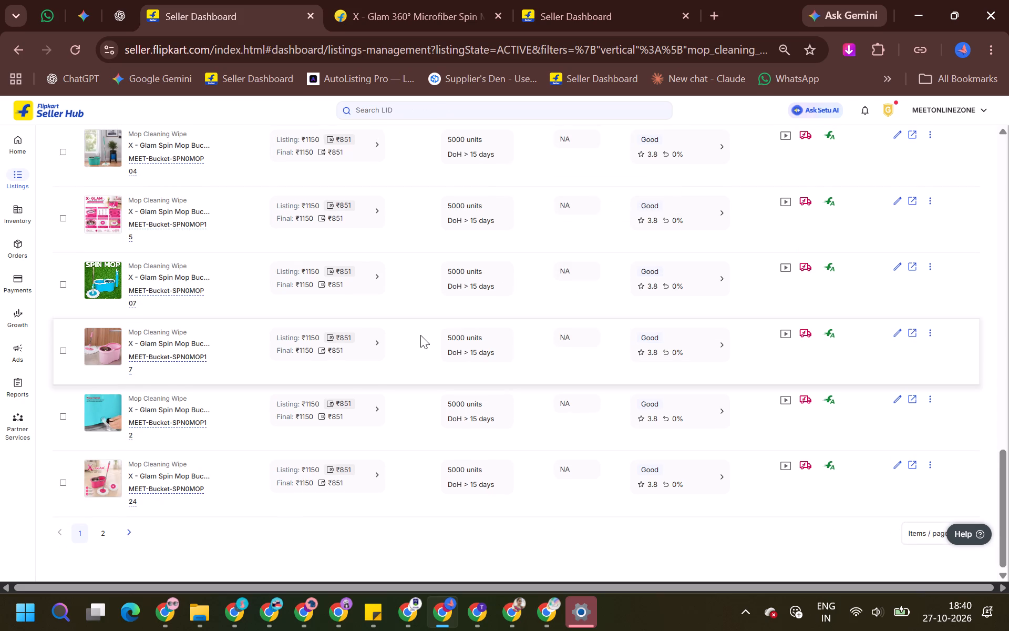
scroll(420, 335, down, 1)
scroll(420, 335, up, 1)
scroll(420, 335, down, 4)
click(904, 540)
click(922, 504)
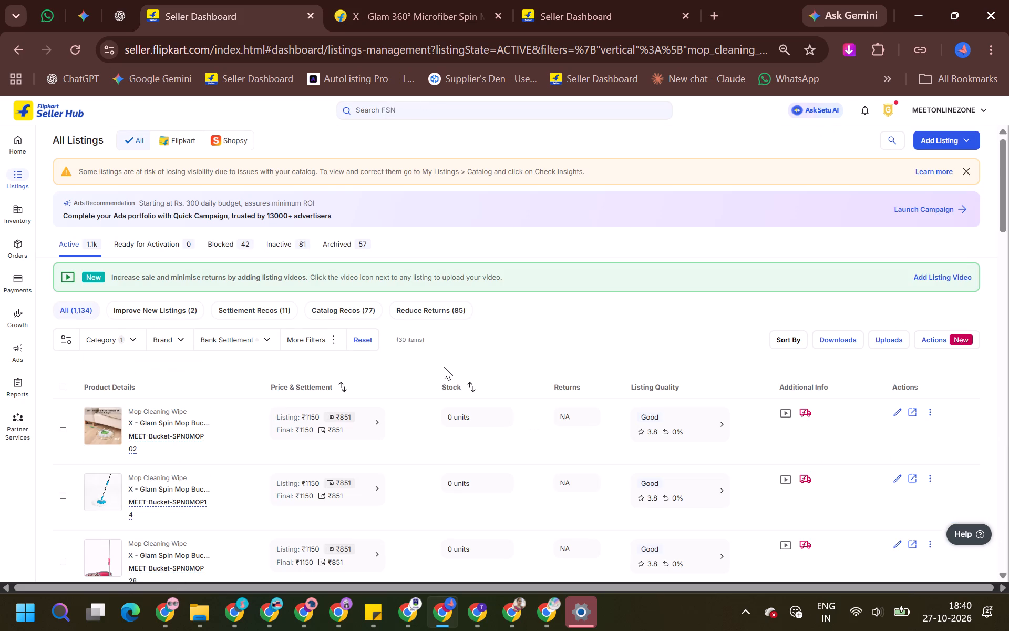
Set the stock of listing MEET-Bucket-SPN0MOP15 to 0 units.
scroll(444, 367, down, 5)
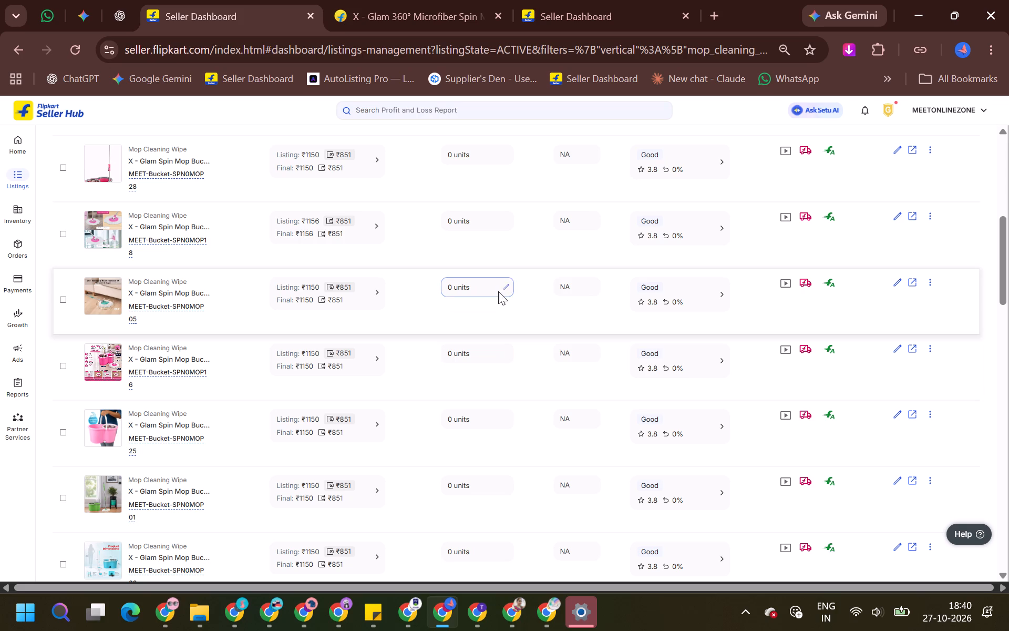
scroll(431, 293, up, 6)
scroll(432, 296, down, 5)
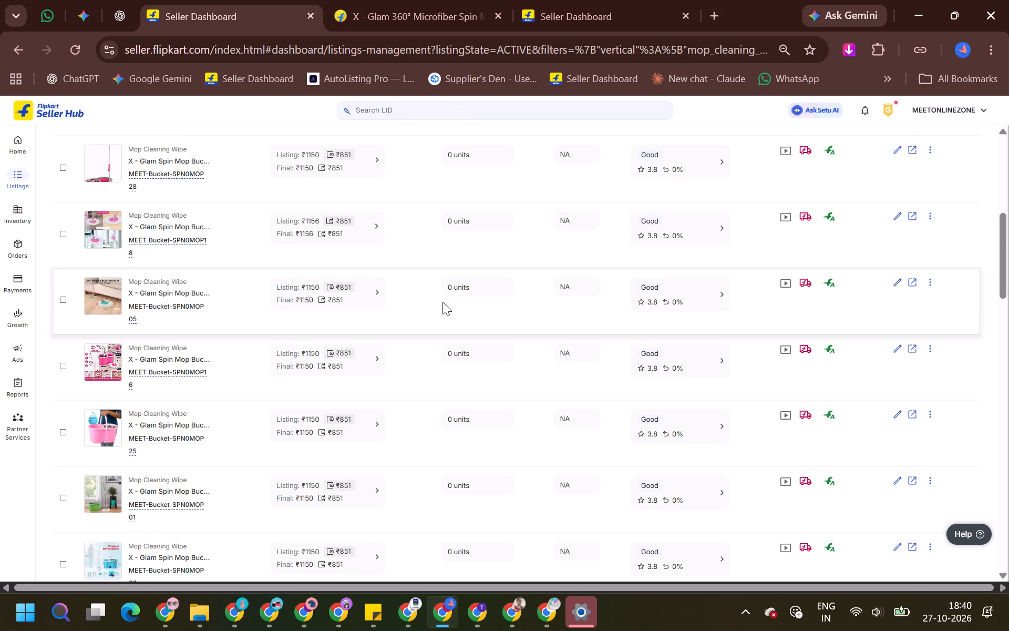
scroll(442, 302, down, 8)
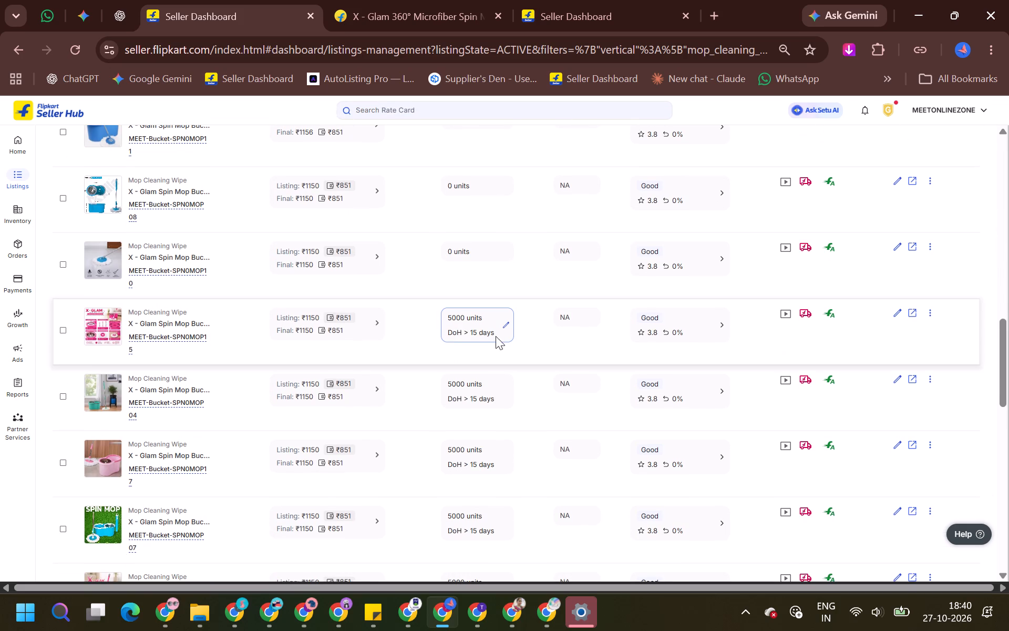
scroll(507, 325, down, 1)
click(508, 244)
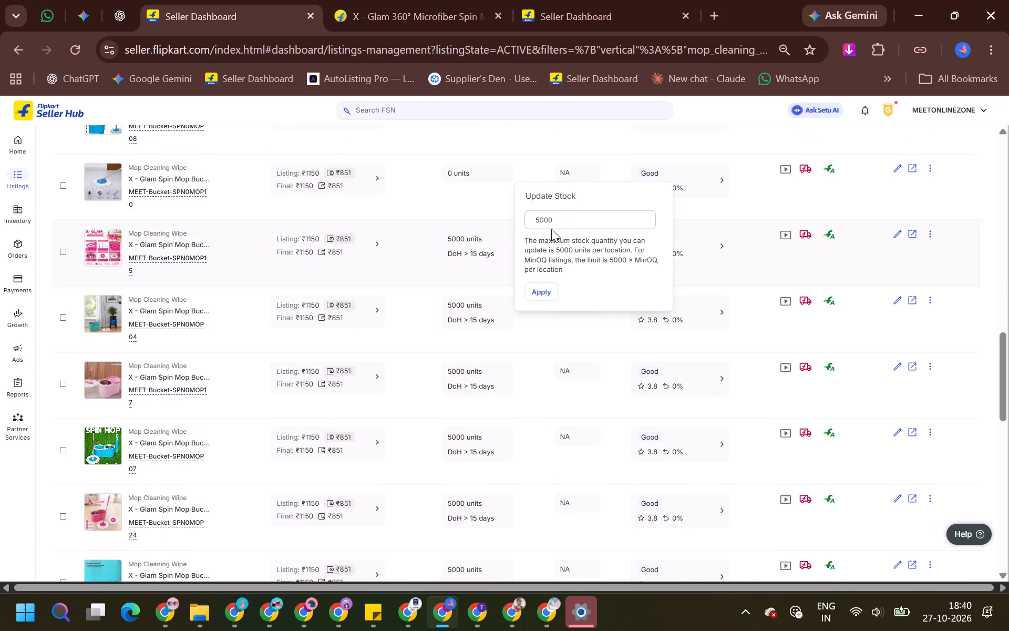
triple_click(552, 227)
key(9)
key(Return)
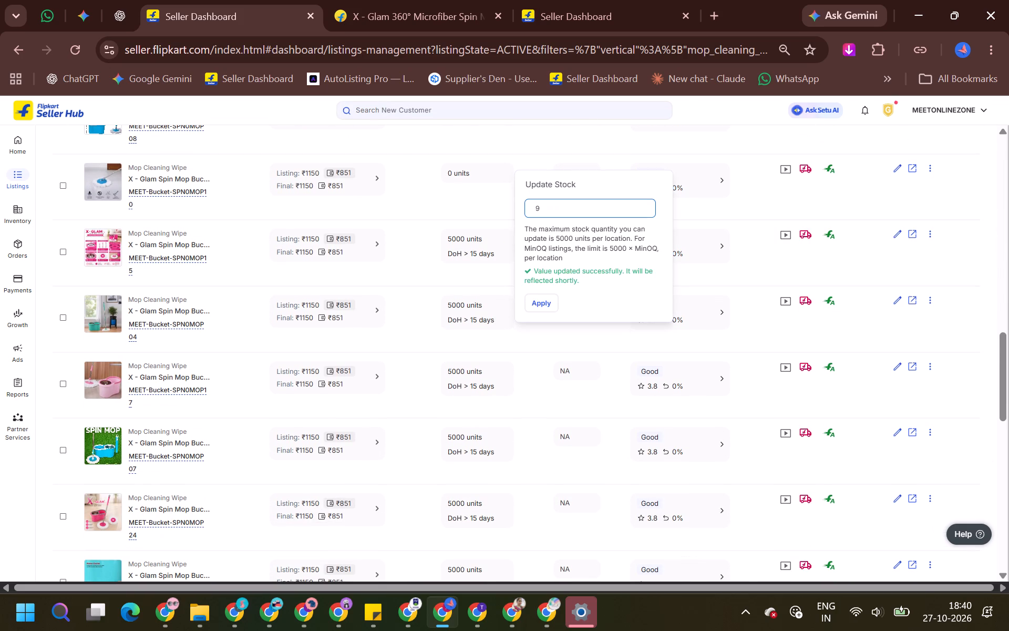
key(BackSpace)
key(0)
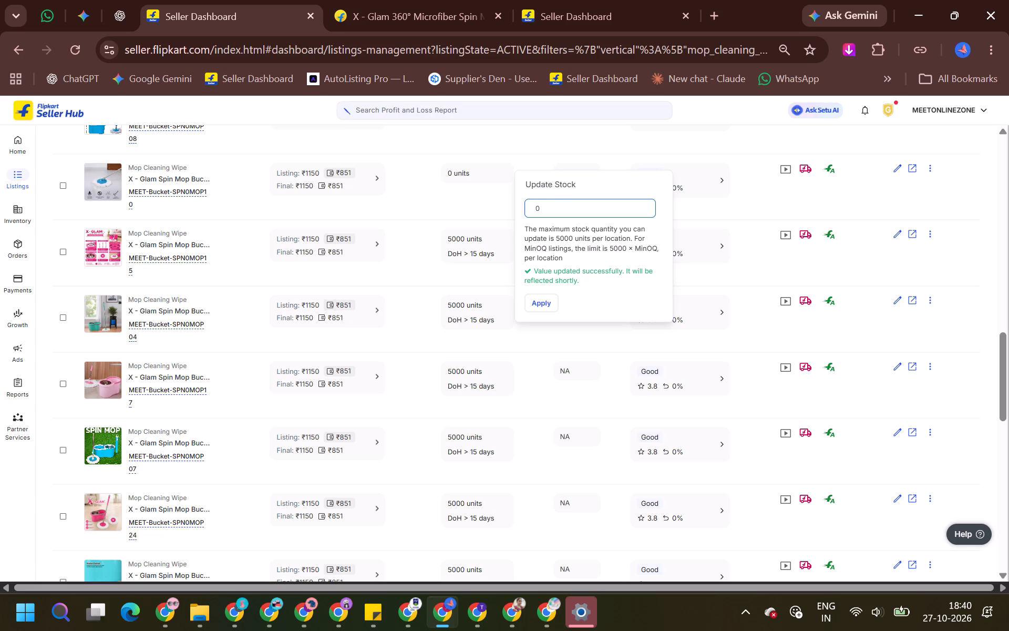
key(Return)
Set the stock of listing MEET-Bucket-SPN0MOP04 to 0 units and reapply the same value.
click(504, 316)
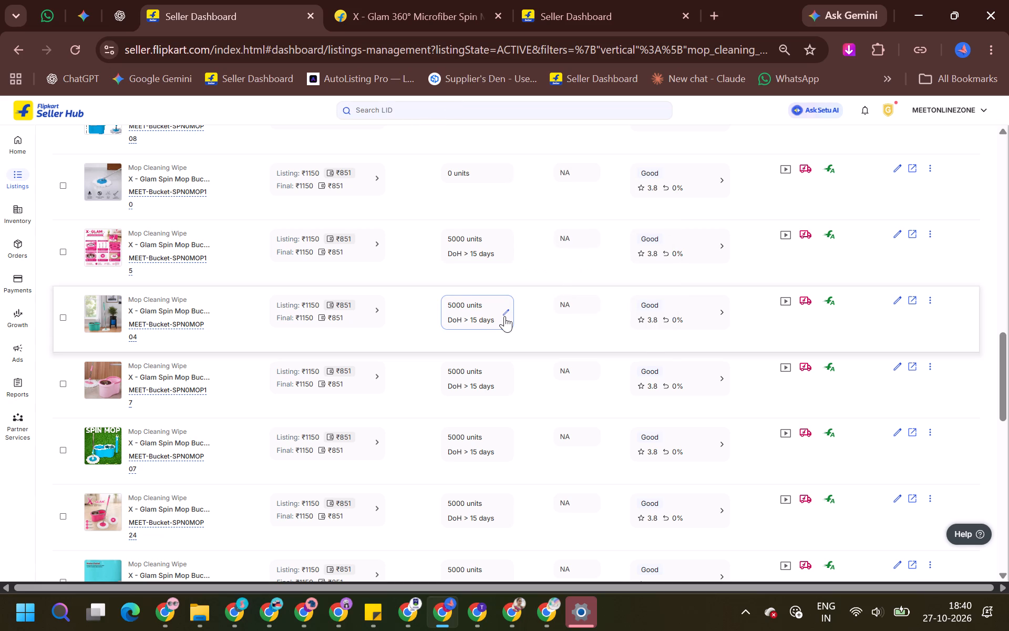
click(504, 316)
triple_click(551, 290)
key(0)
key(Return)
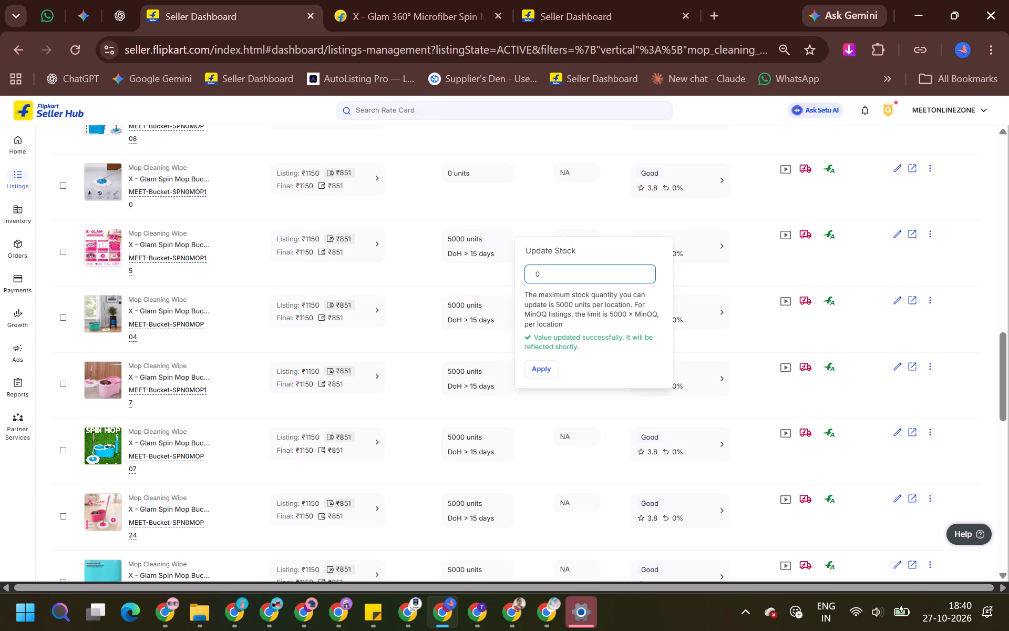
click(493, 333)
click(510, 317)
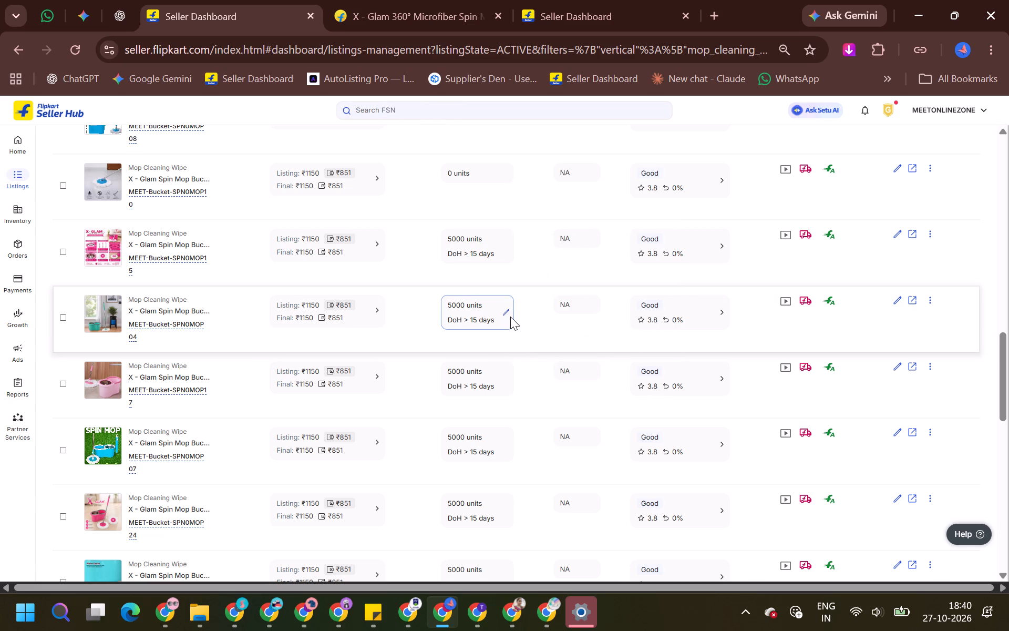
click(509, 313)
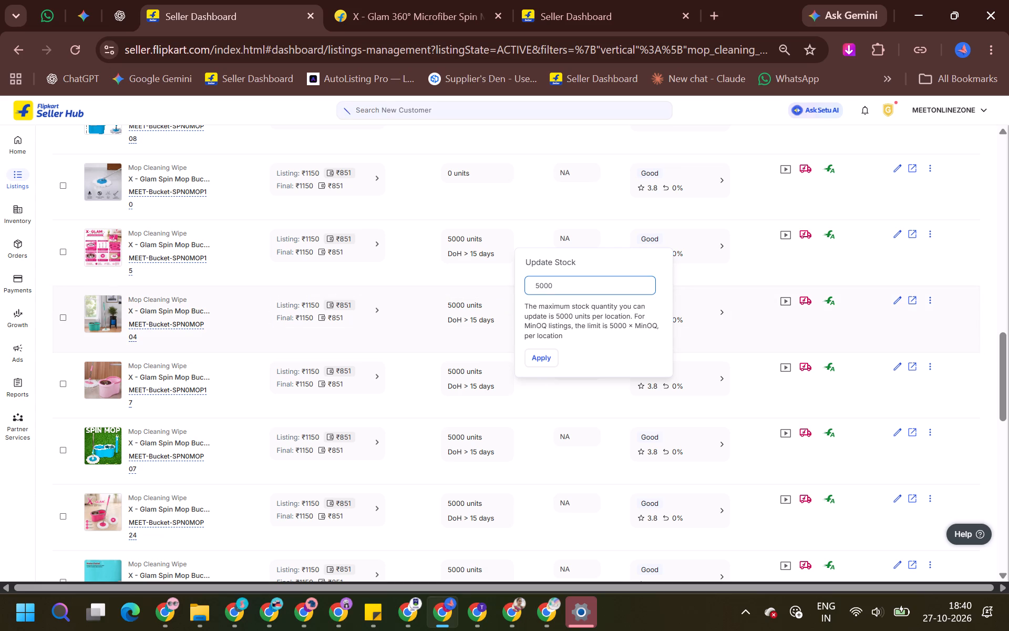
triple_click(549, 284)
key(0)
key(Return)
Set the stock of listing MEET-Bucket-SPN0MOP17 to 0 units.
click(487, 381)
click(507, 381)
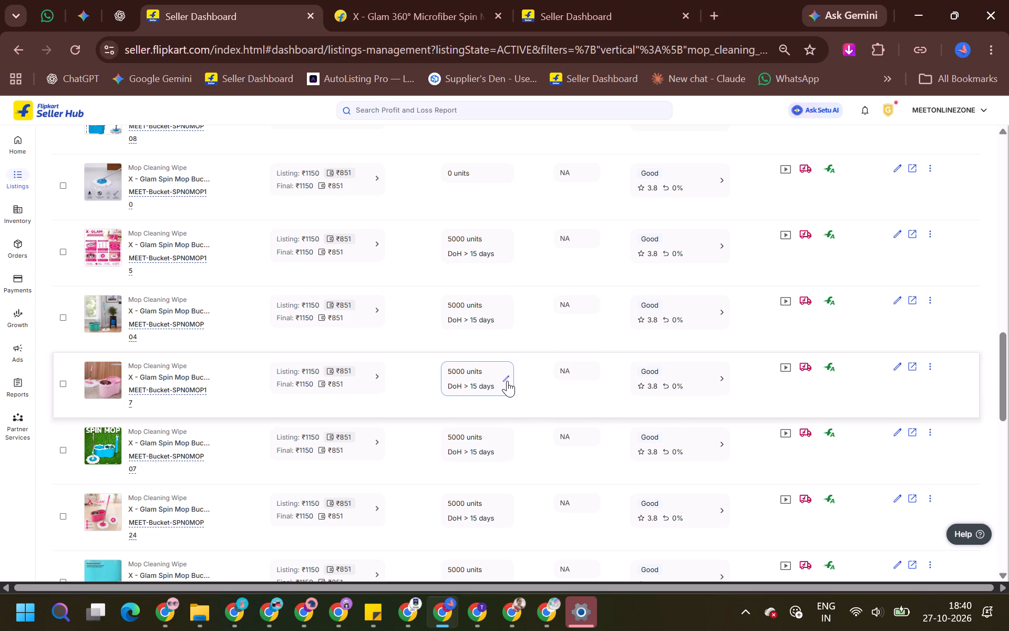
double_click(544, 354)
key(0)
key(Return)
click(496, 409)
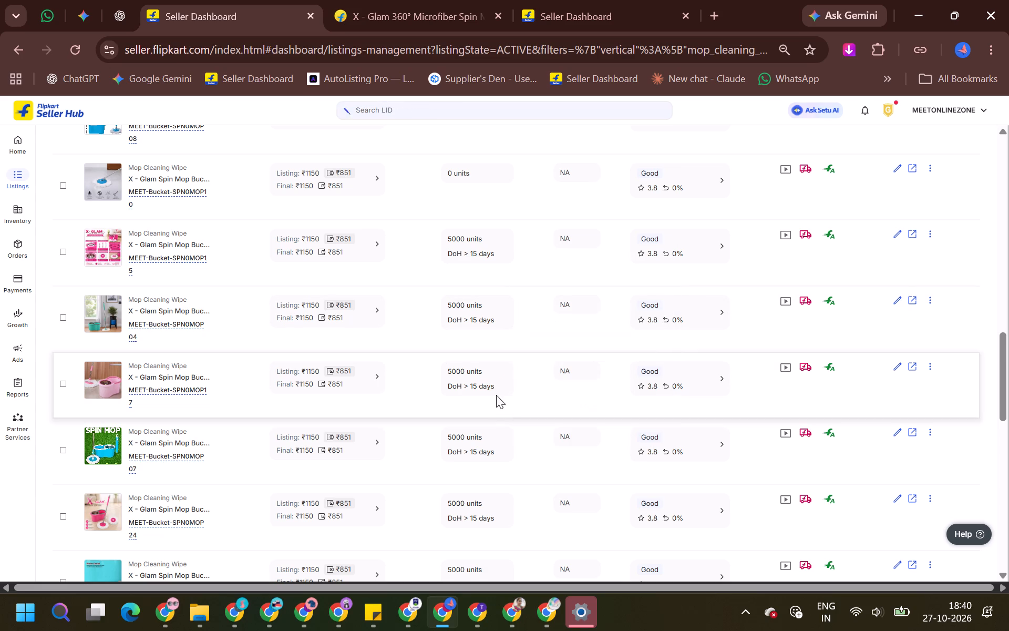
Set the stock of listing MEET-Bucket-SPN0MOP07 to 0 units.
scroll(499, 399, down, 1)
click(509, 369)
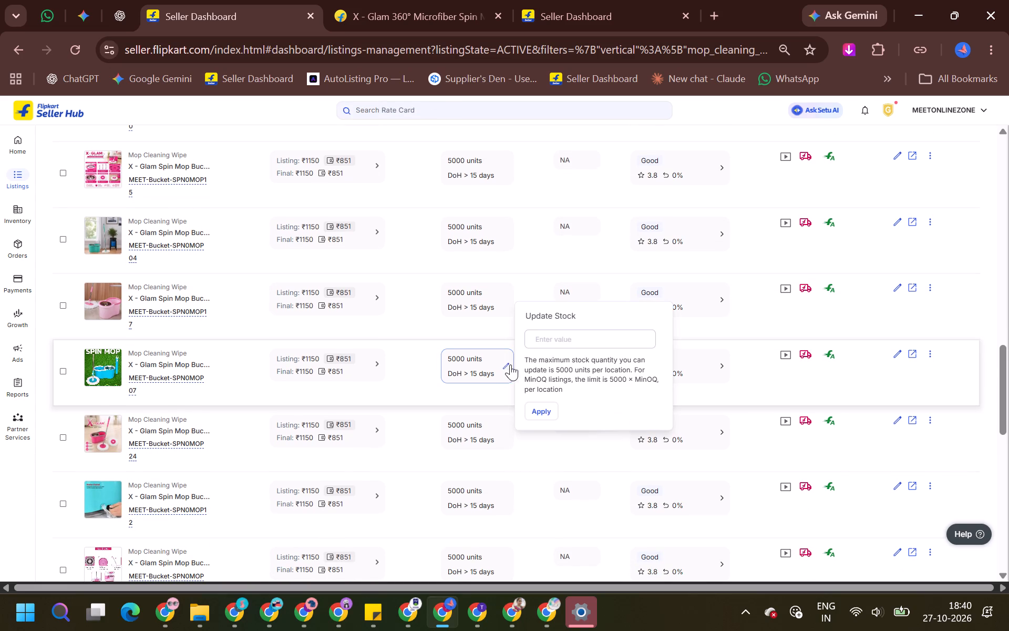
click(564, 322)
click(559, 340)
triple_click(554, 340)
key(0)
key(Return)
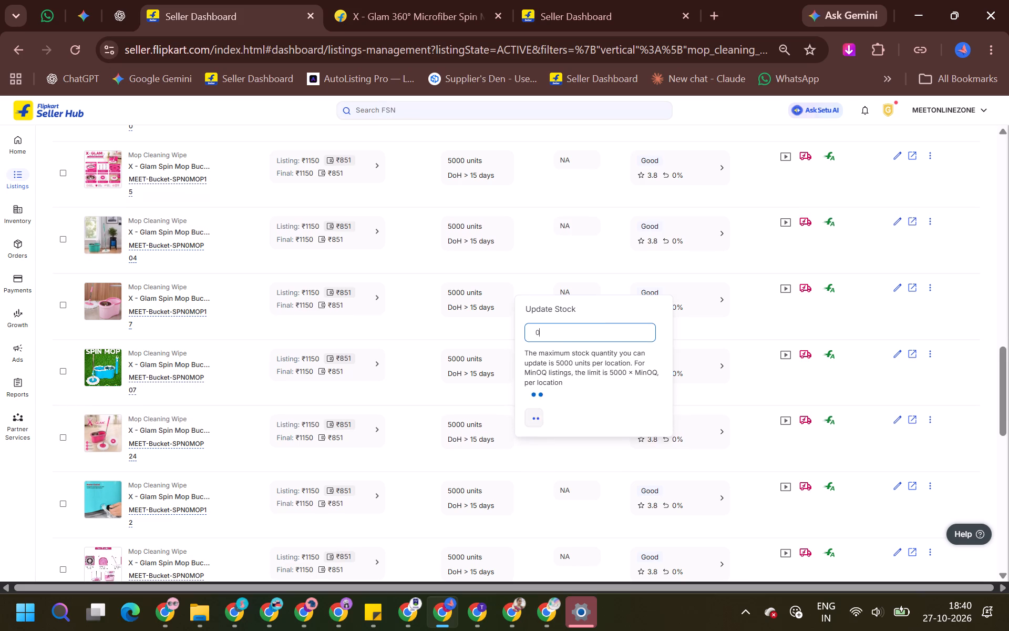
Set the stock of listing MEET-Bucket-SPN0MOP24 to 0 units.
click(497, 411)
click(506, 421)
click(504, 433)
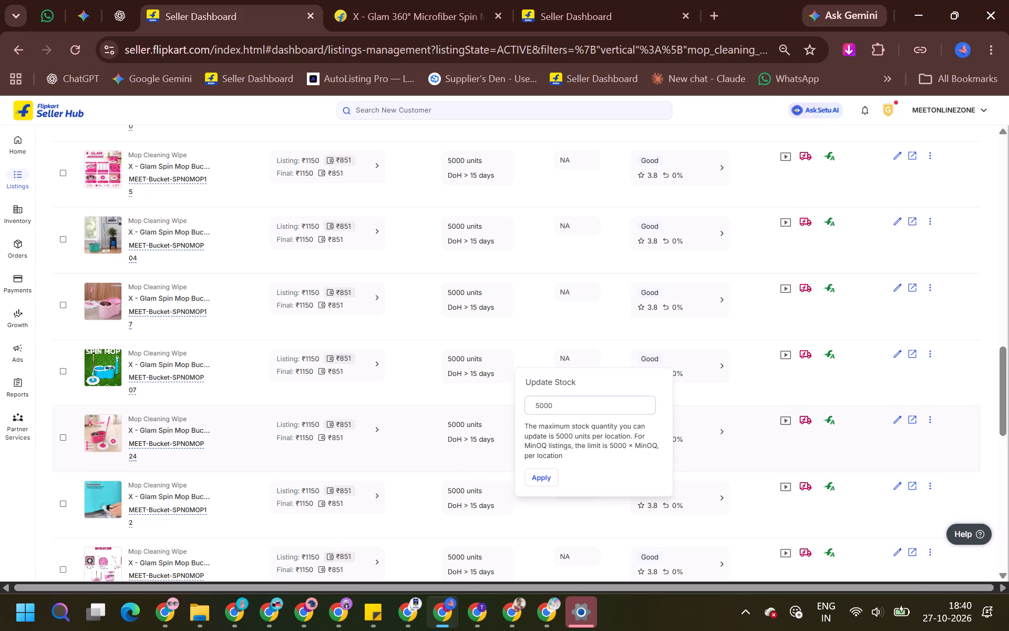
triple_click(534, 403)
key(0)
key(Return)
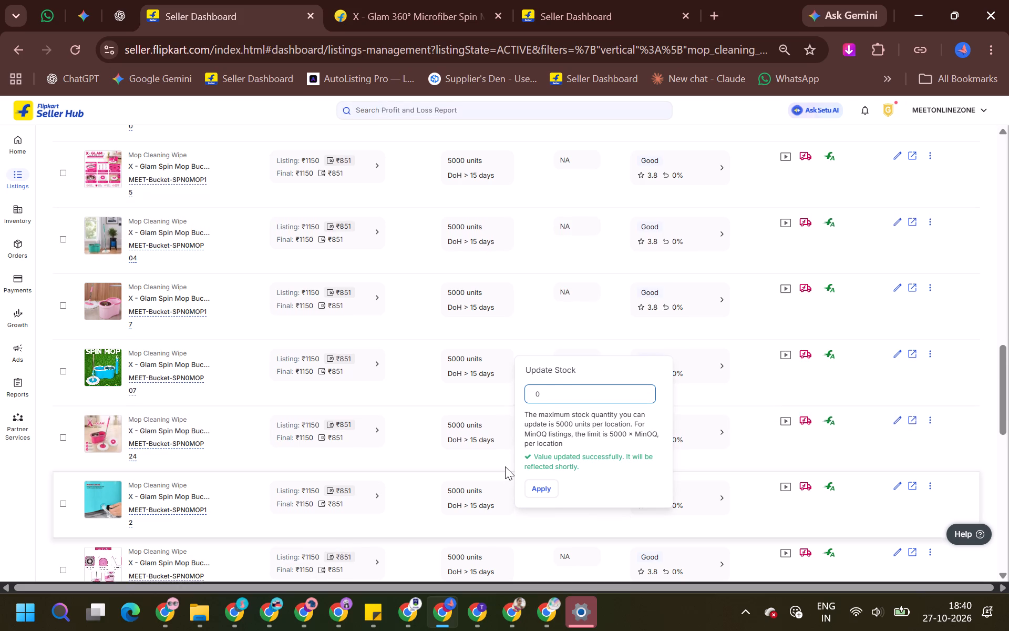
click(504, 465)
Set the stock of listing MEET-Bucket-SPN0MOP12 to 0 units.
scroll(506, 460, down, 2)
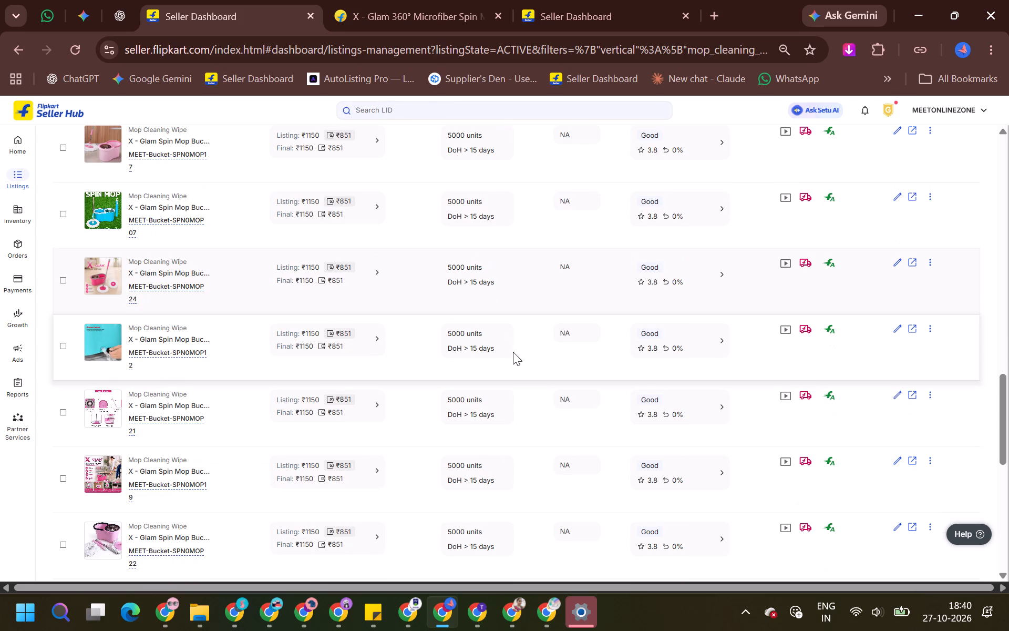
click(506, 344)
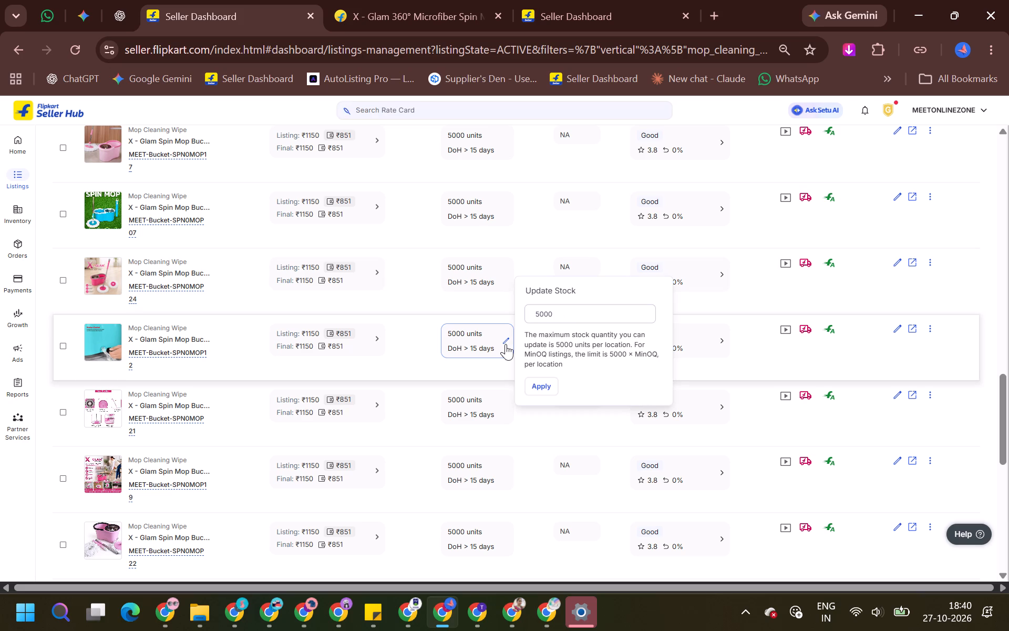
triple_click(556, 321)
key(0)
key(Return)
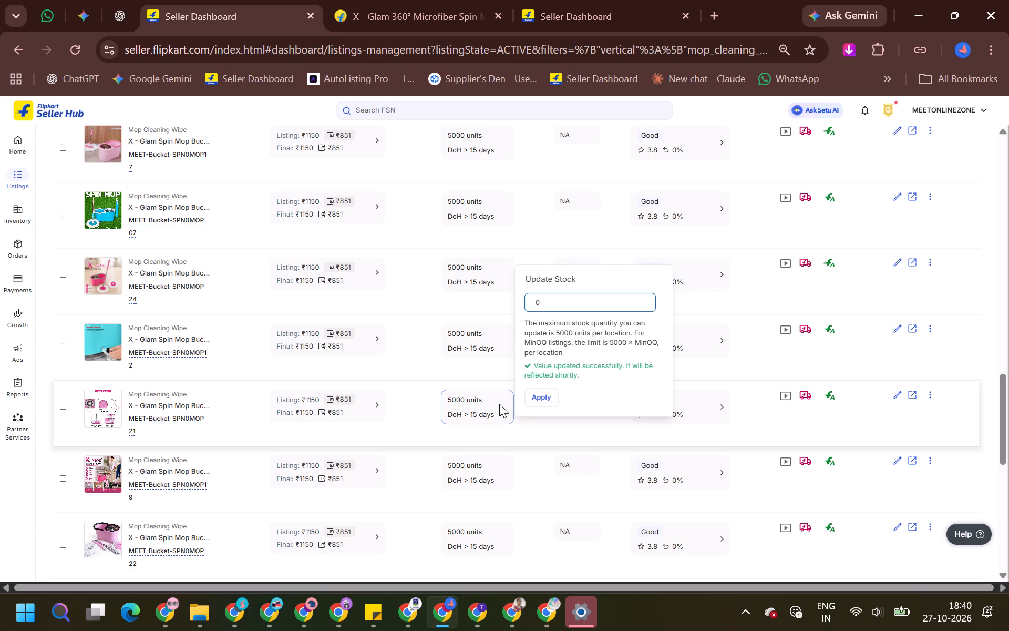
Set the stock of listing MEET-Bucket-SPN0MOP21 to 0 units.
click(507, 411)
click(507, 405)
triple_click(545, 377)
key(0)
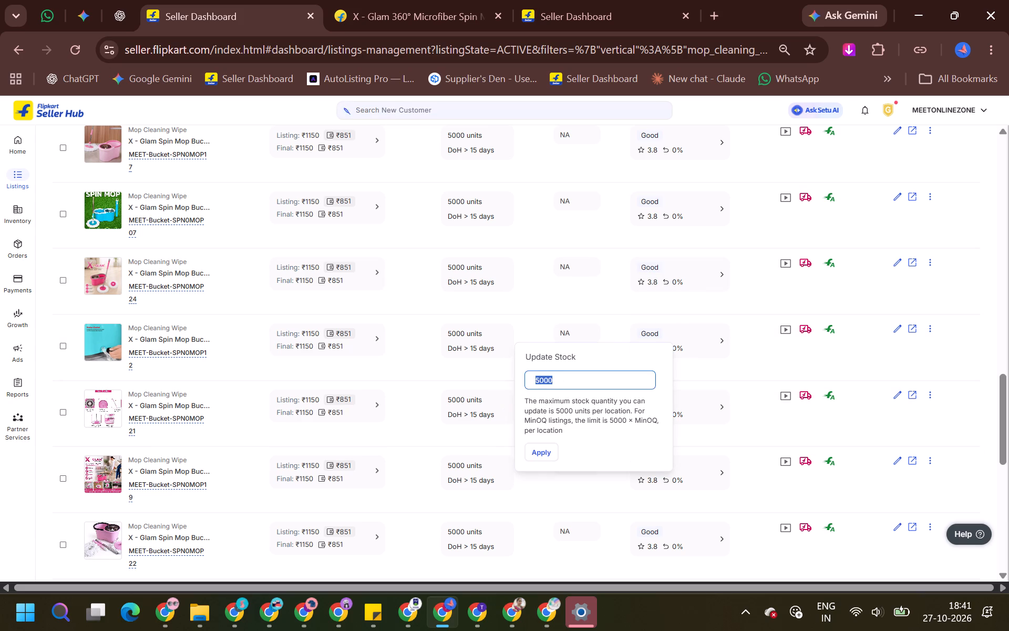
key(Return)
Set the stock of listing MEET-Bucket-SPN0MOP19 to 0 units.
click(508, 463)
double_click(507, 467)
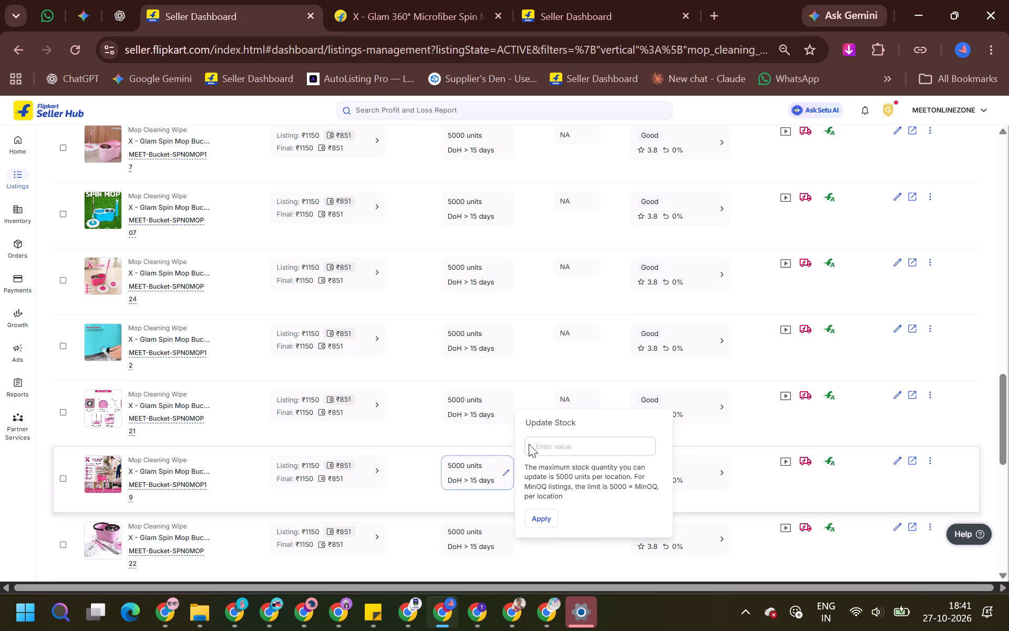
triple_click(549, 441)
key(0)
key(Return)
Set the stock of listing MEET-Bucket-SPN0MOP22 to 0 units.
scroll(486, 476, down, 1)
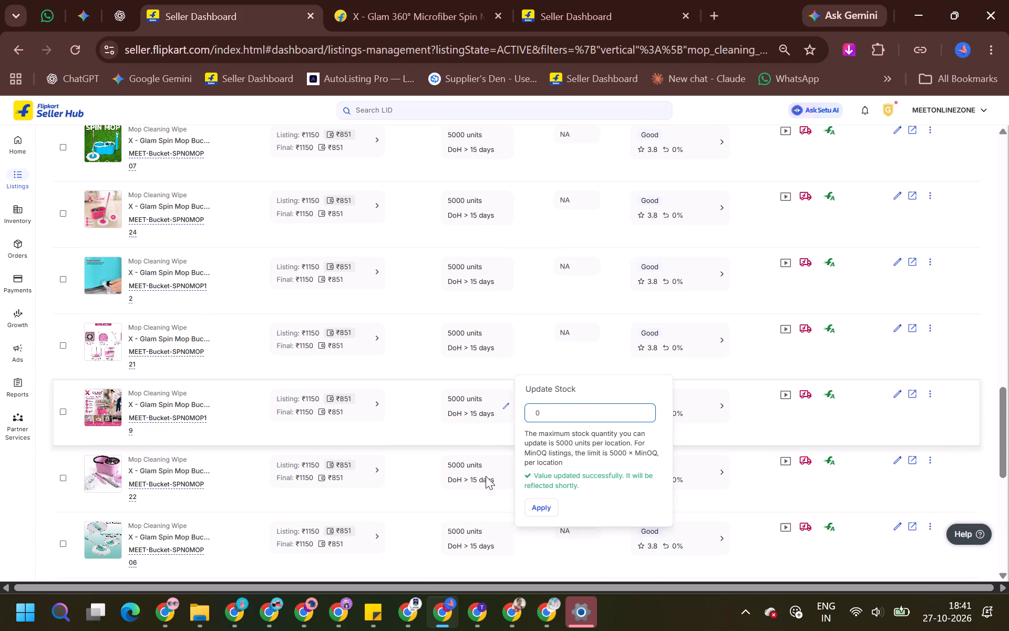
click(506, 465)
click(506, 459)
double_click(548, 423)
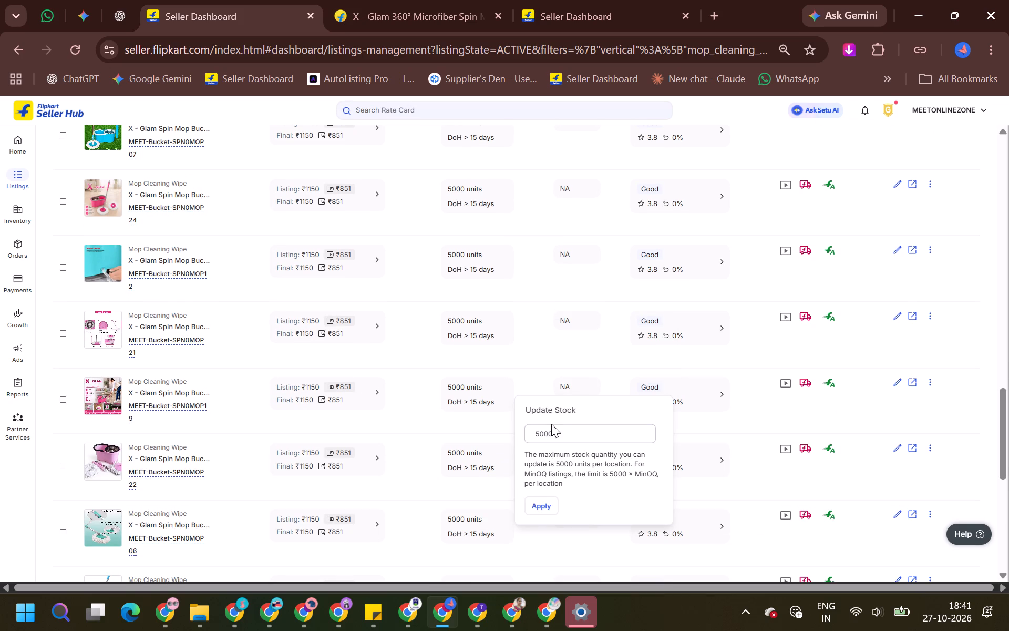
triple_click(552, 427)
key(0)
key(Return)
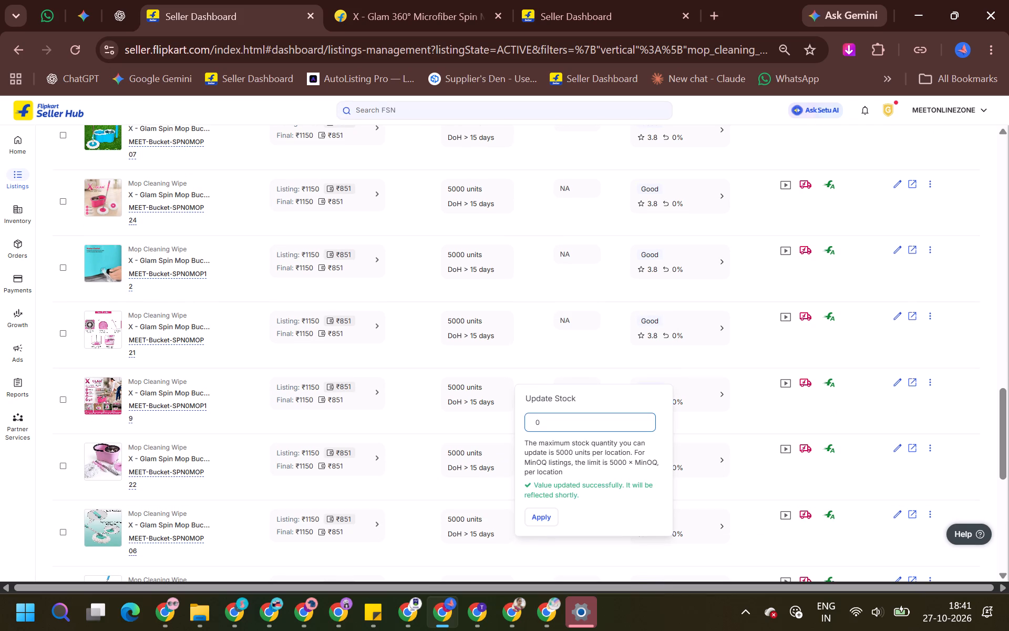
click(508, 444)
Set the stock of listing MEET-Bucket-SPN0MOP06 to 0 units.
scroll(508, 443, down, 2)
click(508, 376)
click(501, 368)
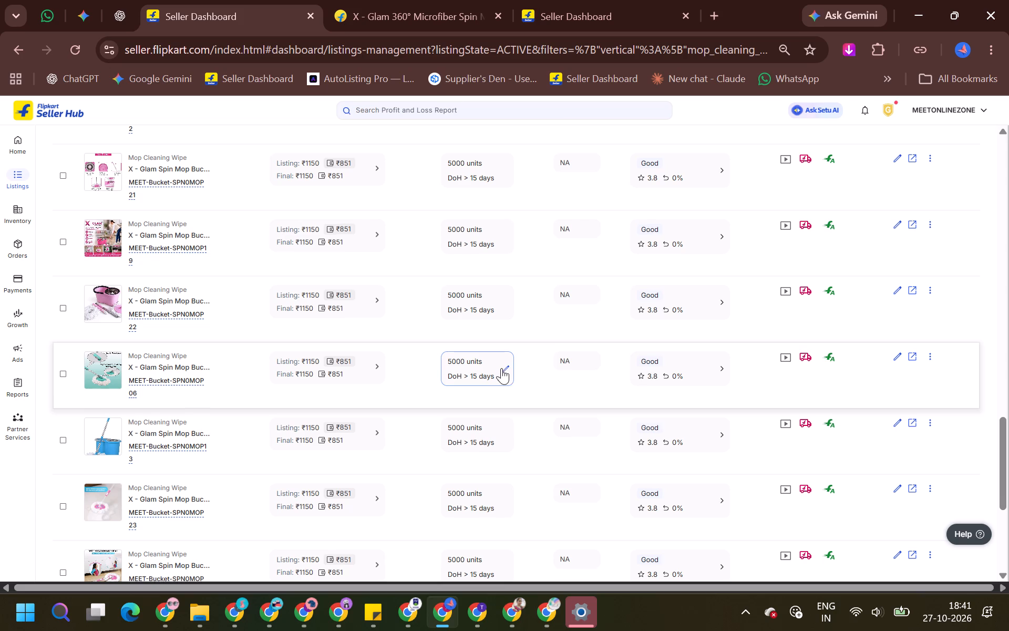
triple_click(557, 343)
key(0)
key(Return)
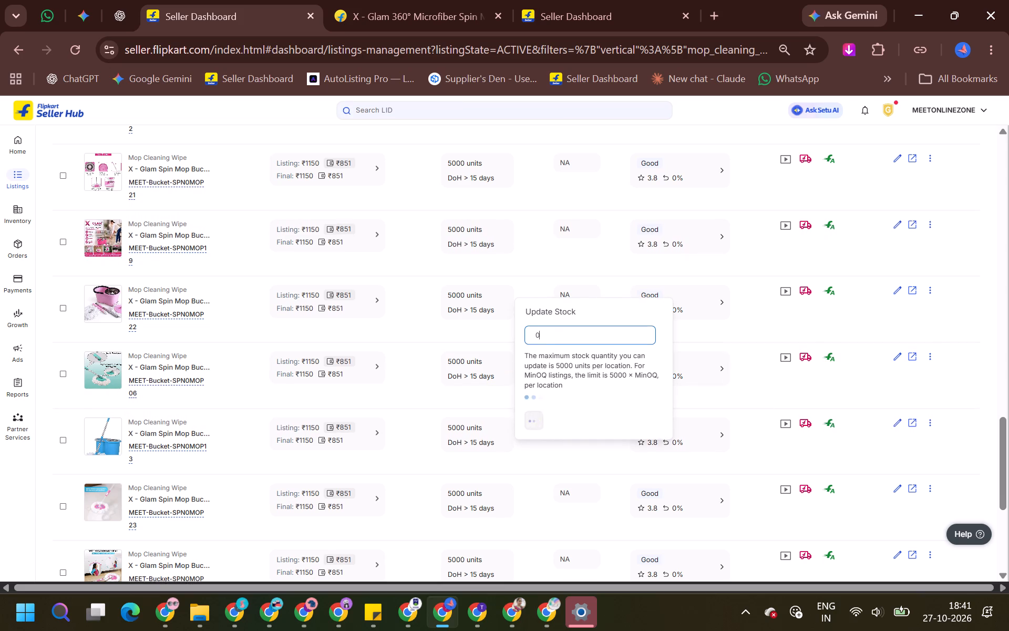
Set the stock of listing MEET-Bucket-SPN0MOP13 to 0 units.
scroll(486, 418, down, 1)
click(504, 341)
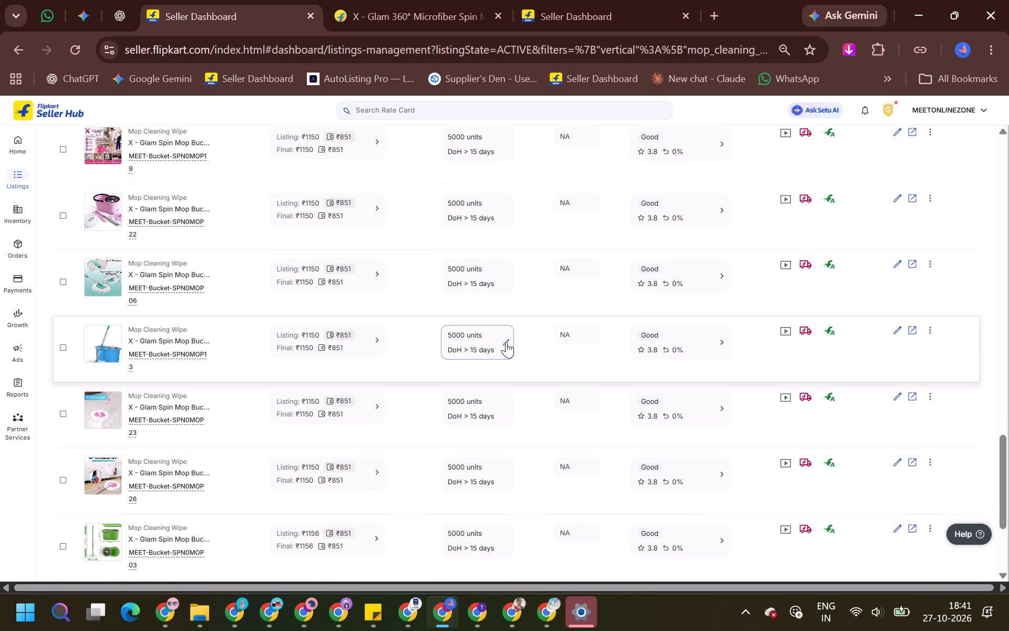
click(506, 342)
triple_click(562, 321)
key(0)
key(Return)
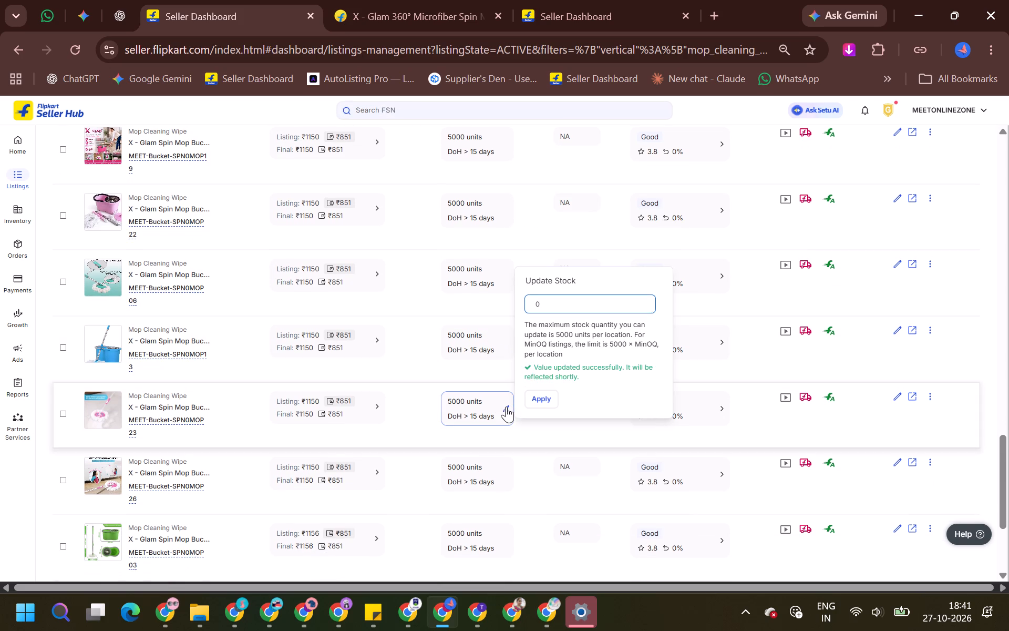
Set the stock of listing MEET-Bucket-SPN0MOP23 to 0 units.
click(506, 406)
click(506, 408)
double_click(548, 378)
key(0)
key(Return)
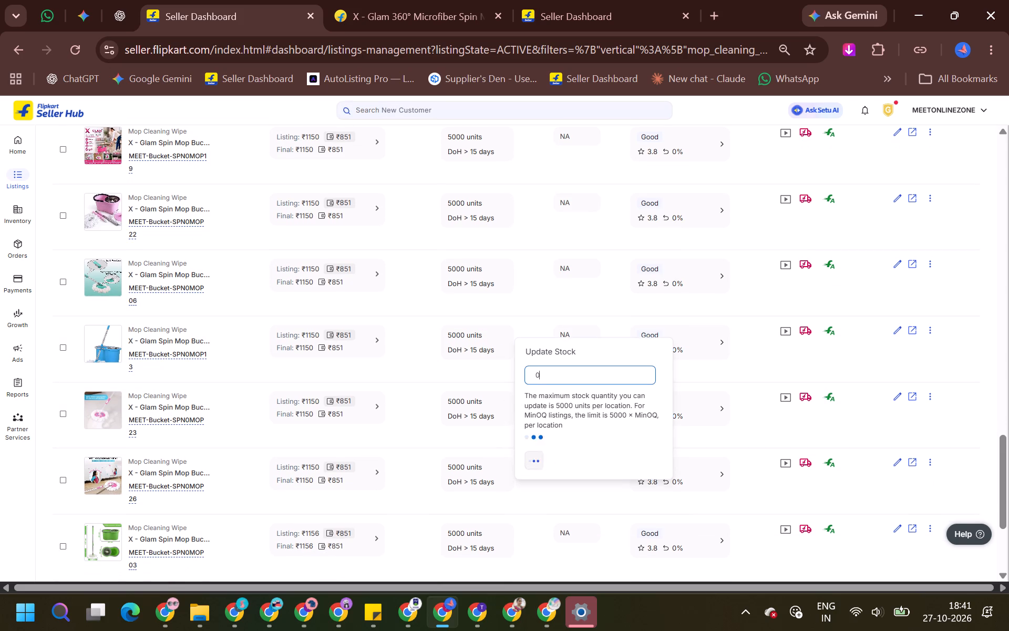
click(491, 418)
Set the stock of listing MEET-Bucket-SPN0MOP26 to 0 units.
scroll(493, 418, down, 1)
click(509, 394)
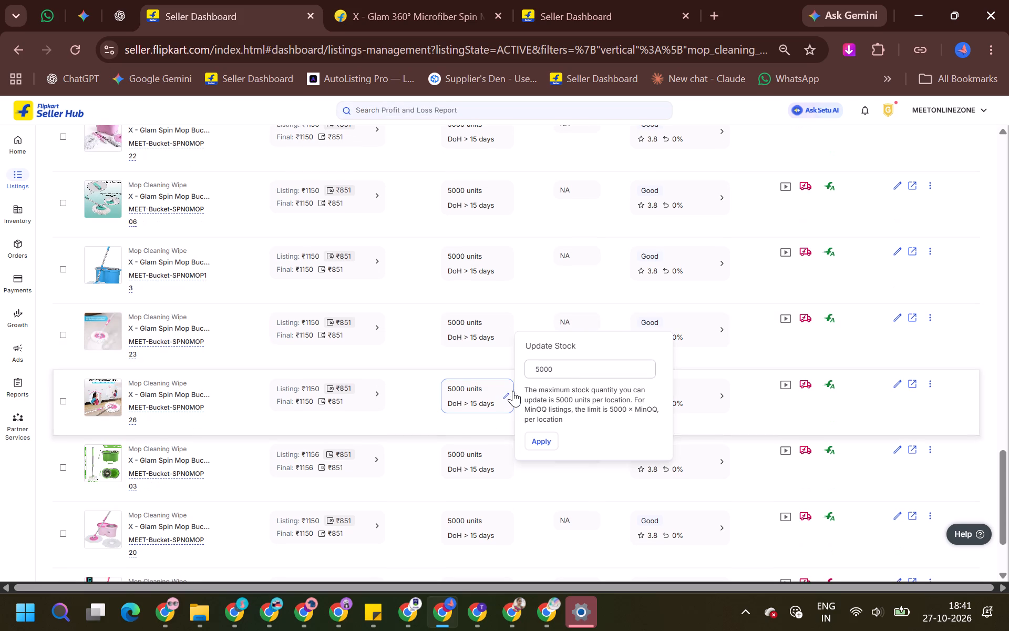
double_click(548, 364)
key(0)
key(Return)
Set the stock of listing MEET-Bucket-SPN0MOP03 to 0 units.
click(503, 465)
click(507, 463)
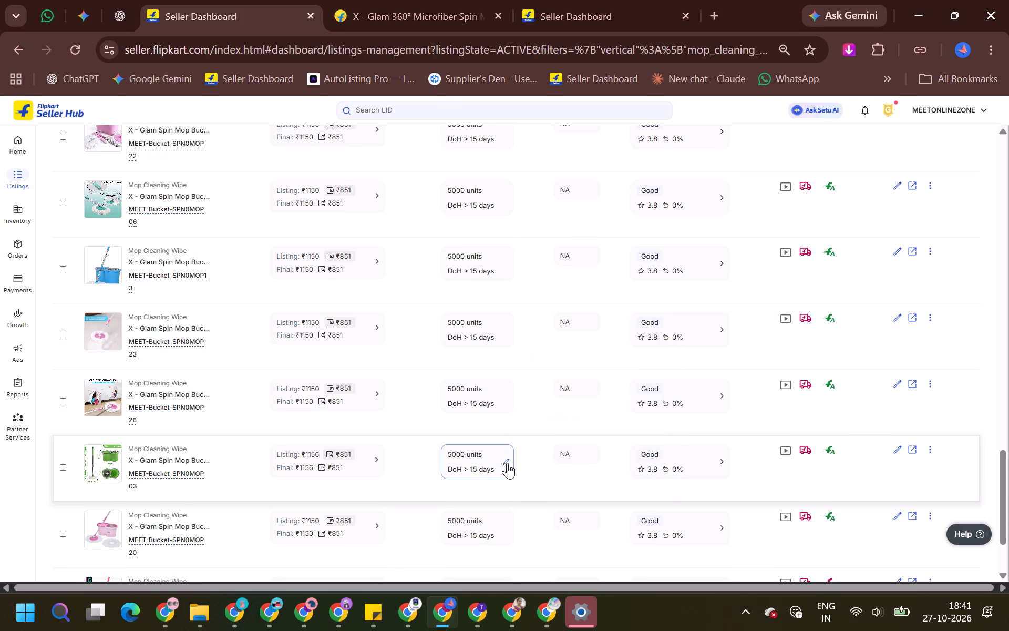
double_click(535, 431)
key(0)
key(Return)
Set the stock of listing MEET-Bucket-SPN0MOP20 to 0 units.
scroll(482, 469, down, 2)
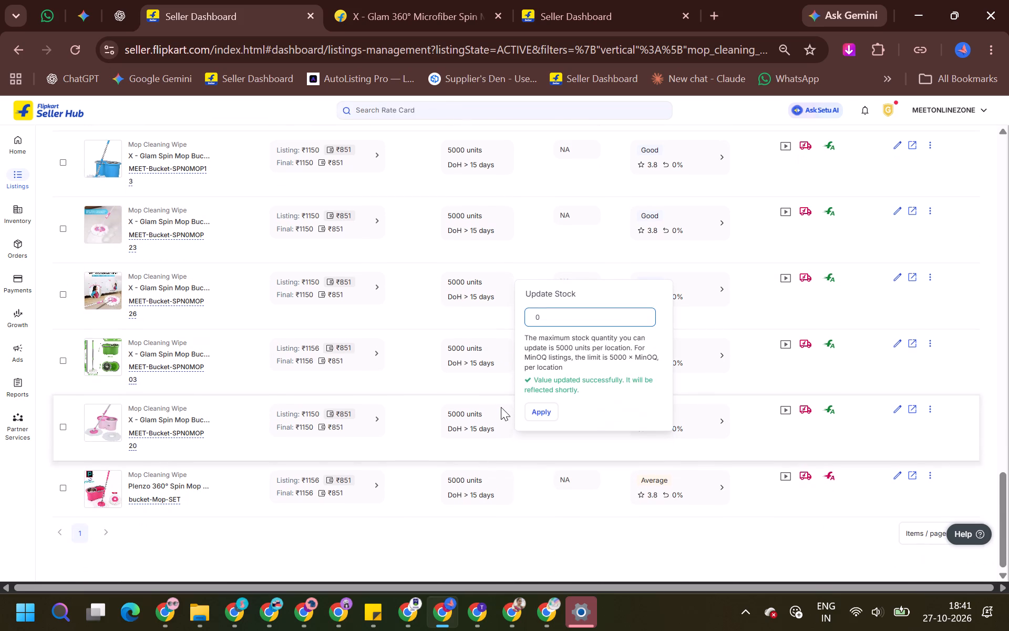
click(512, 414)
click(508, 421)
double_click(530, 396)
key(0)
key(Return)
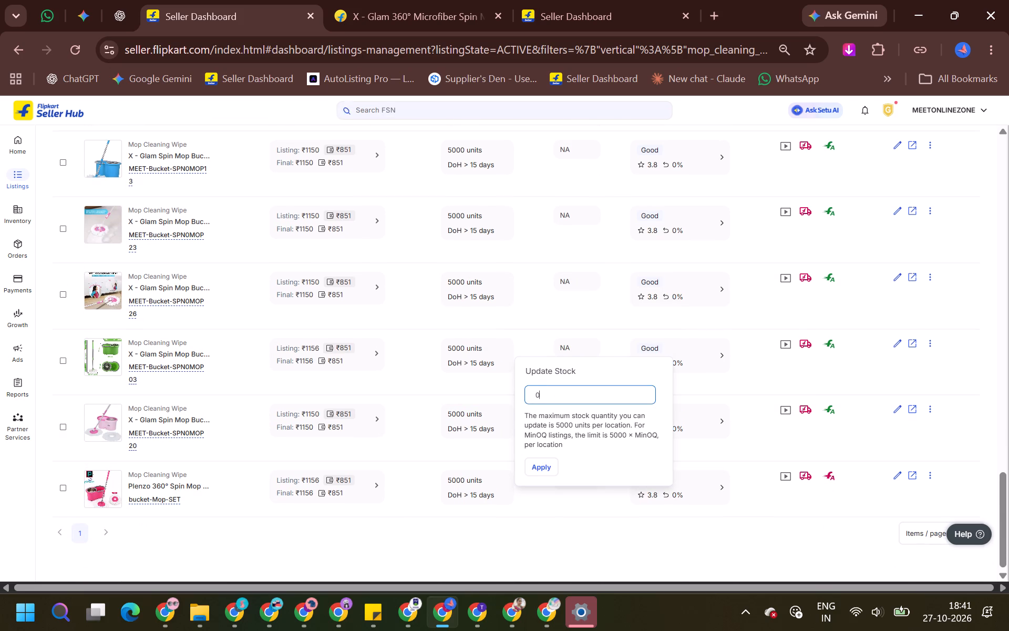
Set the stock of the Plenzo 360° Spin Mop listing, SKU bucket-Mop-SET, to 0 units.
scroll(495, 457, down, 1)
click(503, 487)
click(503, 488)
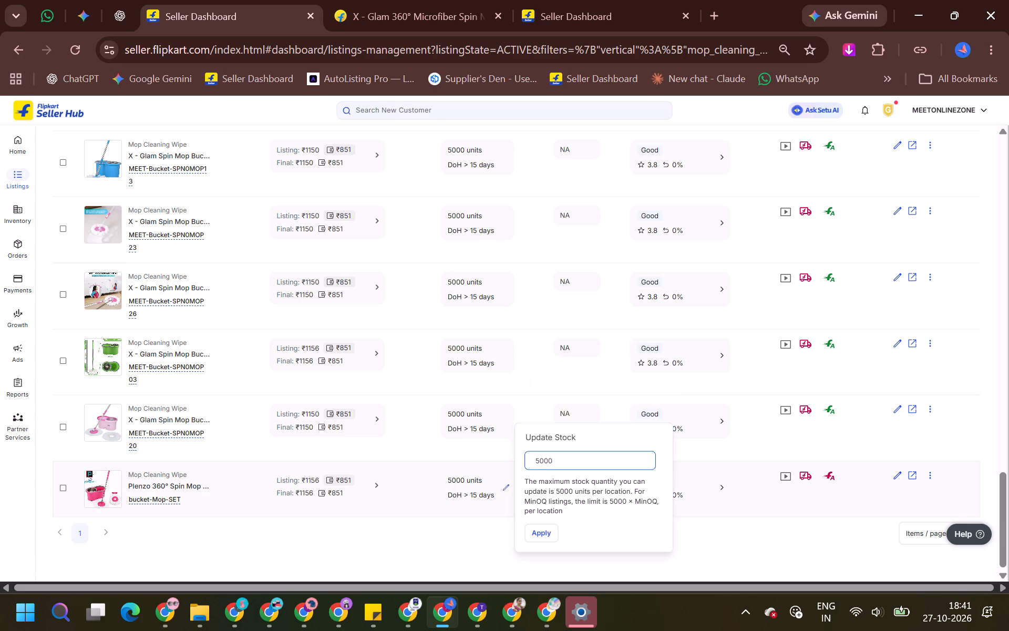
double_click(537, 463)
key(0)
key(Return)
click(453, 531)
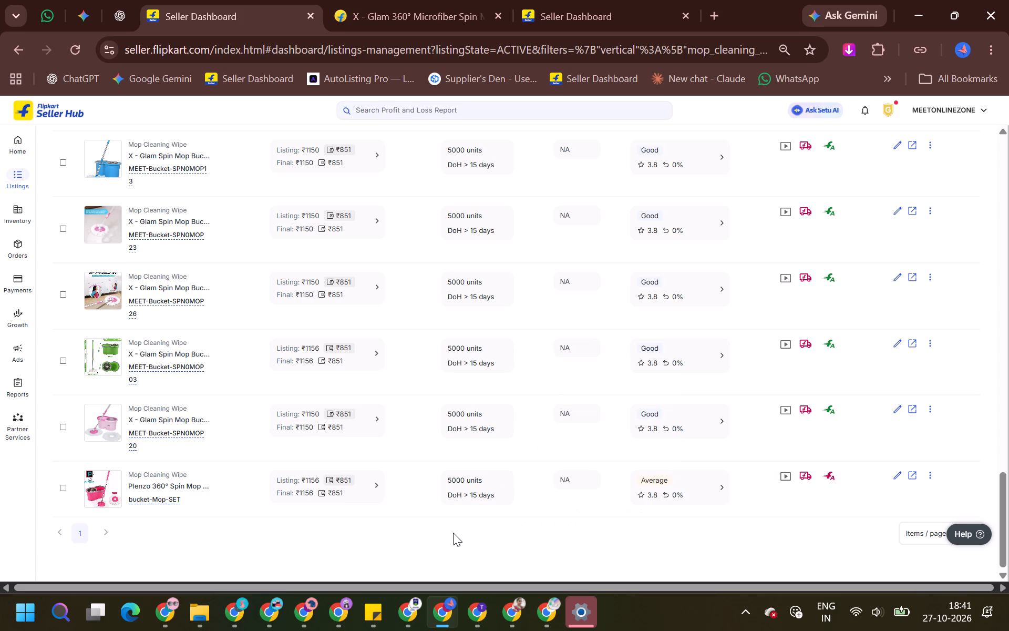